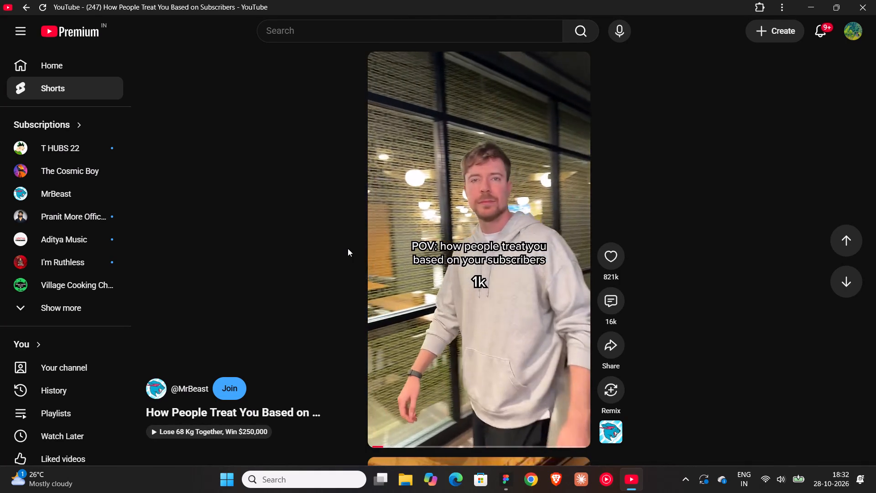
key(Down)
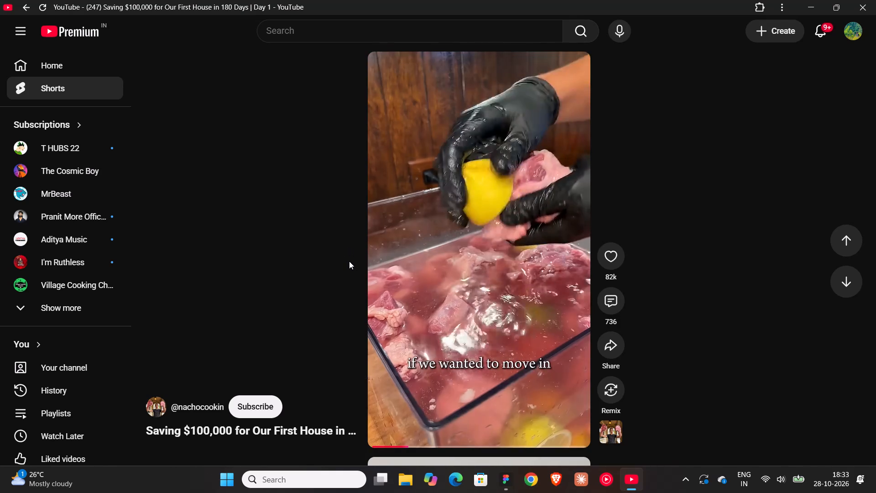
Switch to Figma and open the Camex Landing Page Redesign design file.
click(514, 491)
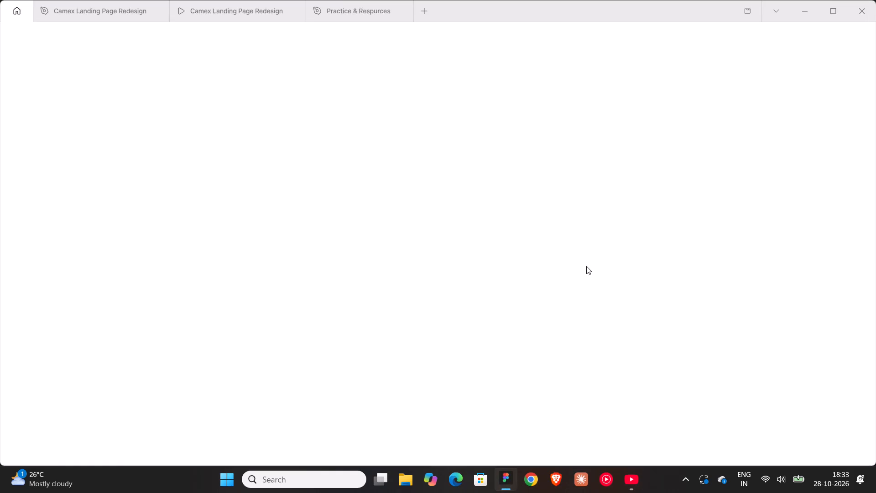
click(101, 18)
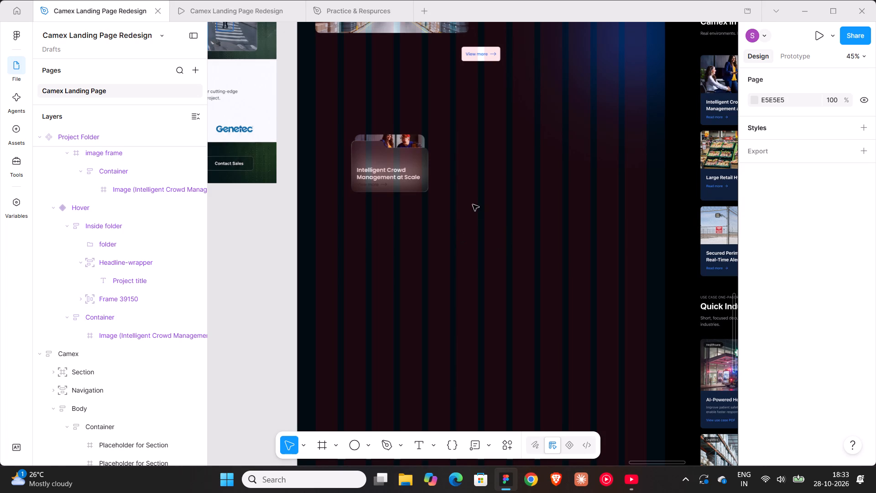
Collapse the layers sidebar to give the landing page canvas more room.
ctrl+scroll(468, 195, down, 15)
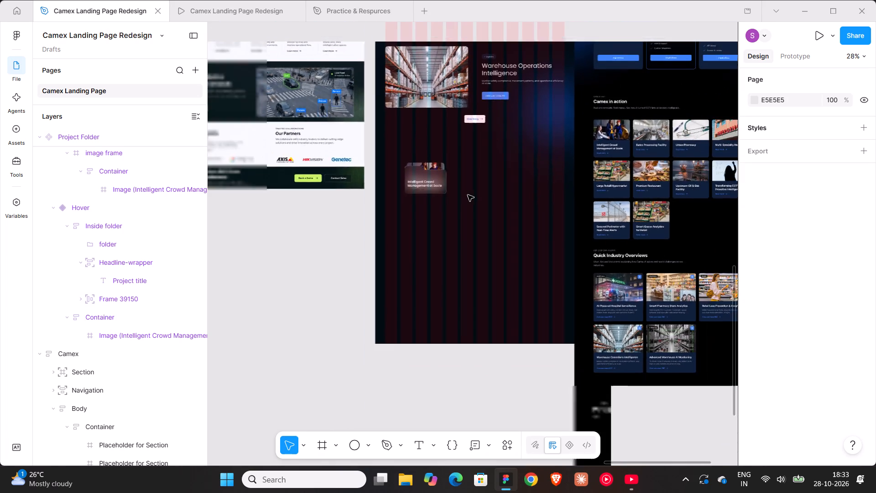
ctrl+scroll(468, 195, down, 2)
scroll(475, 246, up, 14)
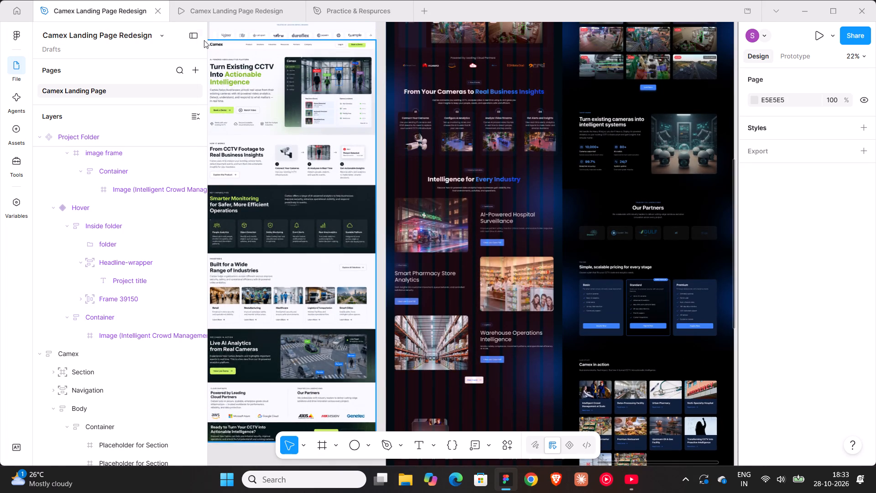
click(197, 38)
Move the Camex frame away from the Desktop - 1 frame, to about X 21082, Y 1224.
ctrl+scroll(490, 180, down, 7)
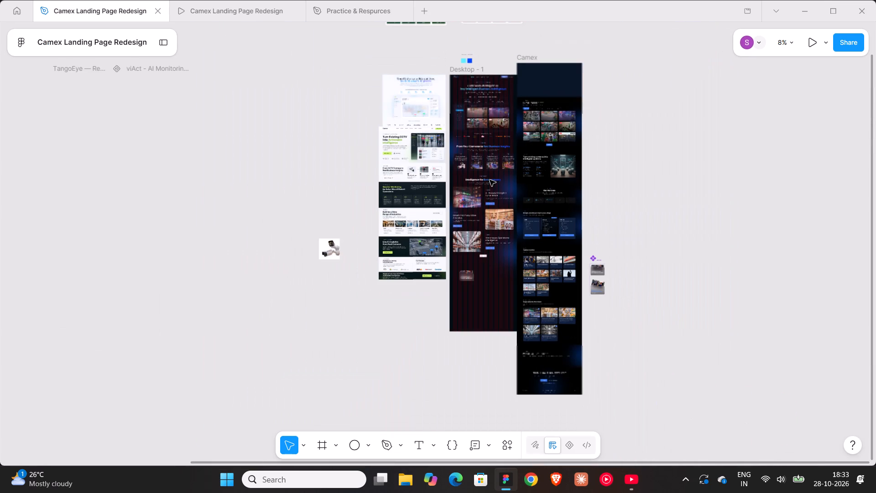
shift+scroll(490, 180, down, 3)
ctrl+scroll(446, 113, up, 8)
ctrl+scroll(446, 113, down, 7)
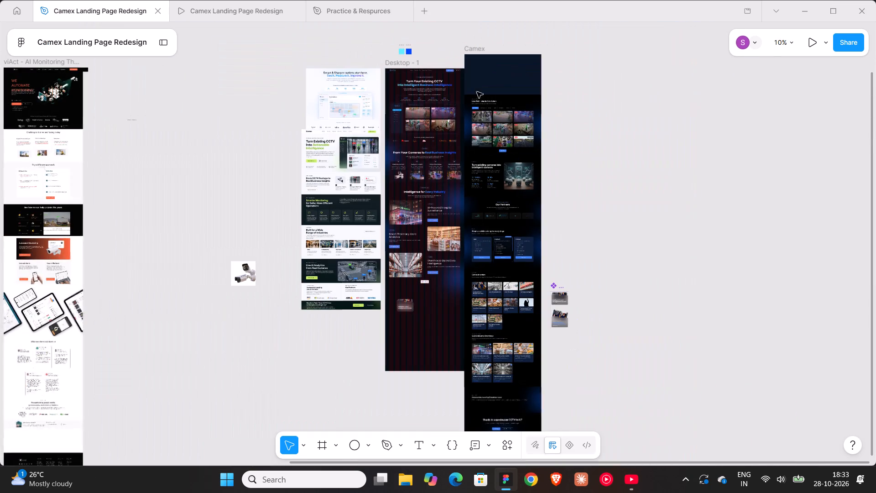
drag(482, 47, 561, 37)
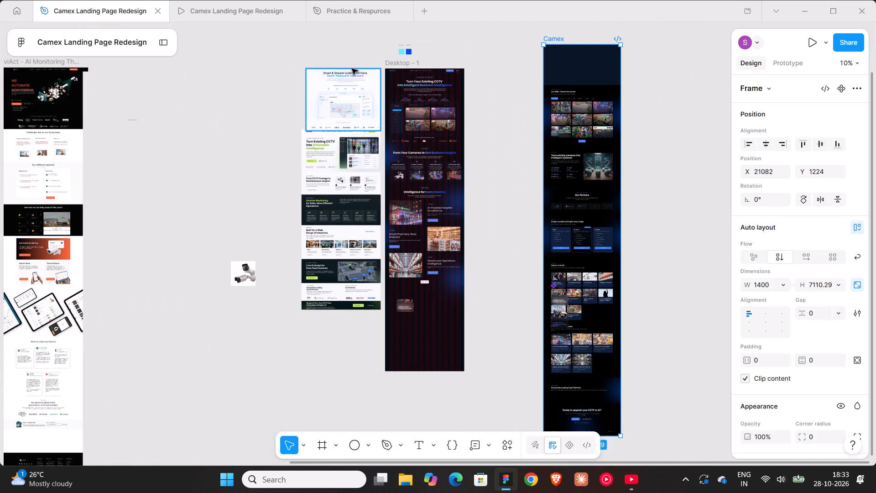
Examine the Desktop - 1 landing page from its hero to the industry sections, beside the light reference layout.
ctrl+scroll(398, 89, up, 6)
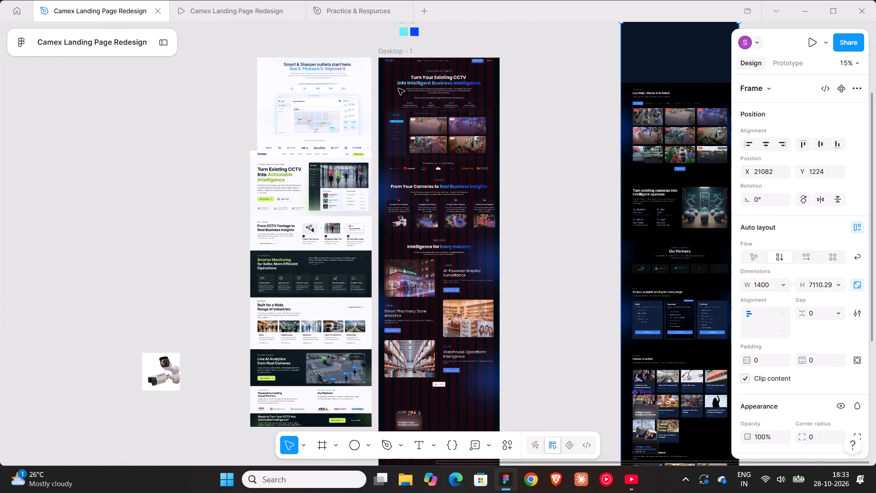
ctrl+scroll(398, 89, up, 3)
scroll(398, 89, down, 2)
ctrl+scroll(398, 89, up, 3)
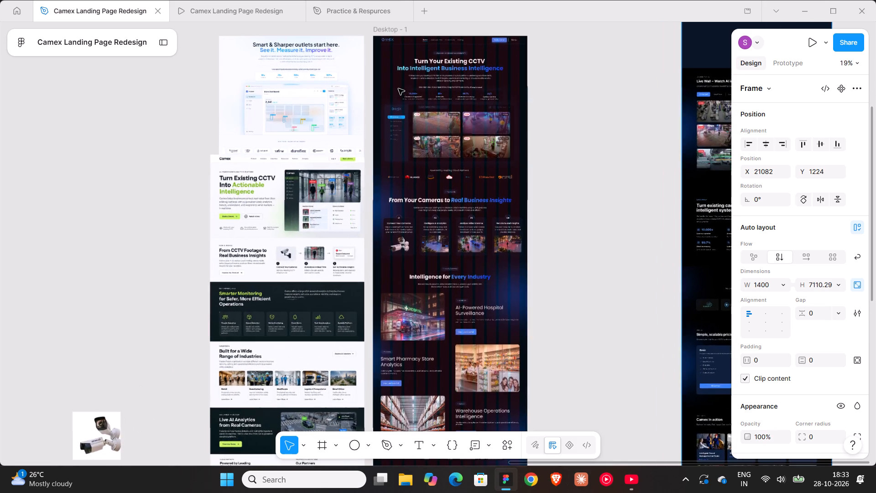
scroll(398, 89, down, 6)
ctrl+scroll(398, 89, up, 3)
scroll(398, 89, down, 2)
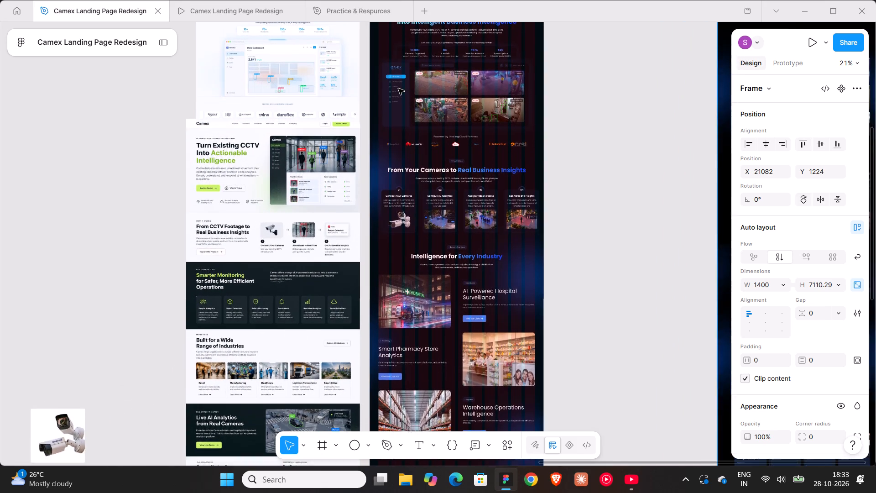
scroll(398, 89, down, 4)
ctrl+scroll(398, 89, up, 4)
scroll(398, 89, down, 4)
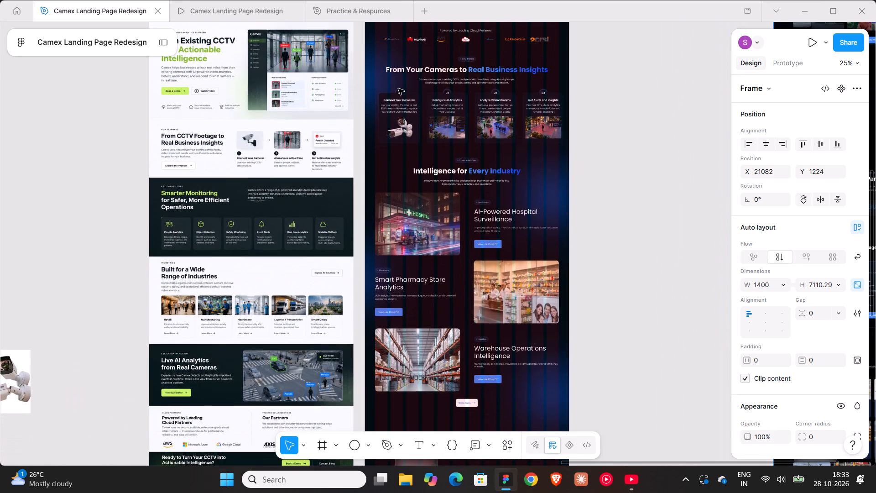
ctrl+scroll(398, 89, up, 5)
ctrl+scroll(398, 89, down, 4)
scroll(398, 89, down, 3)
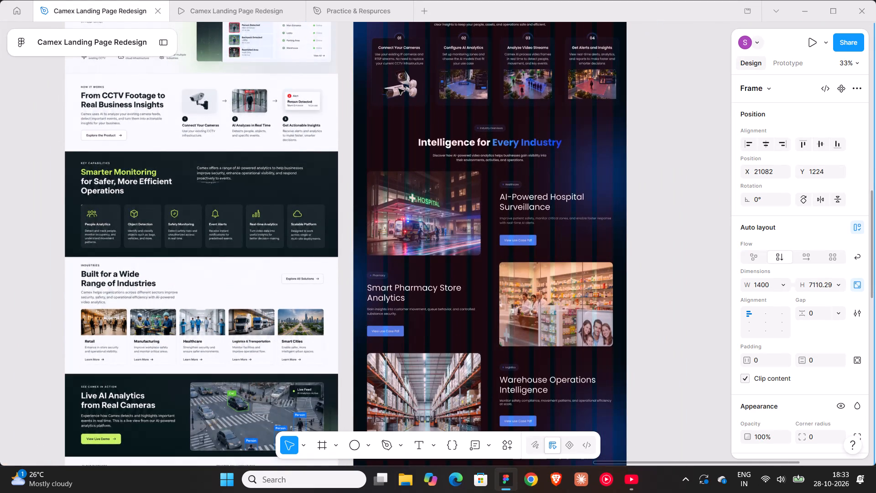
ctrl+scroll(539, 107, down, 2)
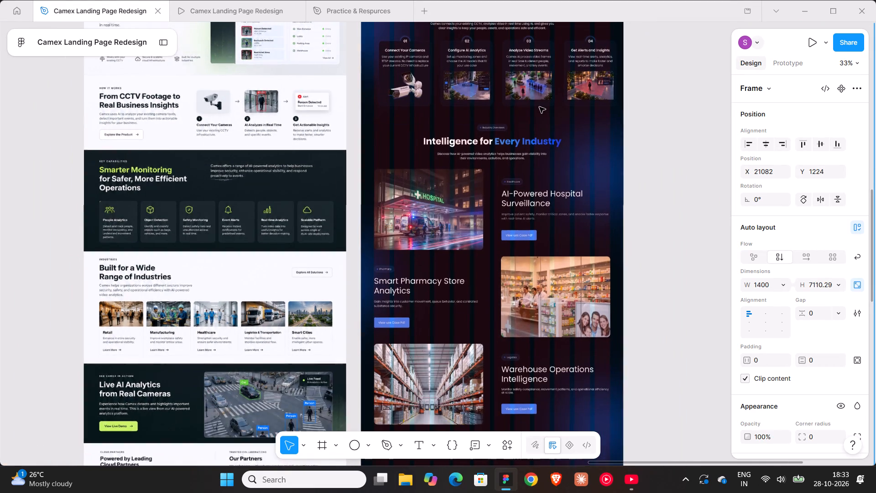
ctrl+scroll(539, 107, down, 2)
ctrl+scroll(539, 107, up, 2)
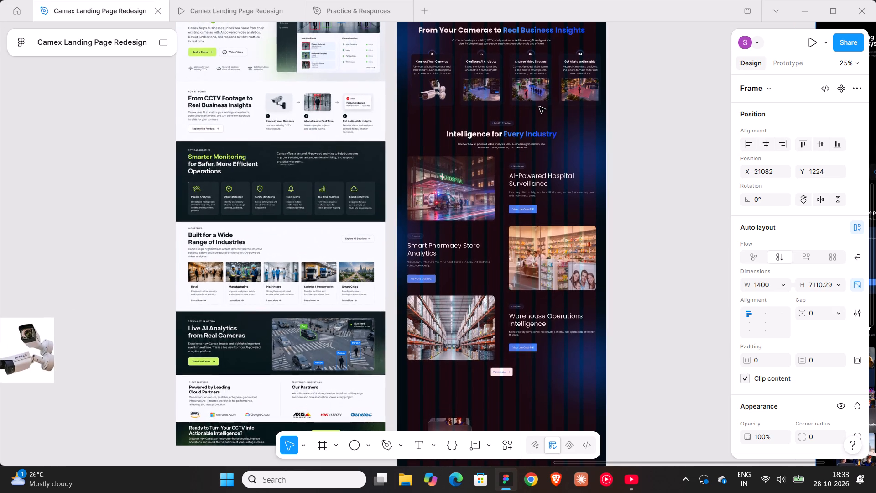
ctrl+scroll(539, 107, up, 4)
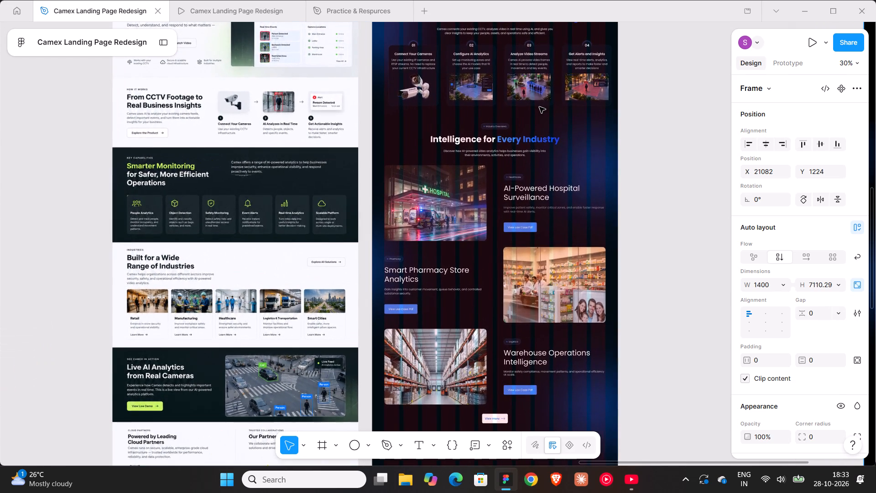
scroll(547, 143, up, 3)
scroll(547, 143, down, 2)
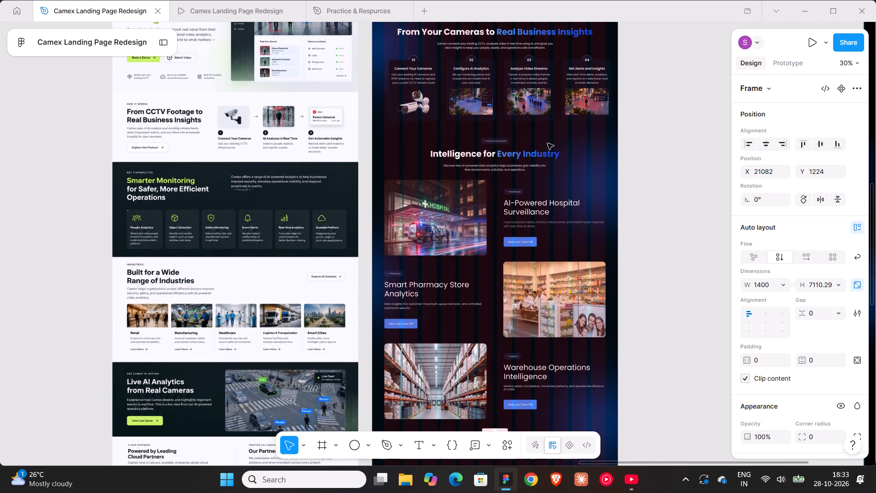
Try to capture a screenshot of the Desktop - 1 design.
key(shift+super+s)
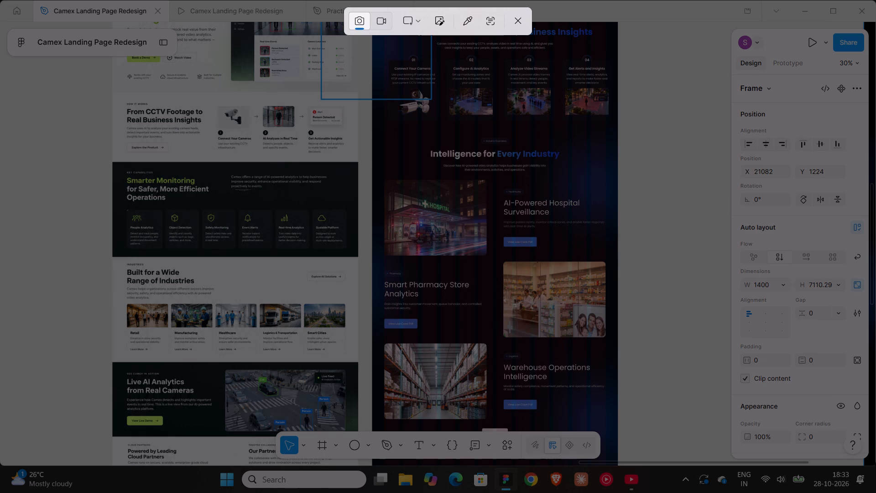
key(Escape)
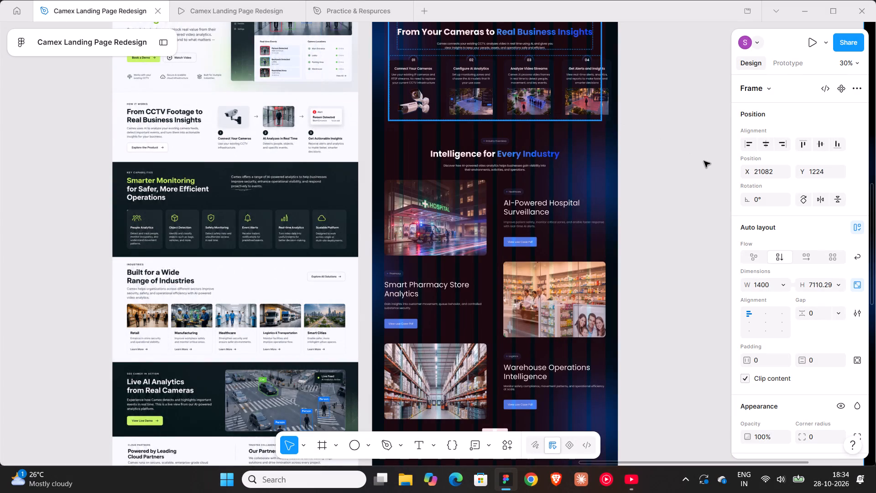
Rotate the Desktop - 1 frame to -90°.
ctrl+scroll(704, 161, down, 6)
scroll(703, 162, up, 4)
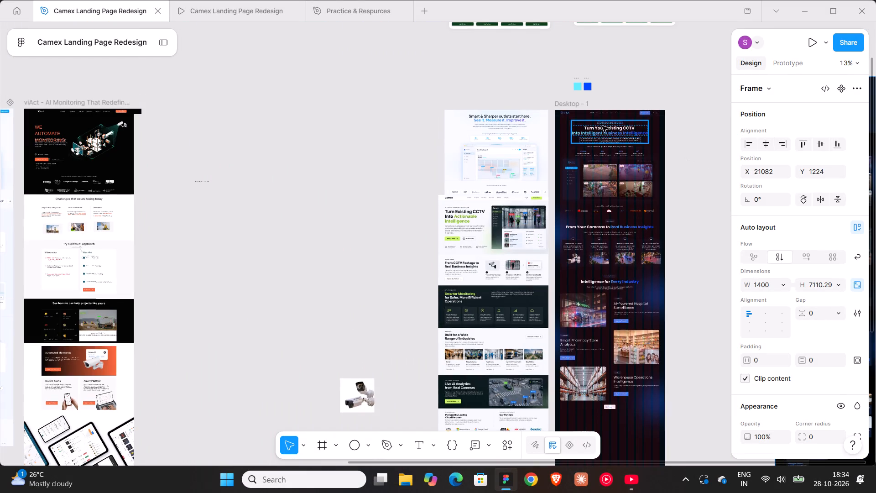
click(574, 106)
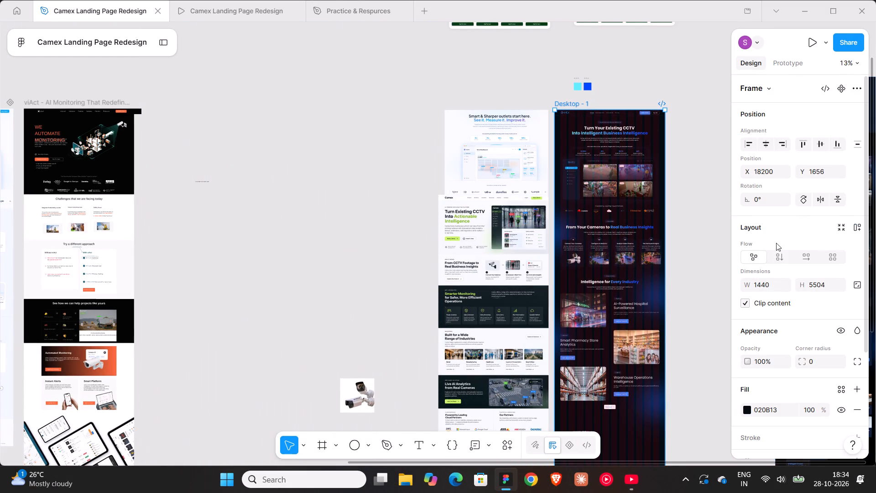
click(806, 202)
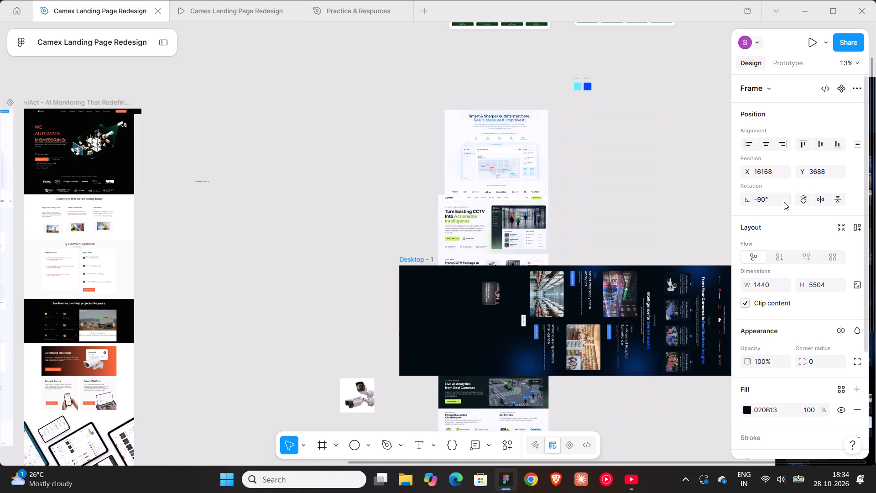
Capture a screenshot of the rotated Desktop - 1 frame, from the Real Business Insights section through the View more button.
scroll(678, 210, down, 7)
ctrl+scroll(559, 236, up, 9)
ctrl+scroll(559, 236, down, 4)
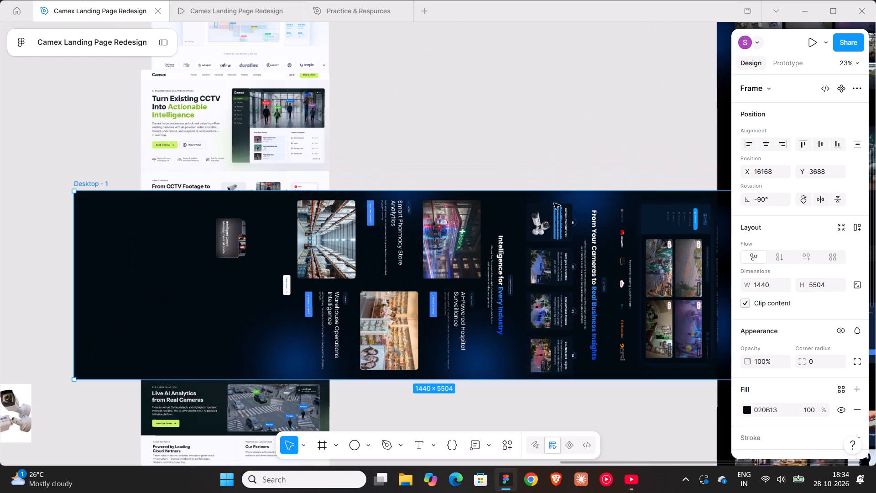
ctrl+scroll(554, 203, down, 4)
ctrl+scroll(556, 185, up, 10)
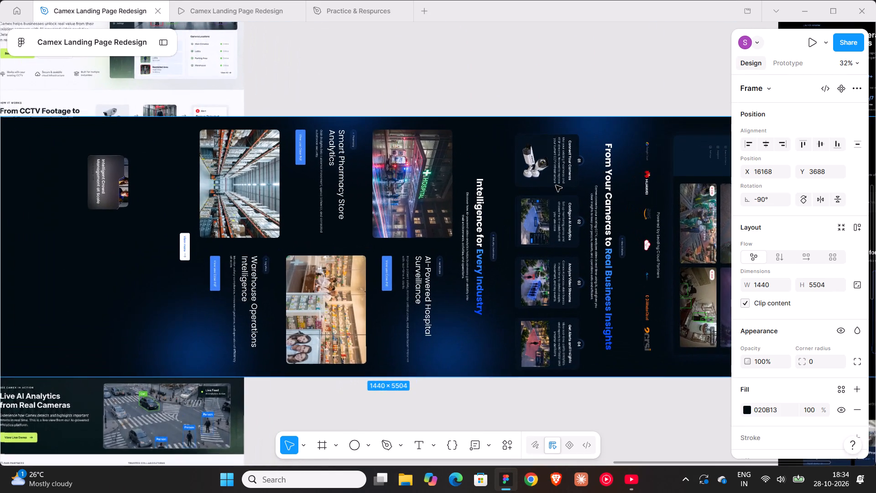
ctrl+scroll(556, 185, up, 2)
shift+scroll(556, 185, up, 5)
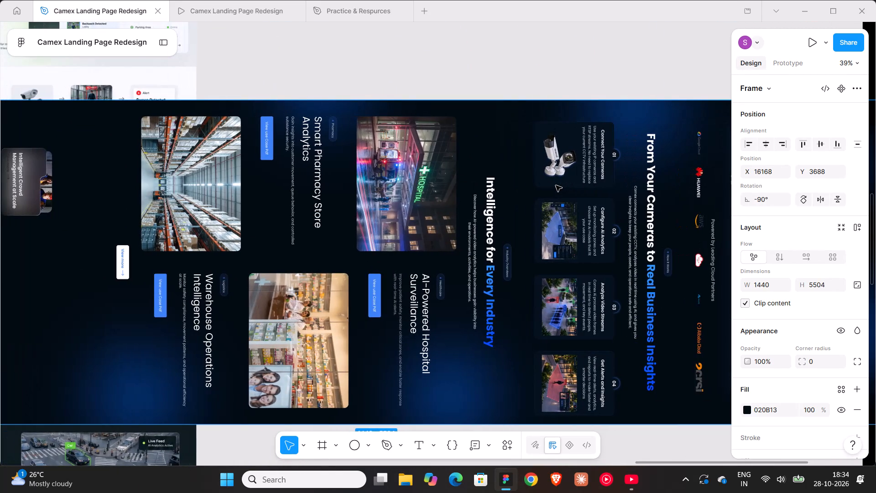
key(shift+super+s)
drag(110, 93, 687, 432)
Open the Windows search.
click(297, 477)
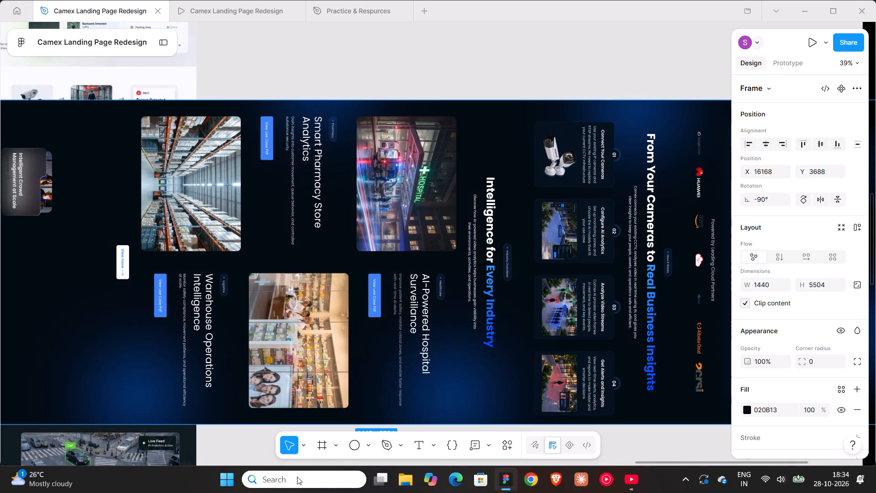
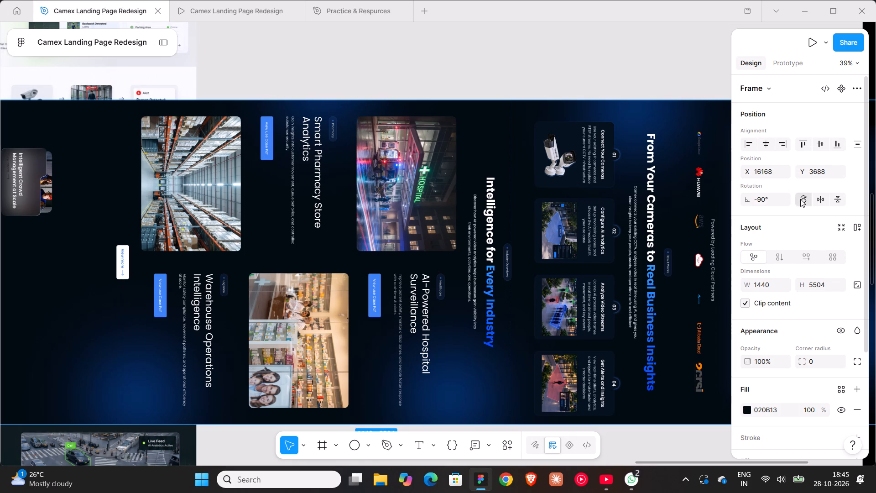
Rotate the Desktop - 1 frame back to 0°.
click(800, 199)
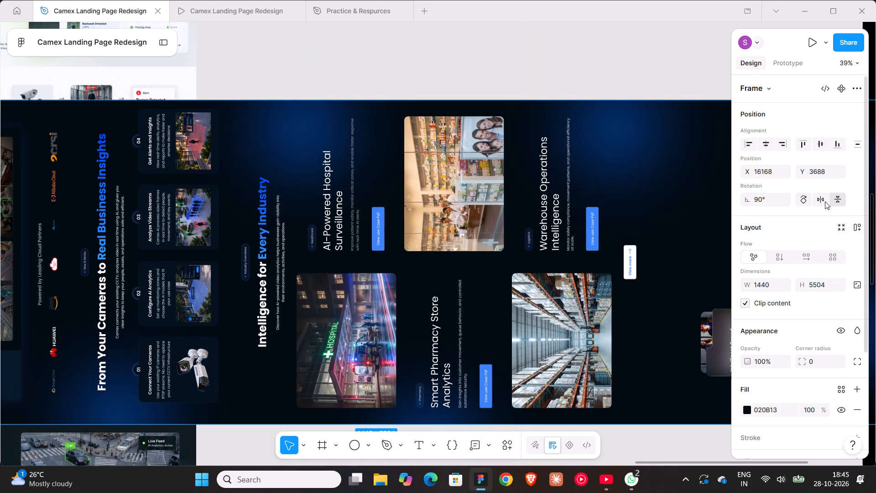
click(805, 198)
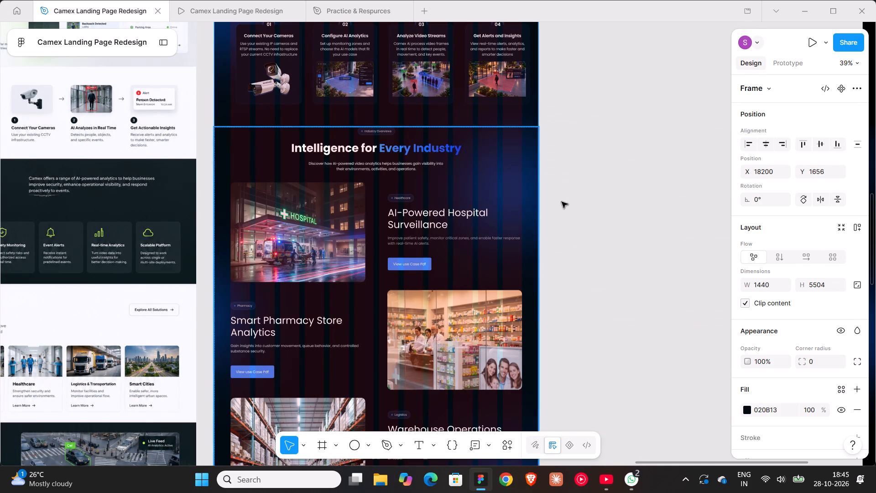
Set the width of the hospital image beside AI-Powered Hospital Surveillance to 443.
shift+scroll(573, 189, up, 5)
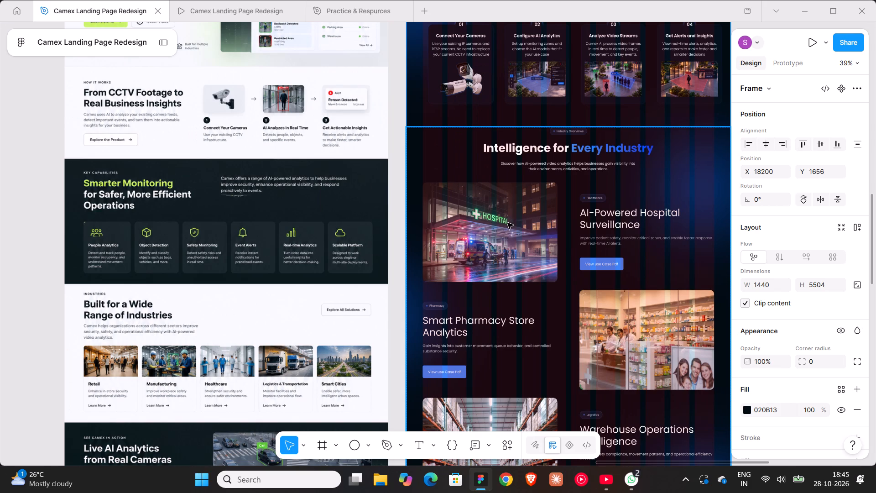
triple_click(507, 223)
double_click(507, 223)
click(507, 223)
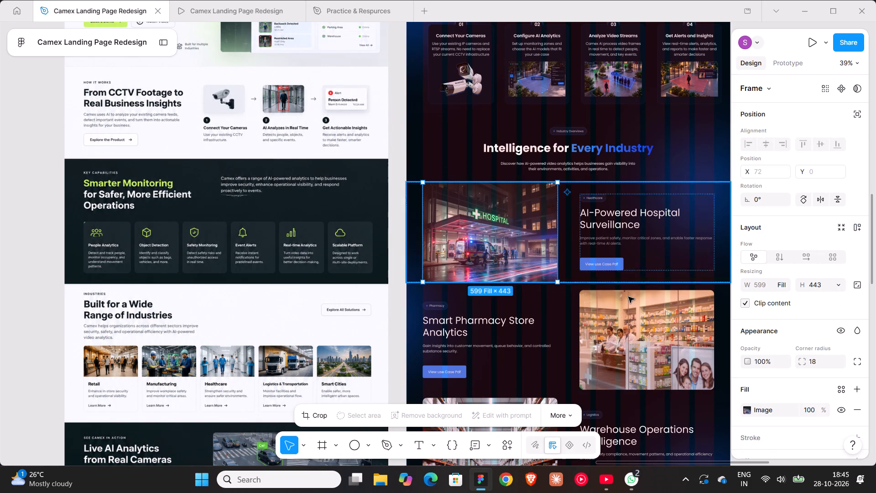
click(761, 288)
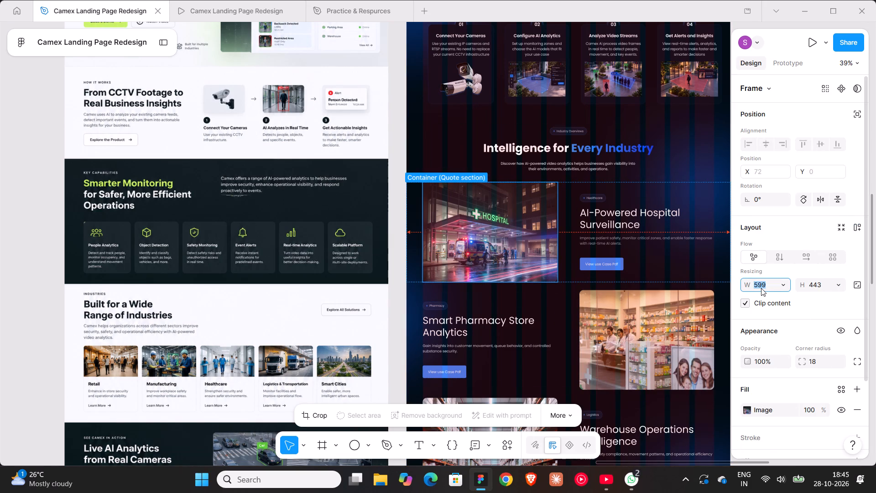
text(443)
key(Return)
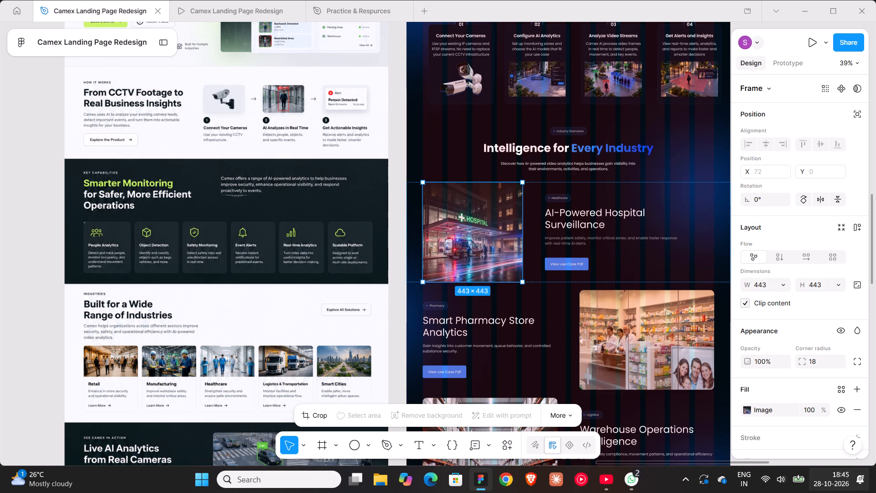
Set the width of the pharmacy image beside Smart Pharmacy Store Analytics to 443.
scroll(584, 244, down, 3)
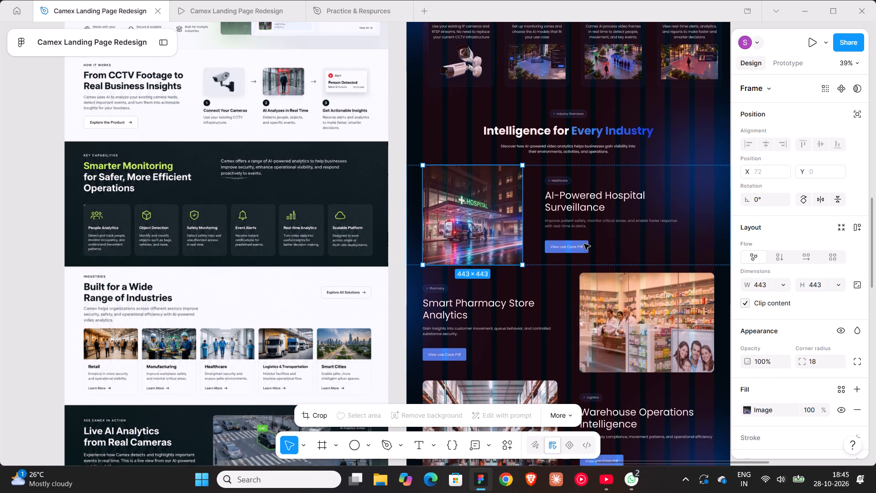
scroll(584, 244, down, 4)
double_click(608, 233)
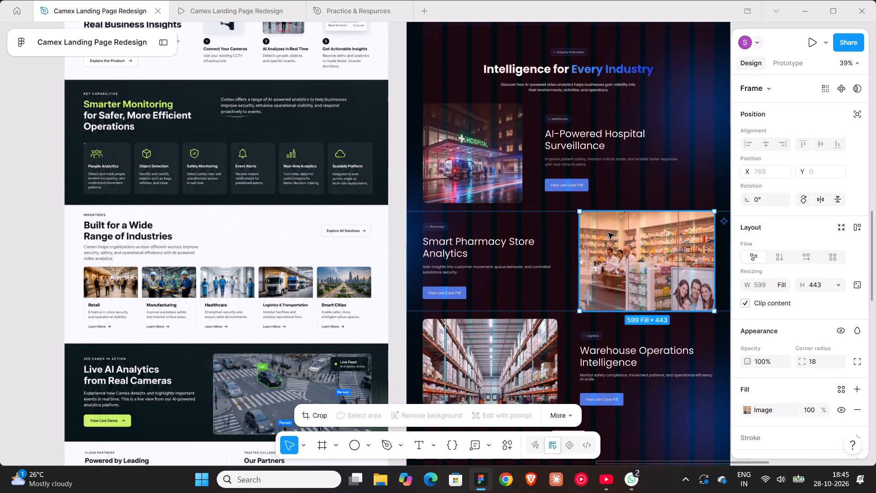
click(766, 284)
text(443)
key(Return)
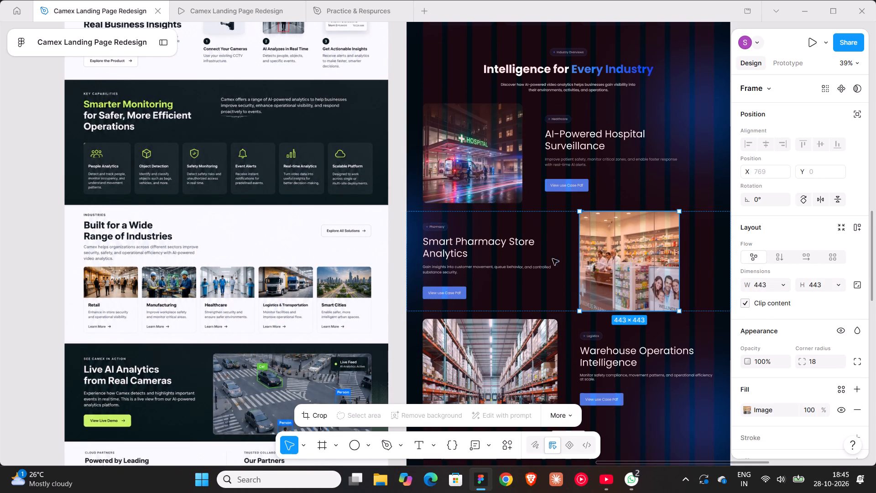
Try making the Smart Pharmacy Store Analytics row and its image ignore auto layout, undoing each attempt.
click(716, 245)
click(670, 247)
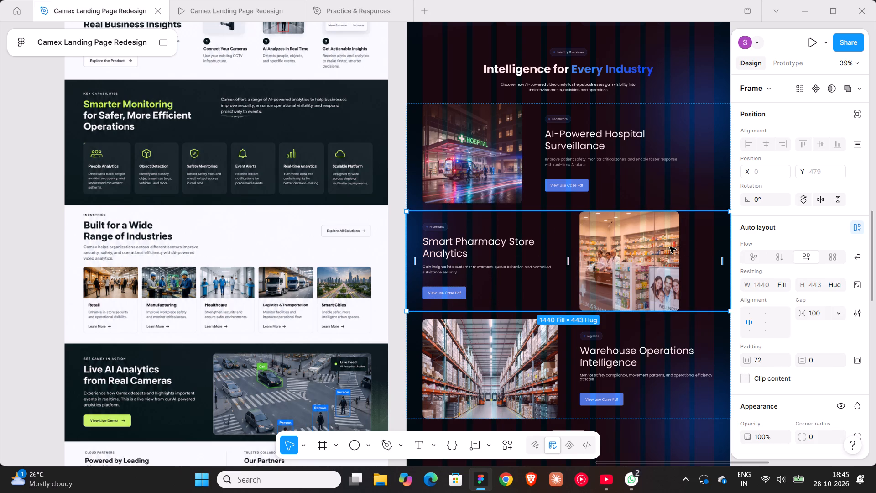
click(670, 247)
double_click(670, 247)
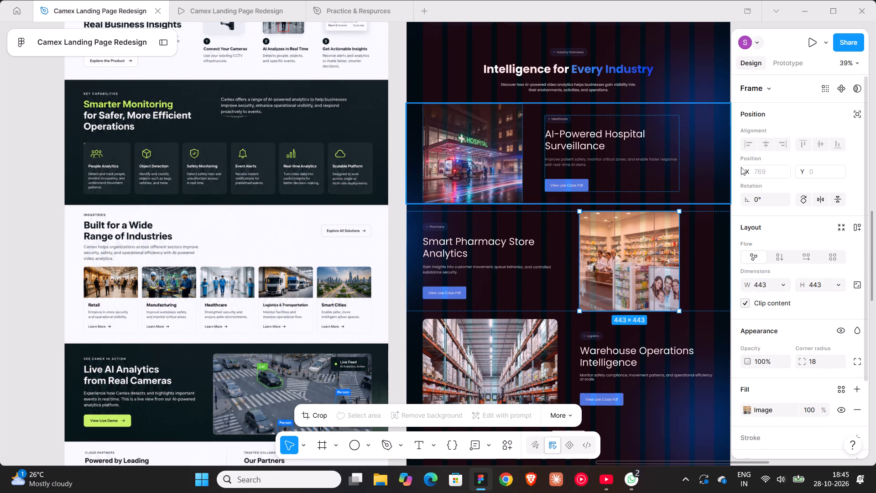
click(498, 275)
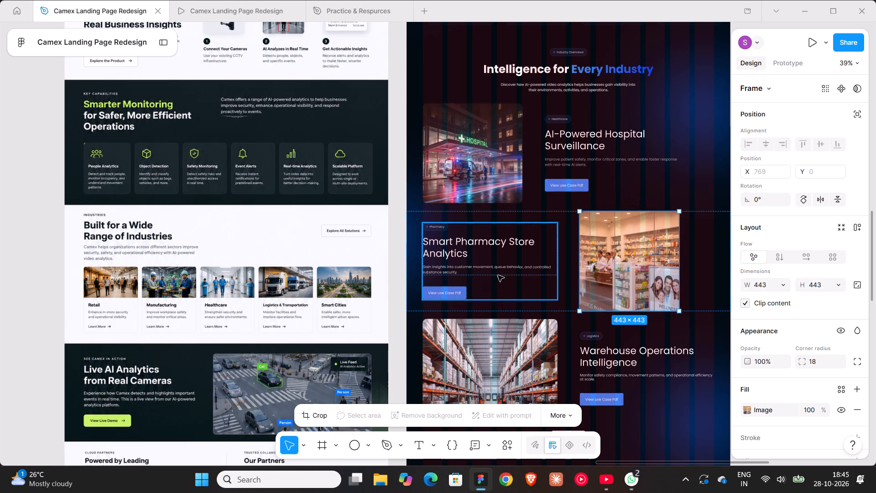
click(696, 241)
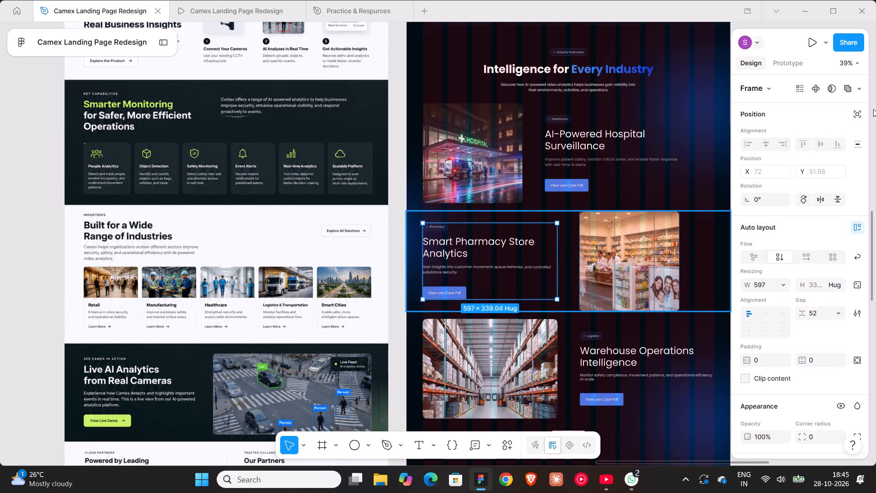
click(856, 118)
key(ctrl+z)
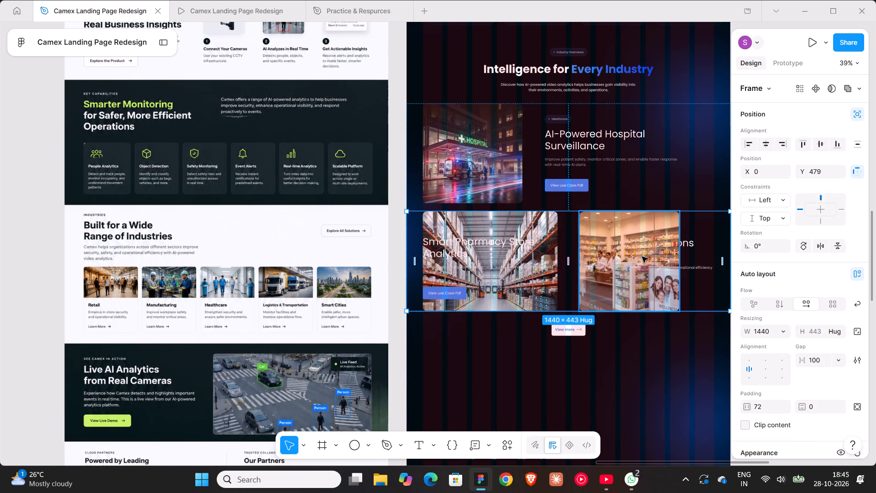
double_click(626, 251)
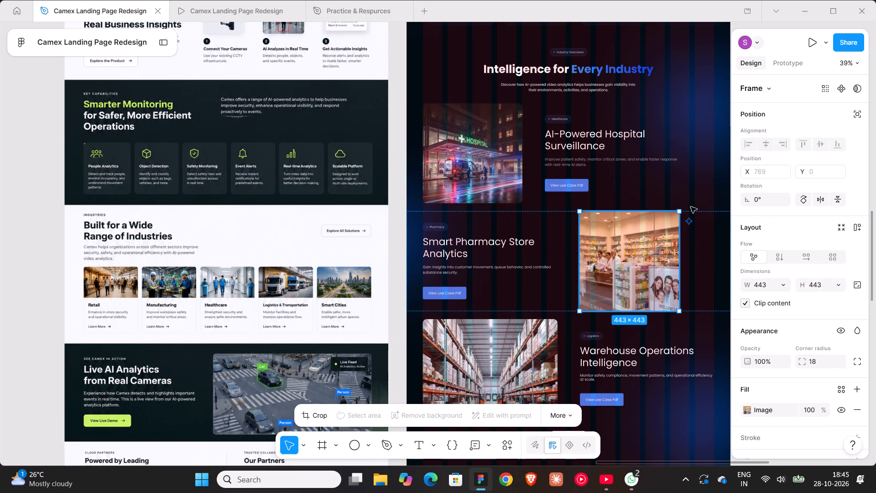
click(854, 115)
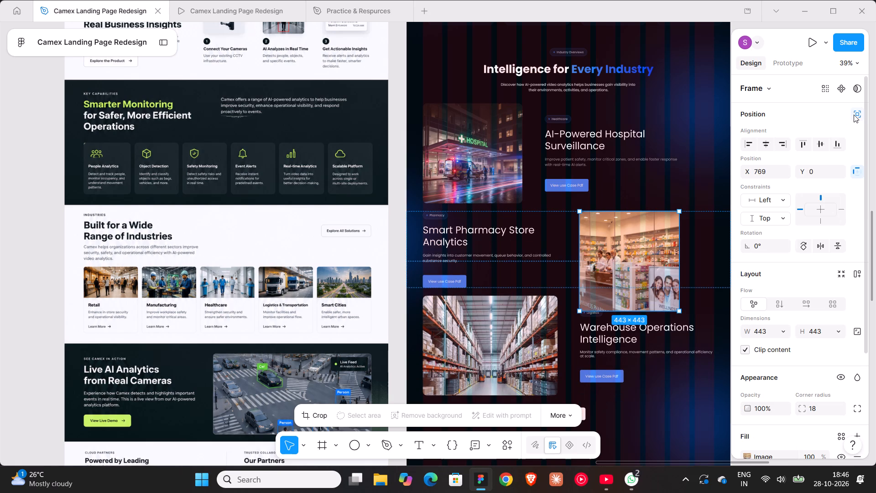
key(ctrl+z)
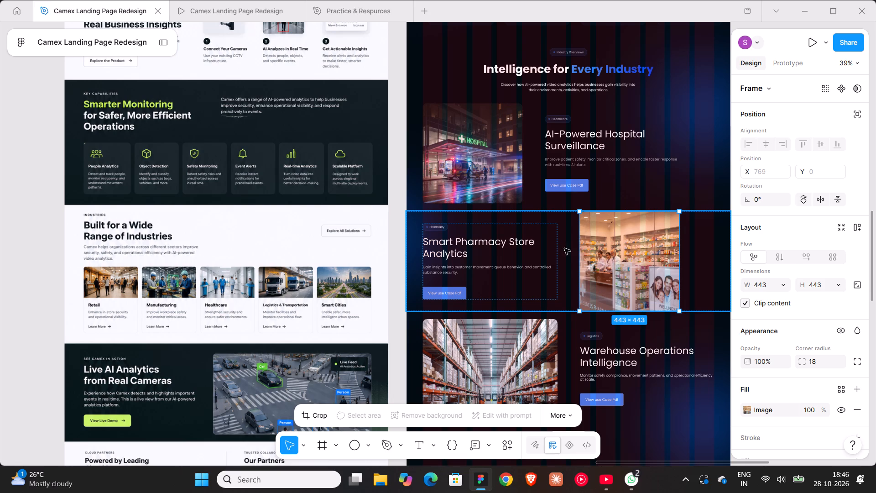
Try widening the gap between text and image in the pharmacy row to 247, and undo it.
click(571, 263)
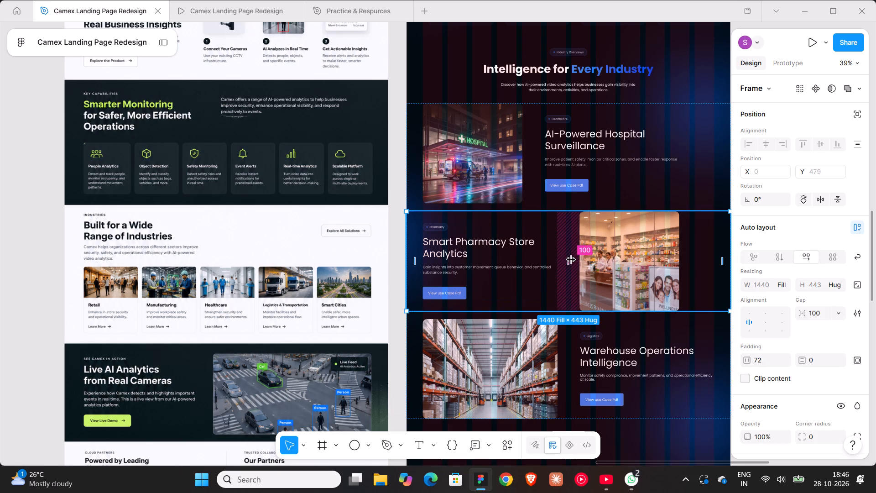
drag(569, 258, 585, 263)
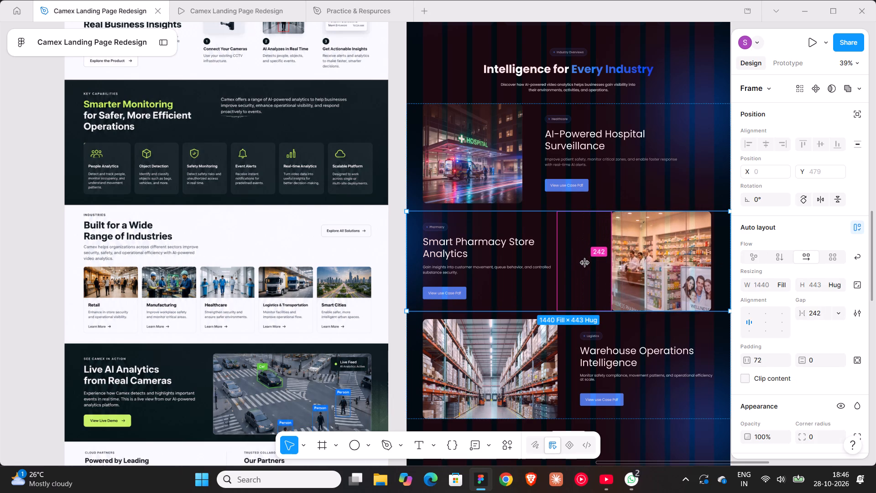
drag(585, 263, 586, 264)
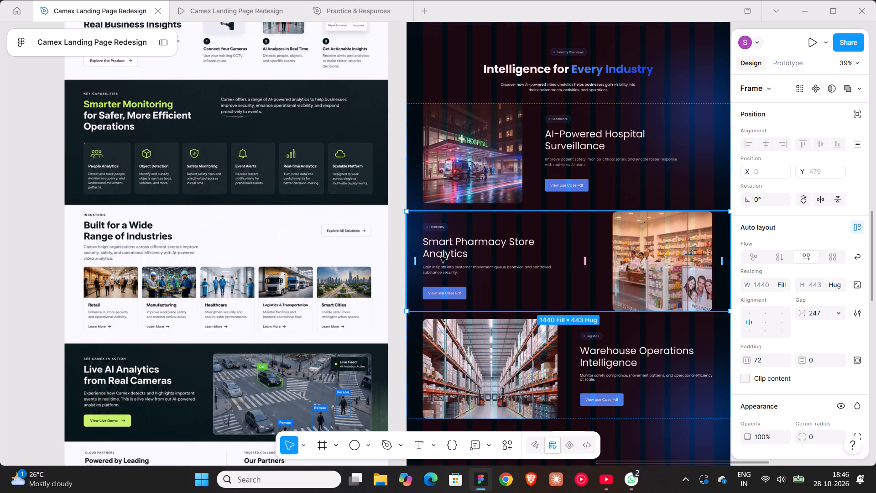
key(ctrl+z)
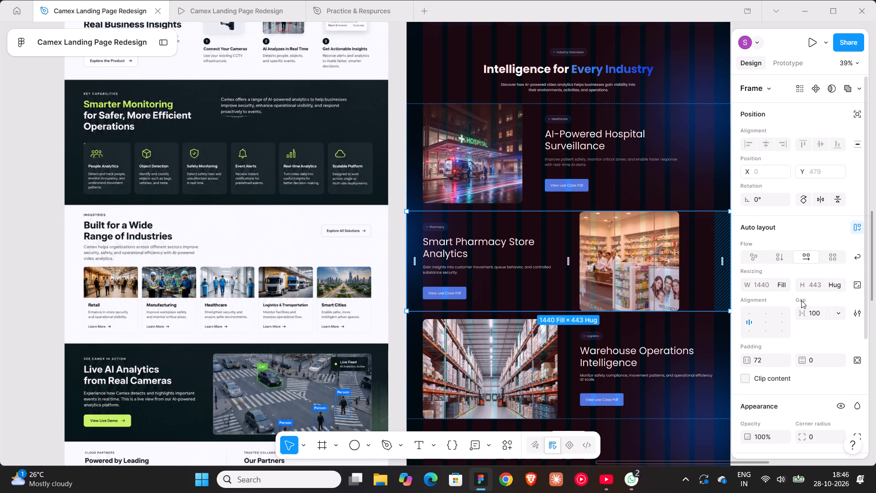
Split the pharmacy row's padding into individual sides and increase its left padding to 225.
scroll(804, 309, down, 2)
click(858, 247)
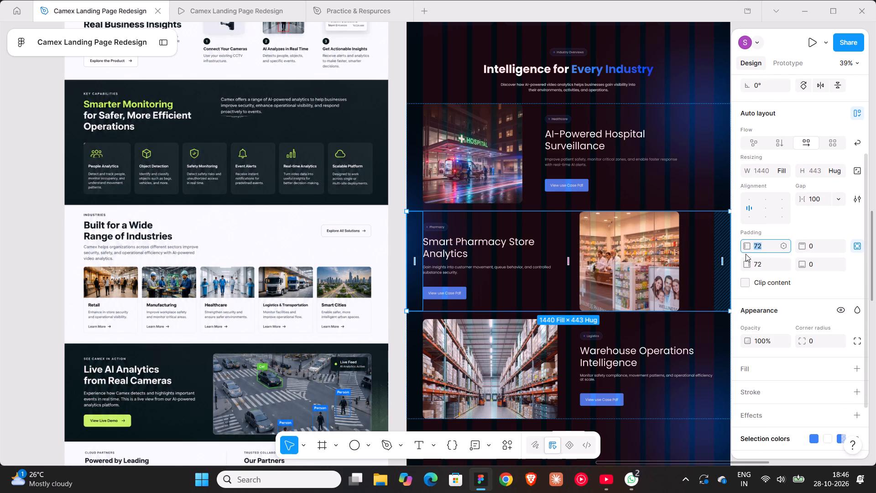
drag(749, 245, 592, 254)
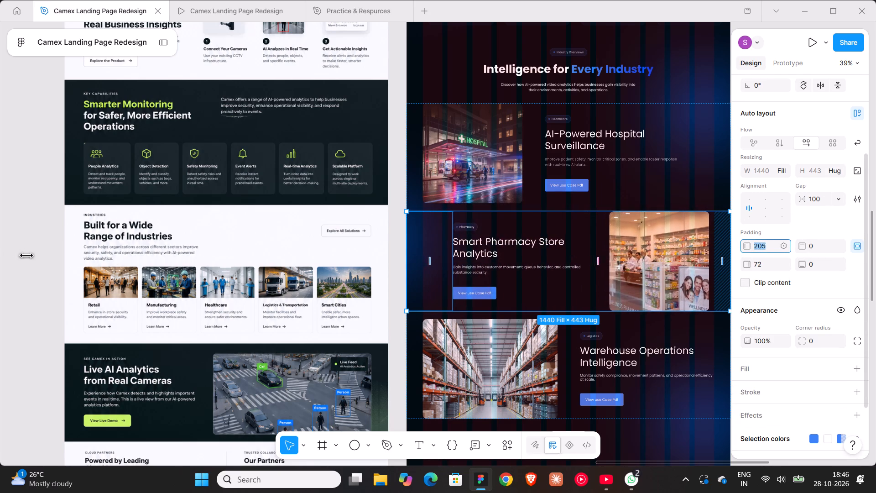
drag(592, 254, 613, 265)
Set the width of the warehouse image beside Warehouse Operations Intelligence to 443.
scroll(563, 337, down, 3)
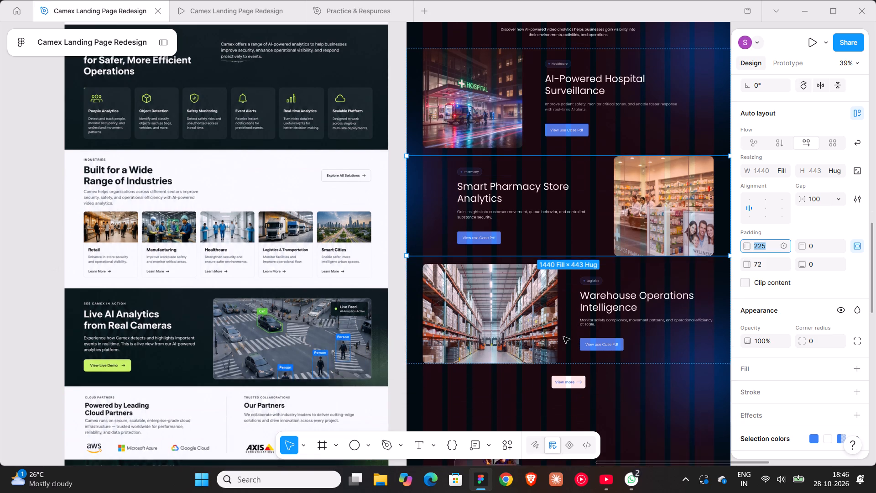
double_click(510, 313)
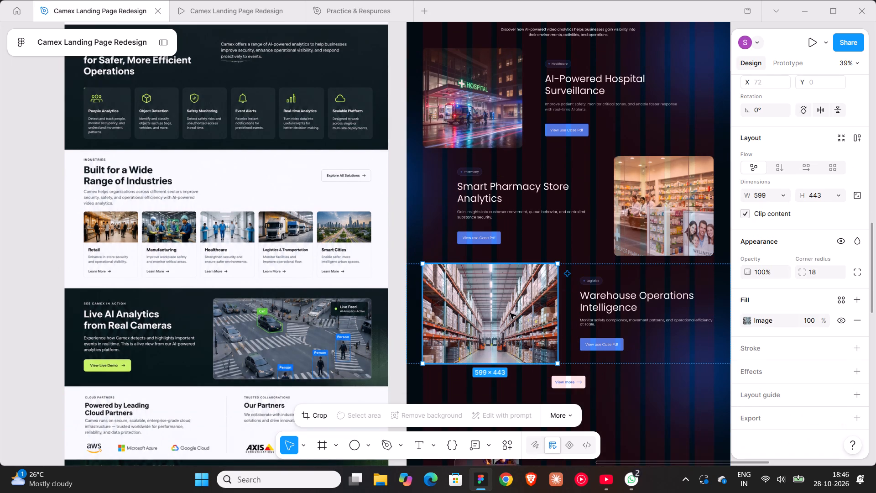
click(766, 193)
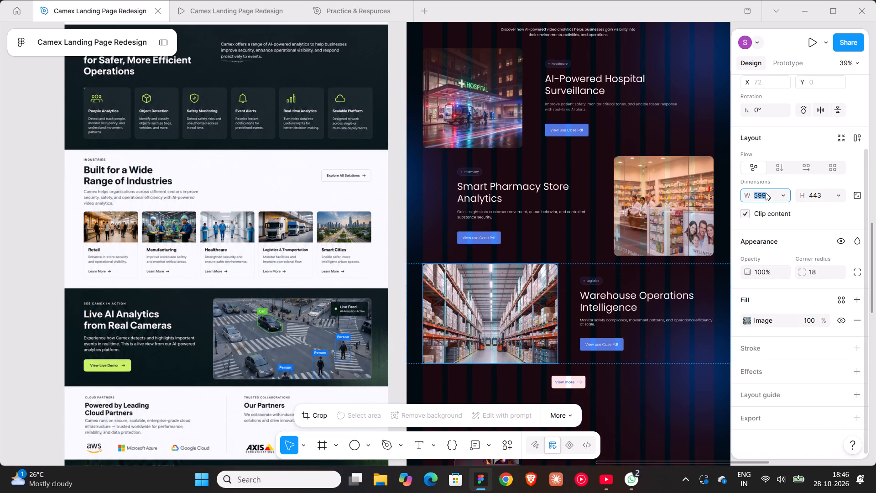
text(443)
key(Return)
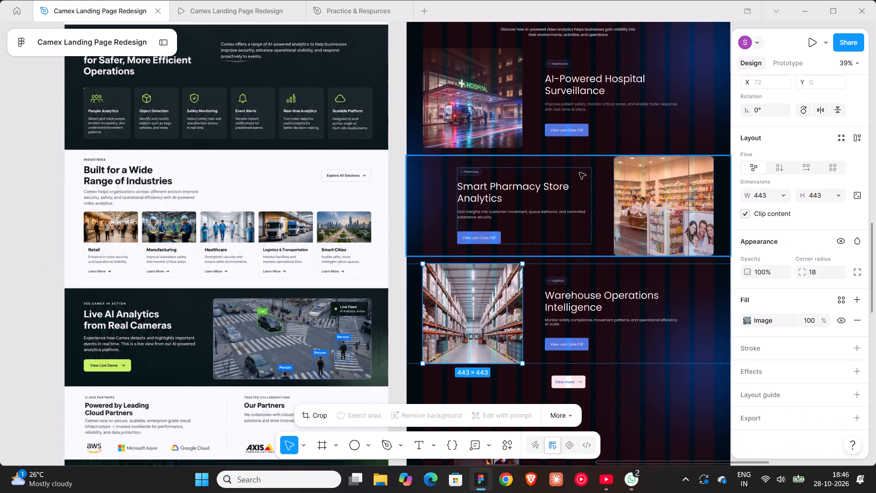
Examine the resized industry section, the empty area below it, and the surrounding designs on the canvas.
ctrl+scroll(565, 168, down, 4)
shift+scroll(571, 212, down, 3)
click(654, 116)
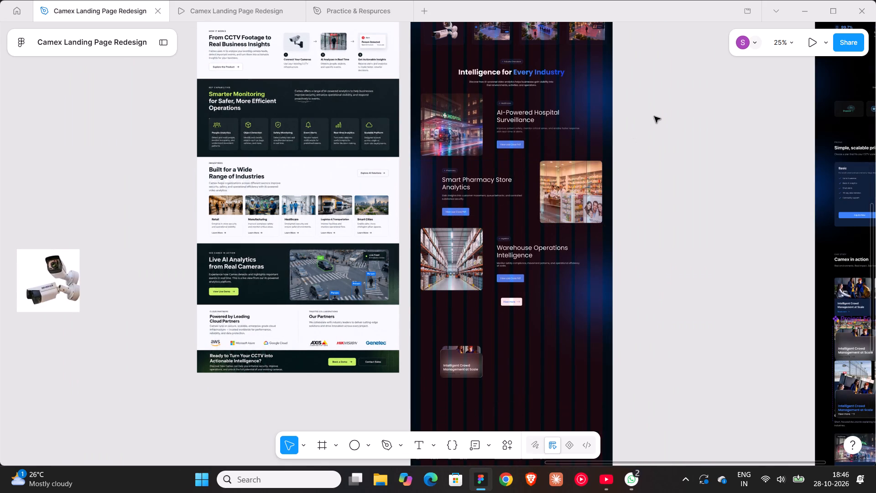
scroll(539, 301, down, 4)
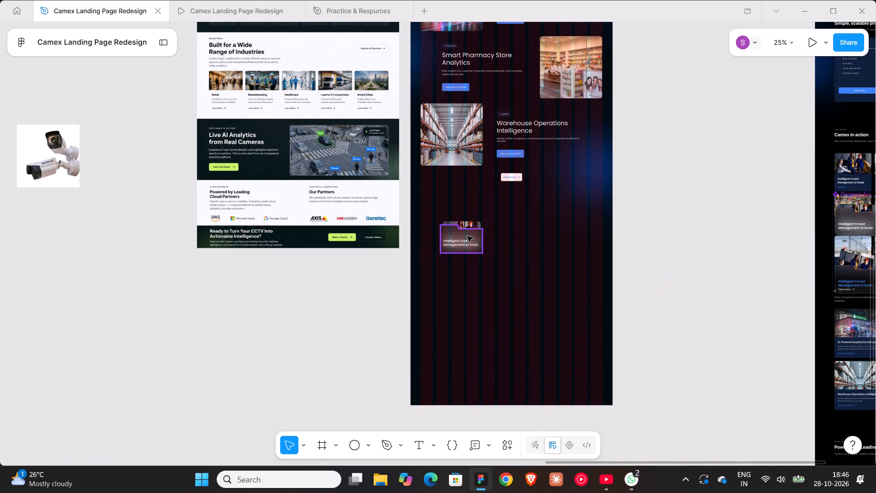
ctrl+scroll(467, 236, up, 11)
ctrl+scroll(467, 236, down, 8)
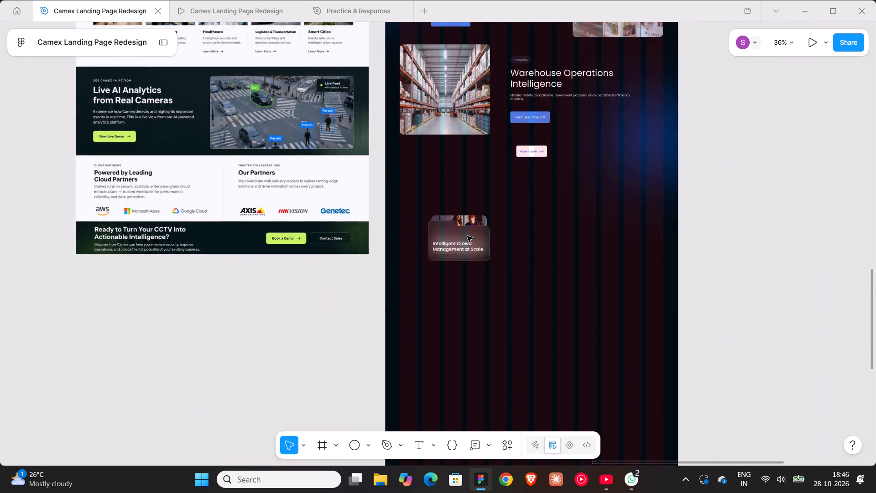
ctrl+scroll(467, 236, down, 7)
shift+scroll(467, 236, down, 12)
ctrl+scroll(467, 236, down, 8)
scroll(467, 236, up, 7)
scroll(467, 236, down, 8)
ctrl+scroll(467, 236, down, 7)
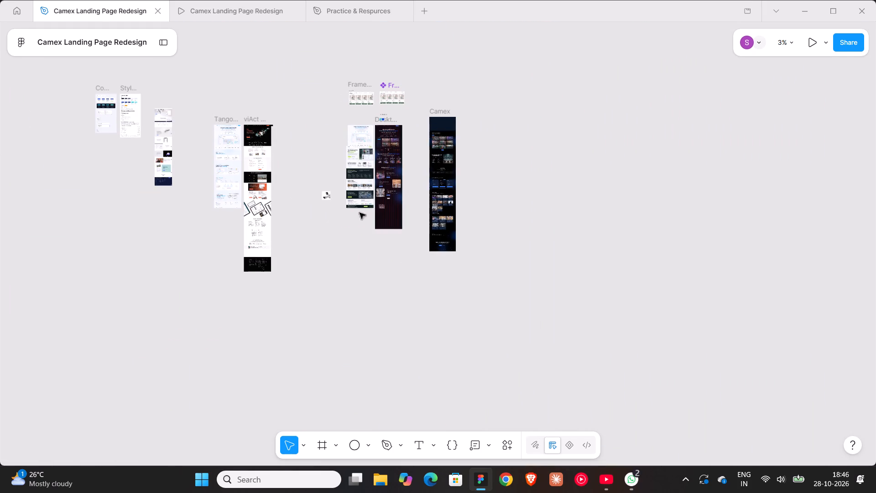
Go to the main component of the Intelligent Crowd Management at Scale folder card in the Desktop - 1 frame.
ctrl+scroll(347, 192, up, 7)
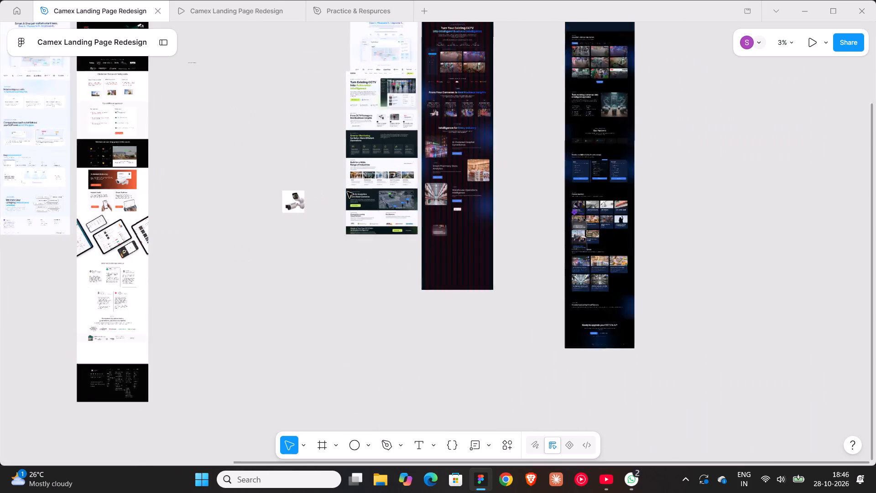
ctrl+scroll(347, 192, up, 2)
click(463, 235)
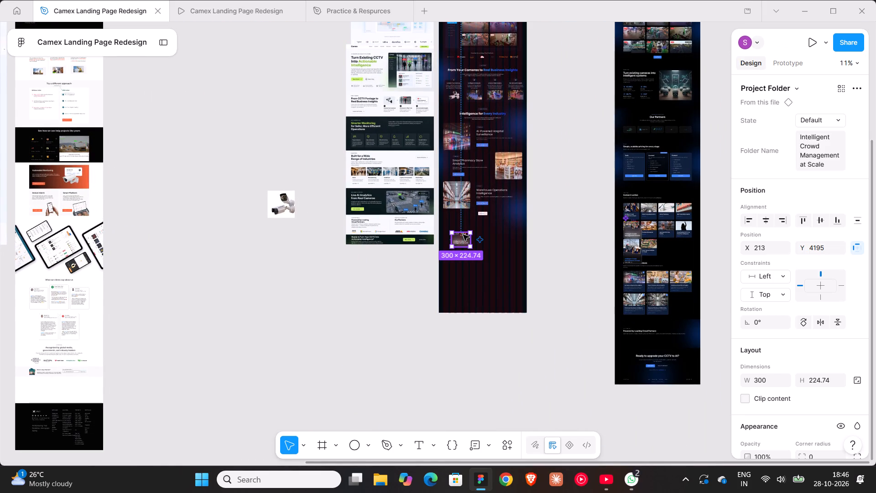
right_click(463, 239)
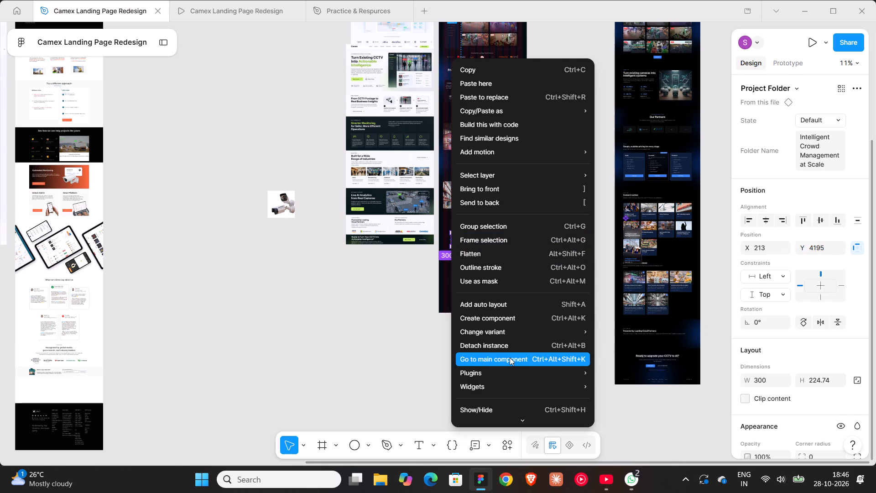
click(510, 357)
ctrl+scroll(445, 230, down, 9)
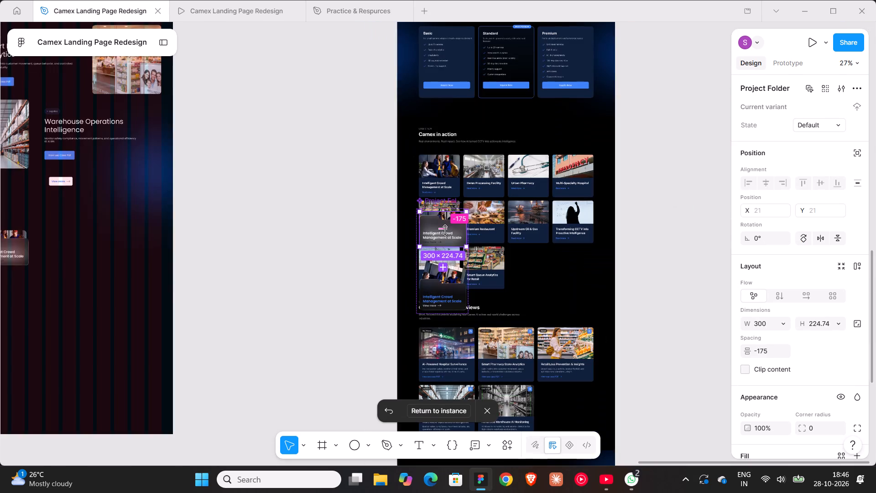
Move the Project Folder component set out of the Desktop - 1 frame onto the empty canvas beside the redesign frame.
drag(436, 197, 259, 186)
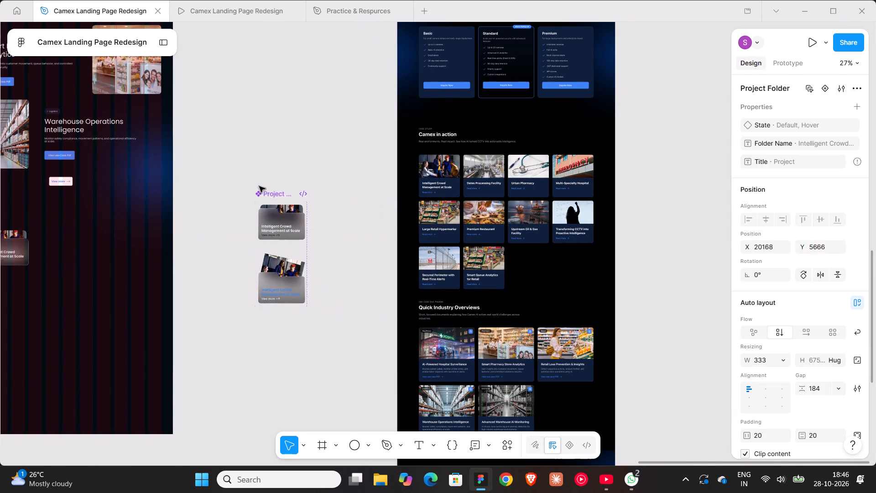
drag(259, 186, 244, 182)
shift+scroll(301, 198, up, 5)
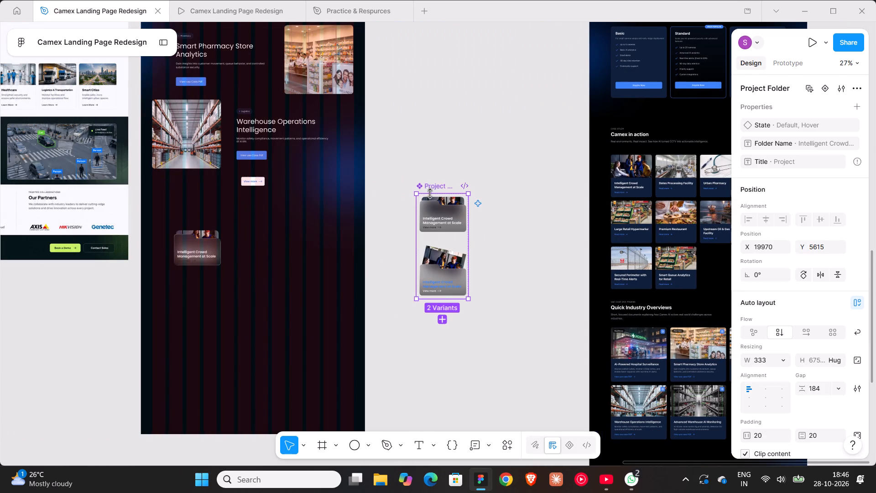
drag(434, 186, 391, 186)
Move the folder card below the warehouse row to X 72, aligned with the warehouse image's left edge.
click(190, 246)
drag(202, 246, 181, 246)
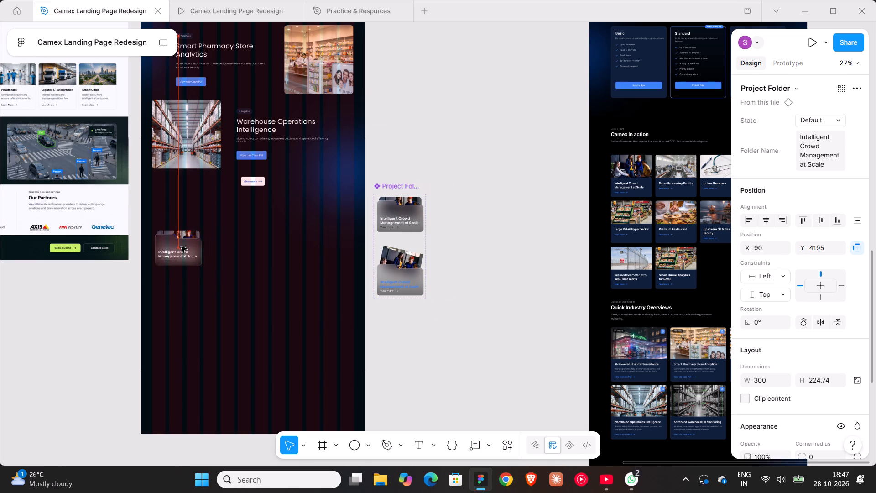
drag(181, 246, 180, 246)
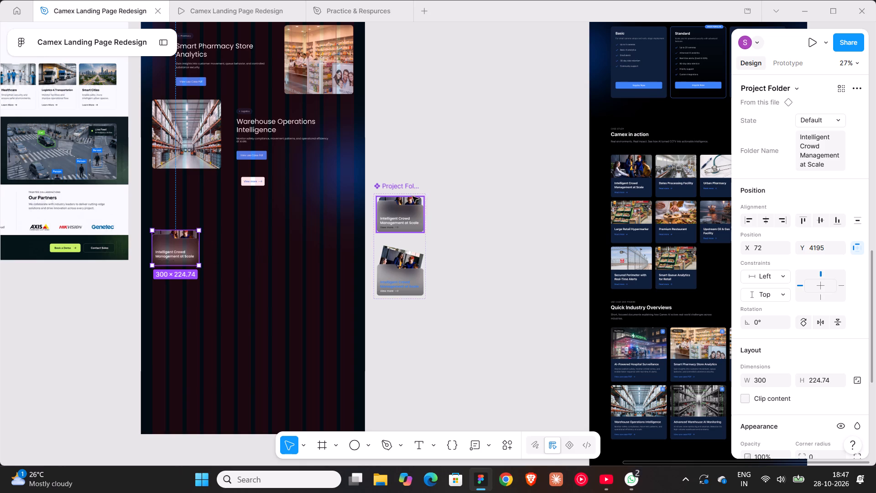
Duplicate the Project Folder component set three times in a row between the two page designs.
alt+drag(399, 185, 454, 186)
alt+drag(454, 186, 507, 187)
alt+drag(507, 187, 560, 187)
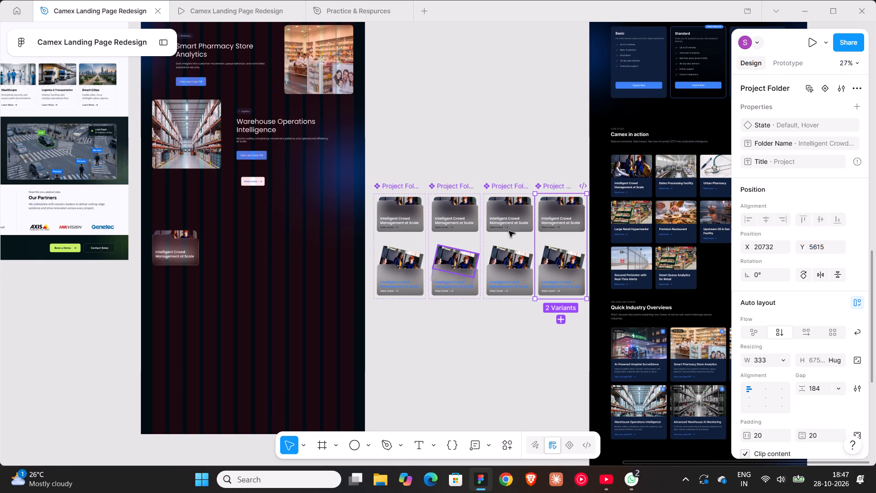
Place a copy of the Dates Processing Facility image from Camex in action above the second Project Folder component set.
shift+scroll(670, 180, down, 4)
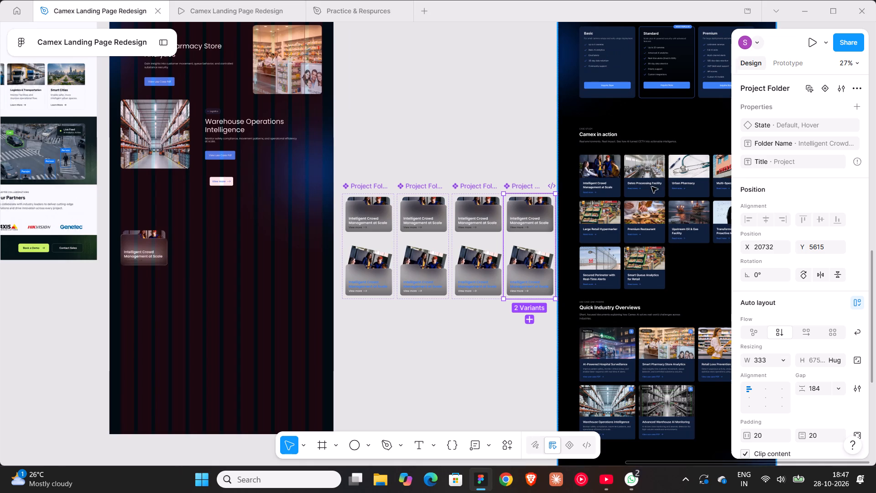
shift+scroll(646, 187, down, 4)
ctrl+scroll(592, 166, up, 8)
triple_click(591, 166)
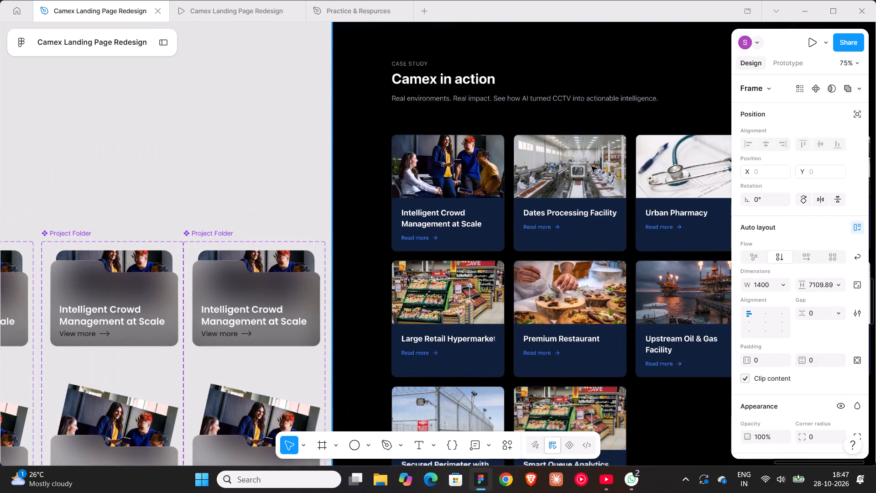
triple_click(591, 166)
triple_click(591, 166)
click(591, 166)
click(591, 166)
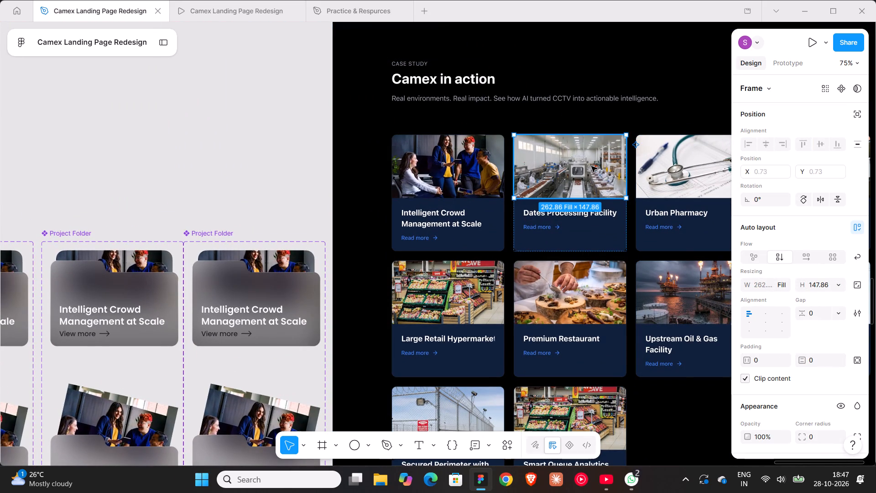
double_click(591, 166)
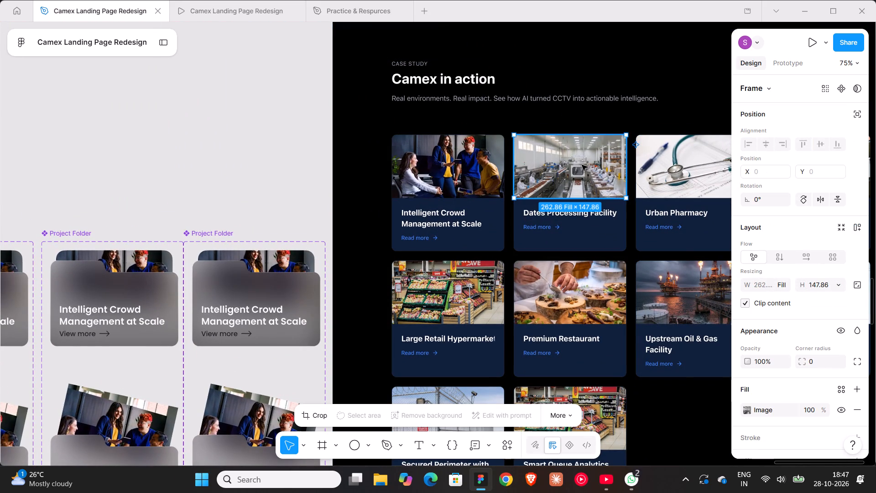
double_click(582, 165)
click(725, 137)
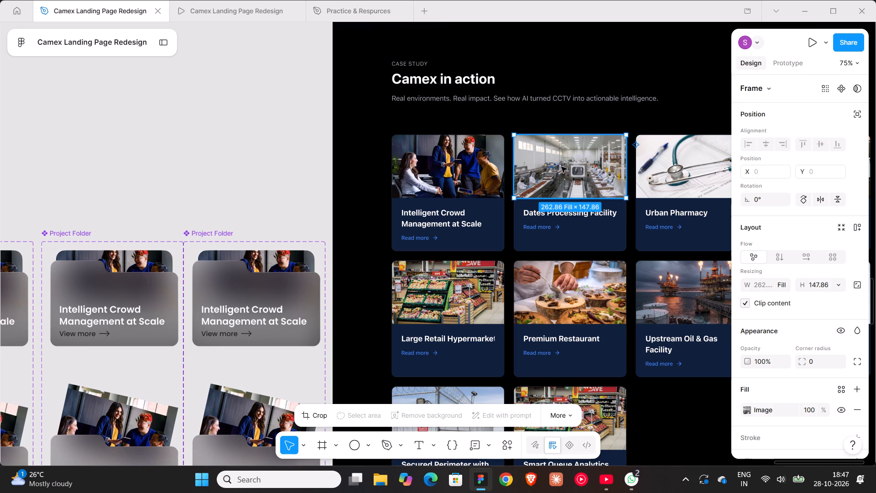
shift+scroll(568, 167, up, 5)
shift+scroll(611, 167, down, 3)
alt+drag(621, 165, 218, 168)
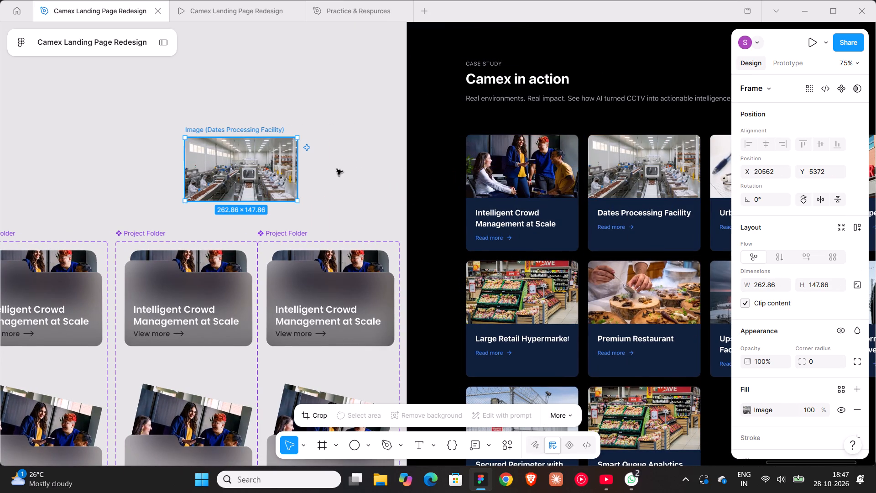
shift+scroll(366, 171, up, 11)
drag(570, 147, 405, 152)
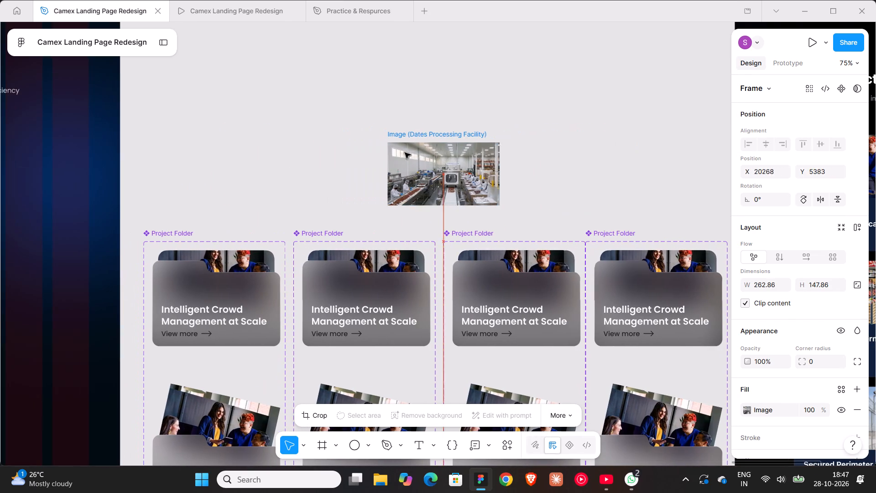
drag(405, 152, 369, 151)
Set the copied Dates Processing Facility image's width to 273.38, matching the folder card's image frame.
double_click(393, 257)
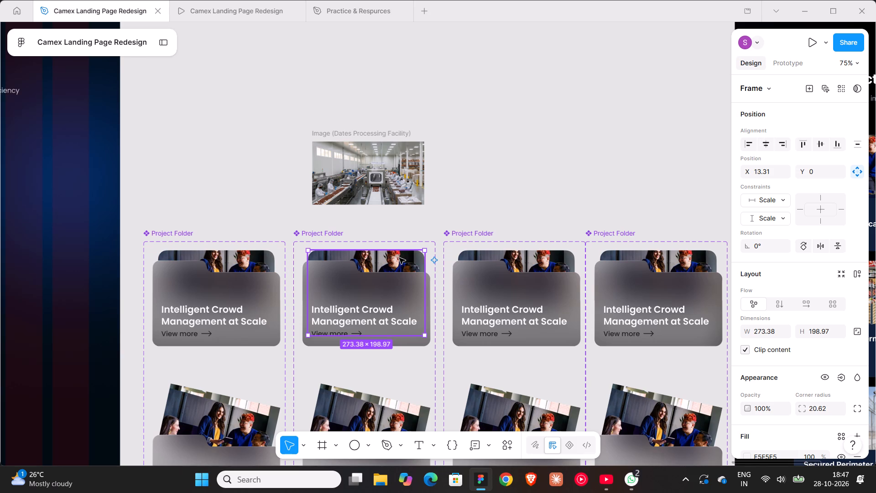
click(765, 335)
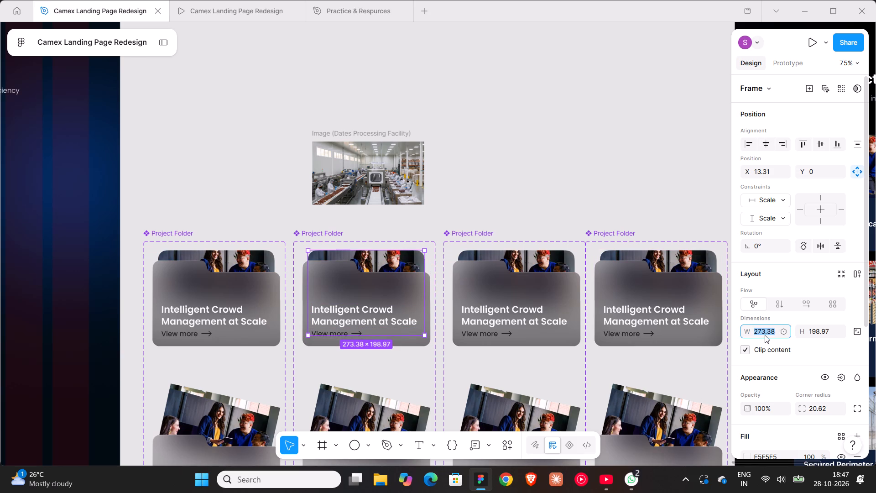
key(ctrl+c)
click(383, 130)
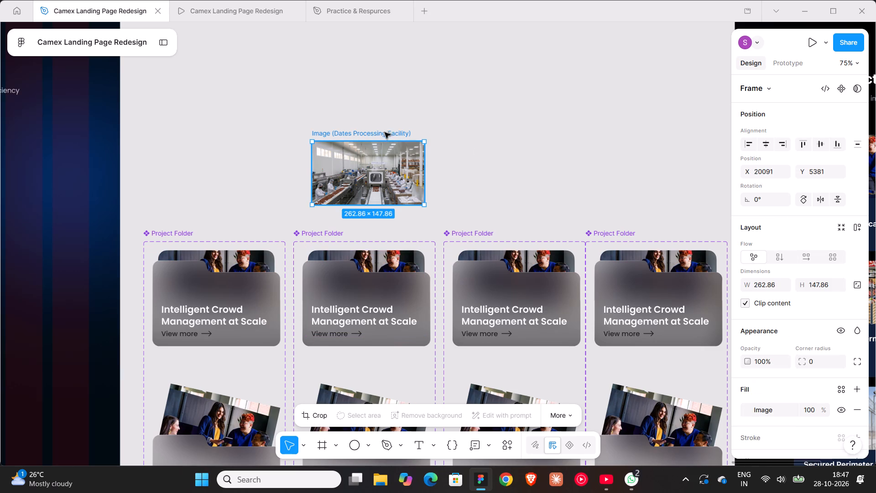
click(760, 287)
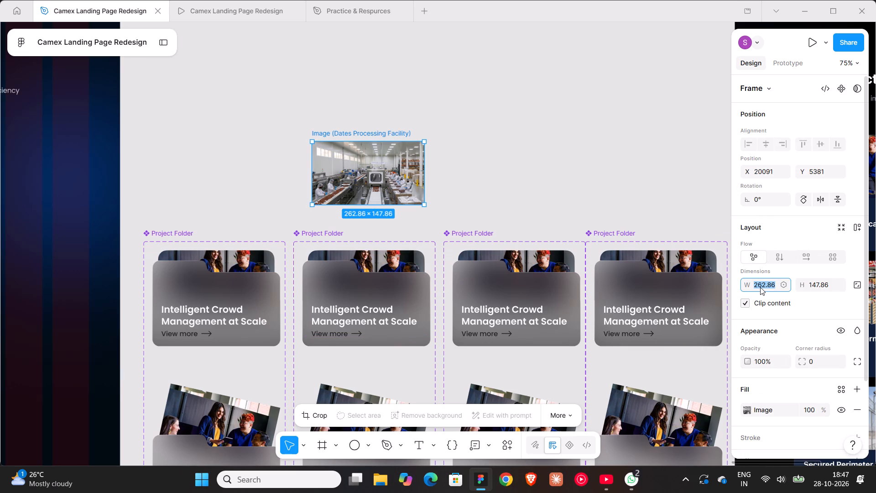
key(ctrl+v)
click(584, 207)
Set the copied Dates Processing Facility image's height to 198.97, matching the folder card's image frame.
triple_click(408, 265)
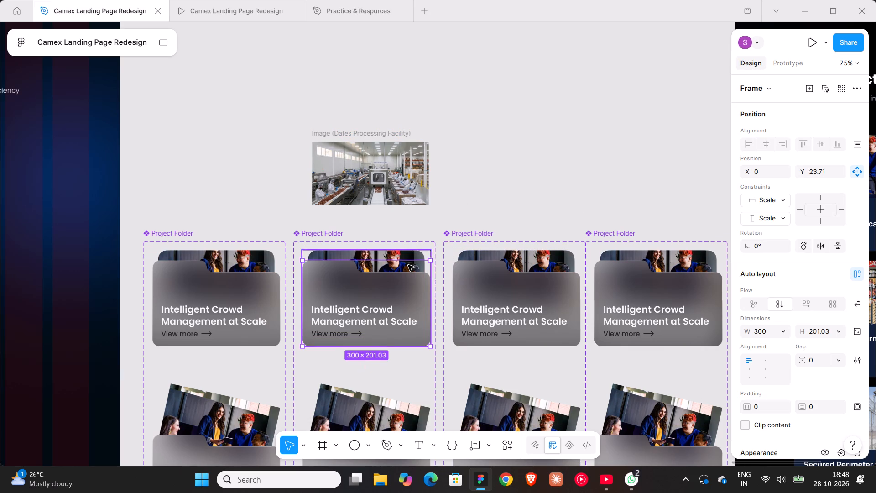
click(409, 252)
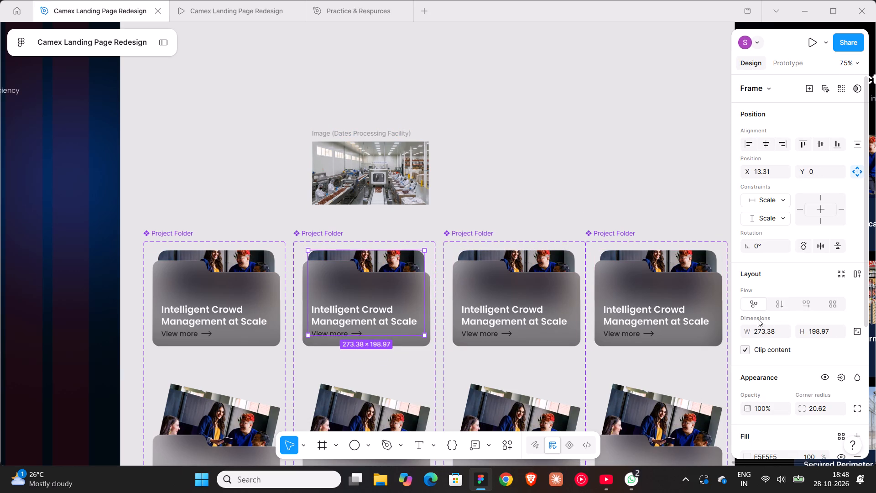
click(827, 330)
key(ctrl+c)
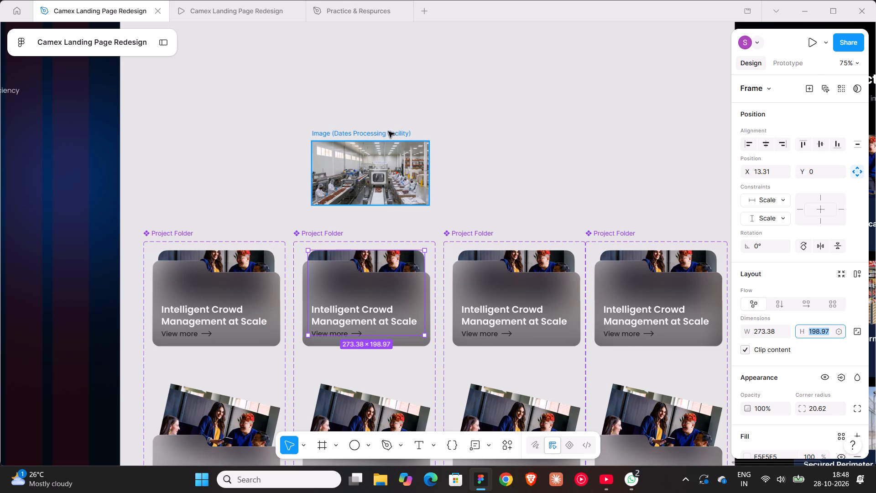
click(388, 131)
click(816, 276)
click(820, 288)
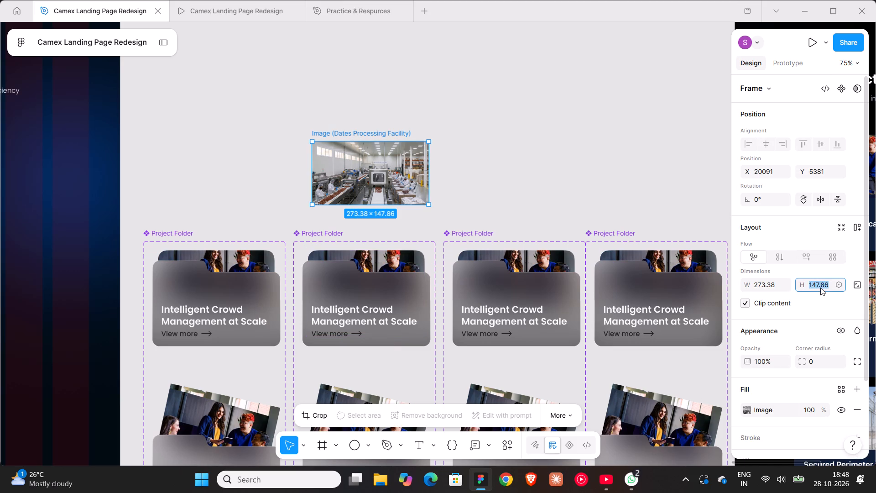
key(ctrl+v)
click(517, 120)
Move the Dates Processing Facility image up to Y 5277 and give it the image frame's corner radius of 20.62.
drag(383, 134, 383, 89)
triple_click(406, 257)
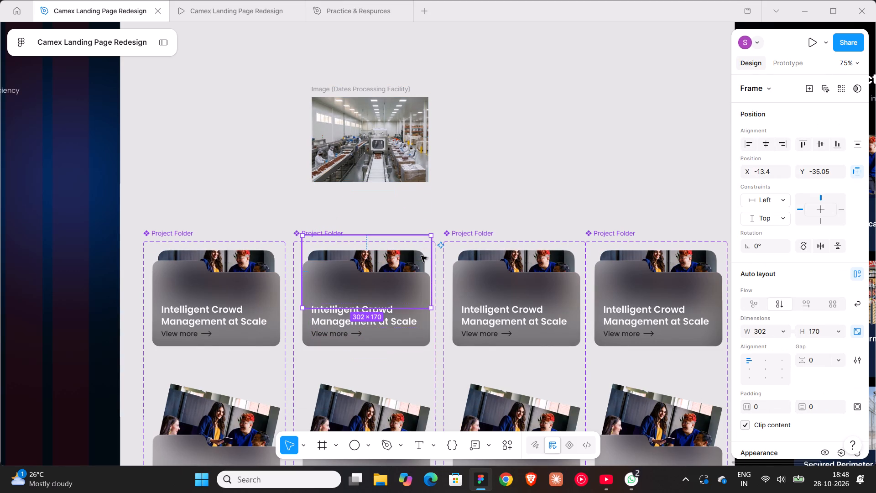
double_click(418, 256)
click(482, 172)
double_click(391, 260)
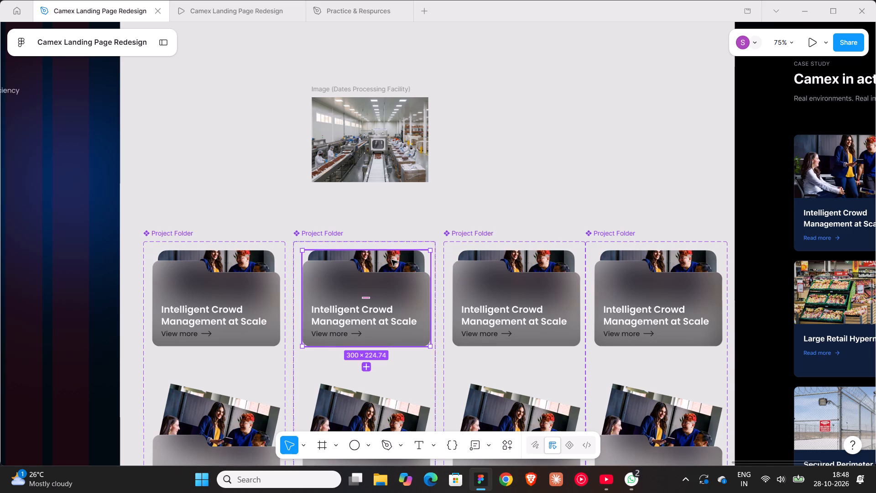
click(398, 253)
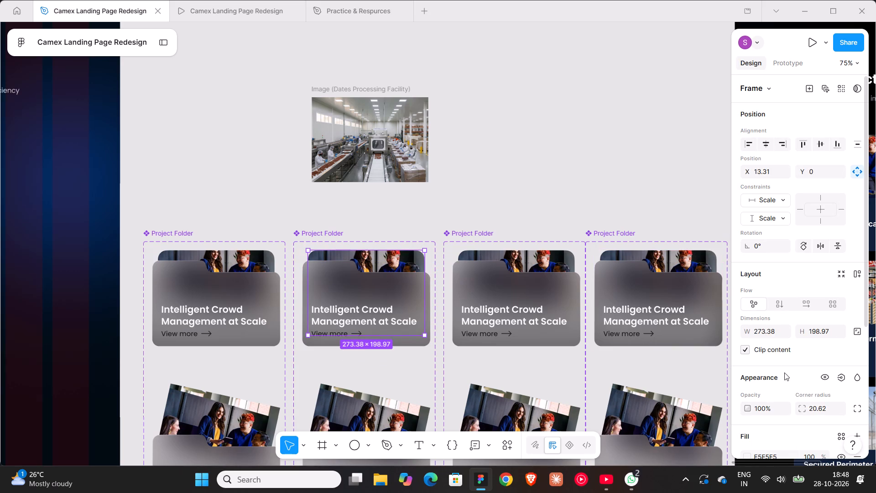
click(364, 93)
click(810, 362)
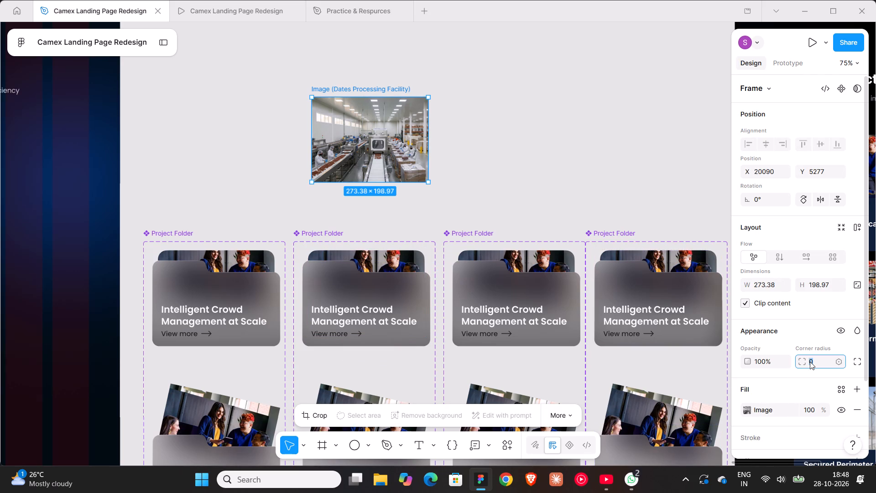
text(20.62)
key(Return)
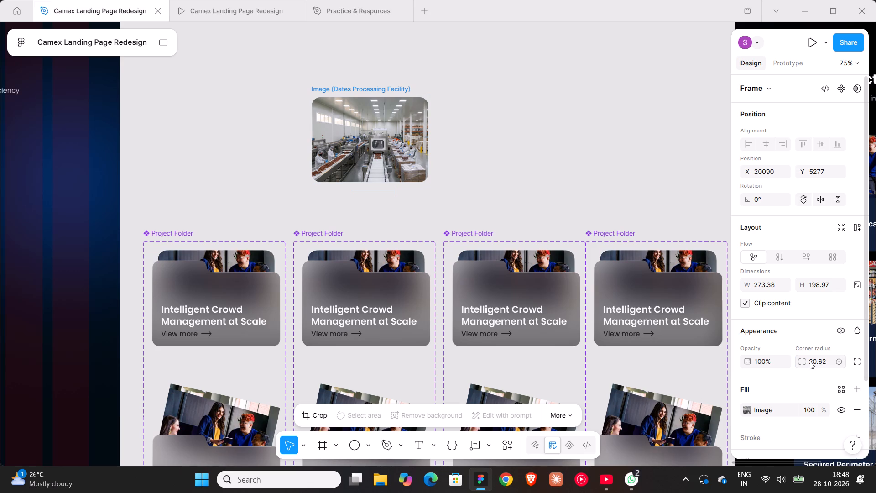
click(476, 107)
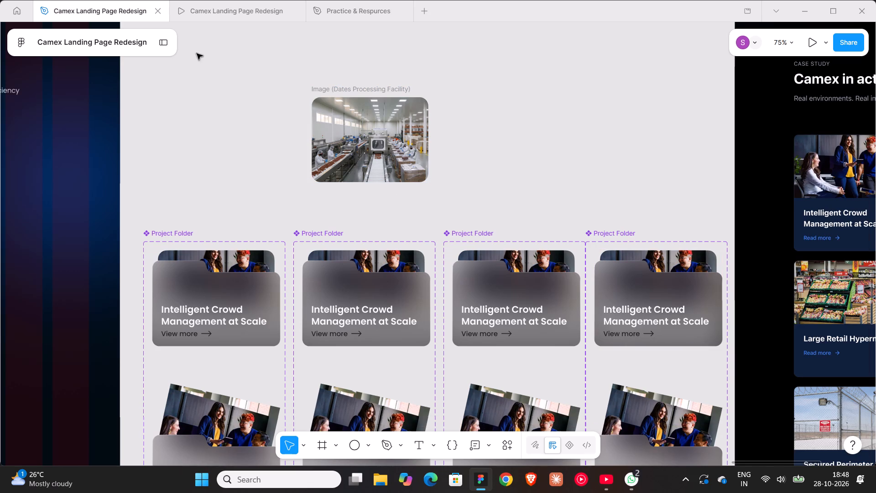
Replace the image frame in the second Project Folder's Default variant with the resized Dates Processing Facility image.
click(163, 46)
shift+scroll(458, 210, up, 5)
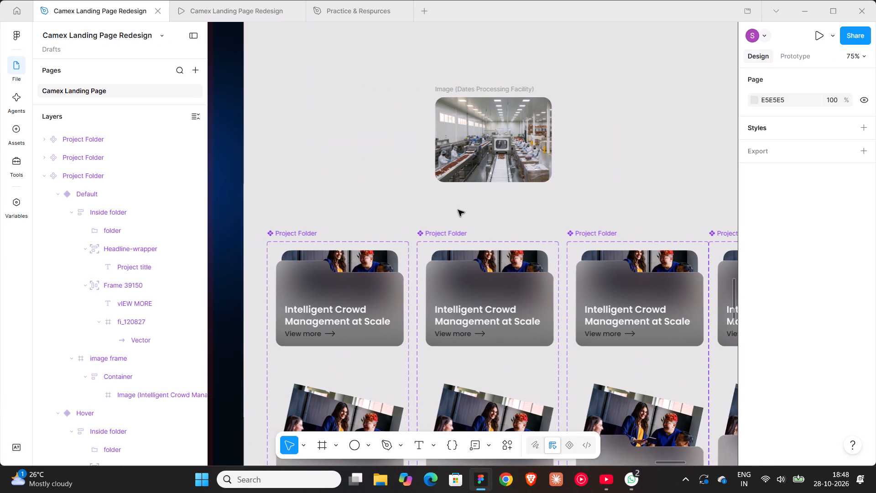
click(545, 284)
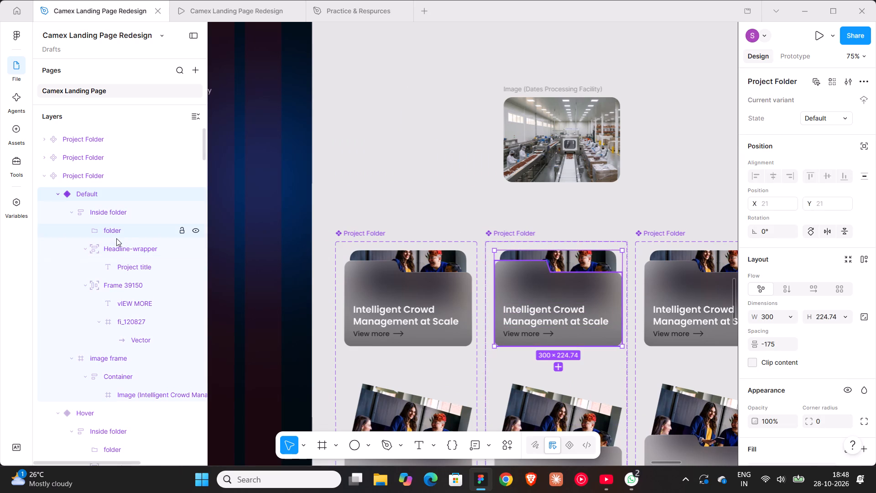
click(116, 238)
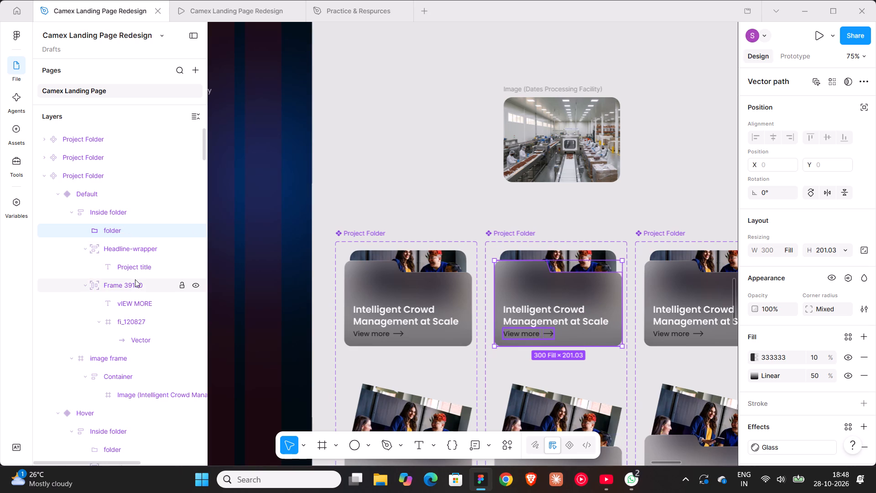
click(599, 253)
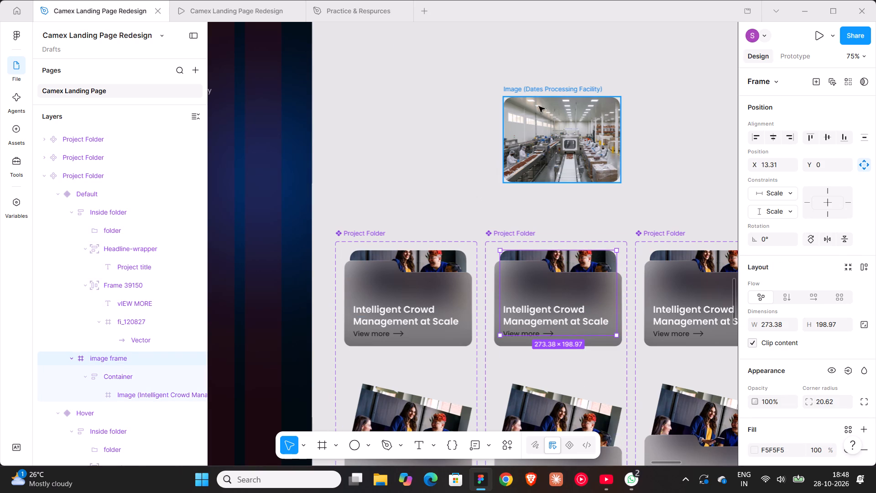
click(535, 88)
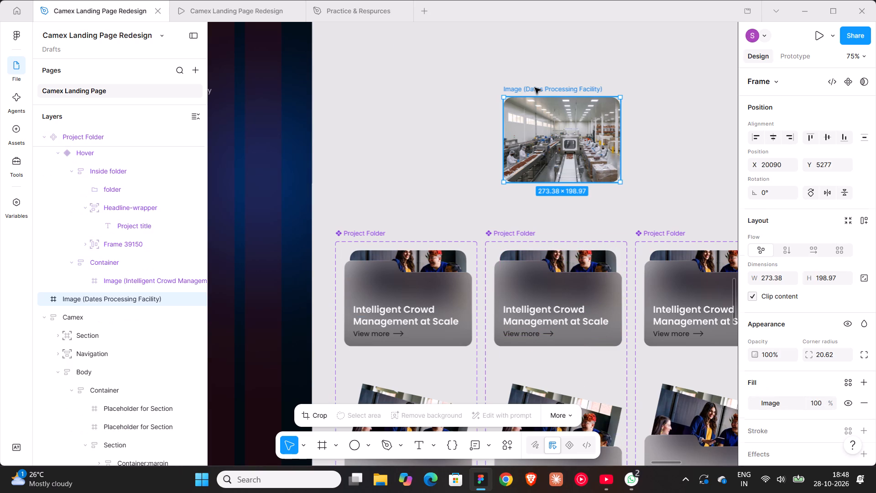
key(ctrl+x)
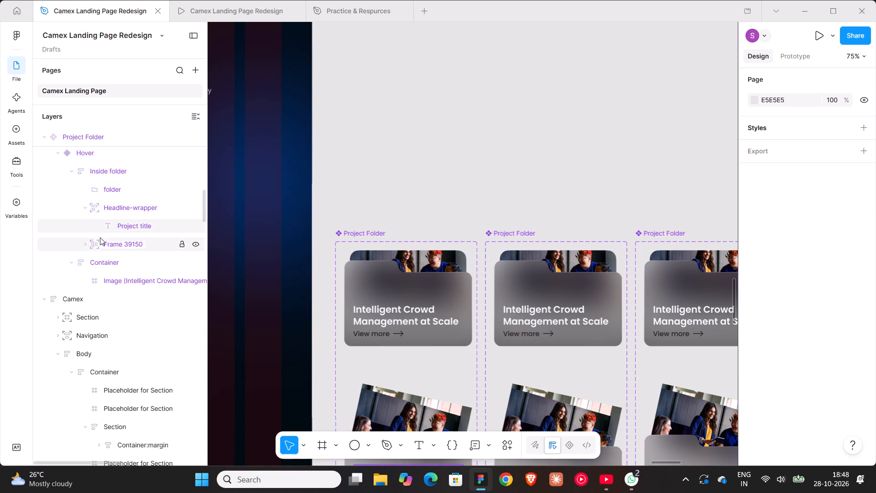
double_click(598, 258)
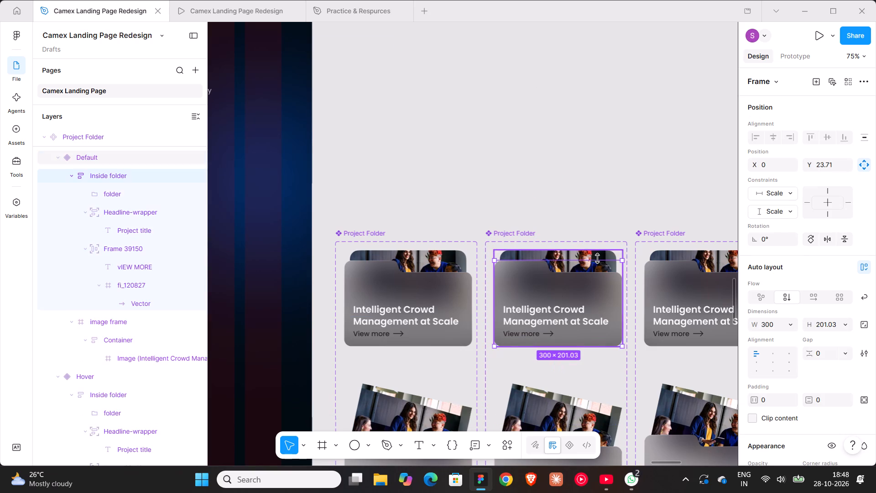
click(120, 325)
key(ctrl+shift+r)
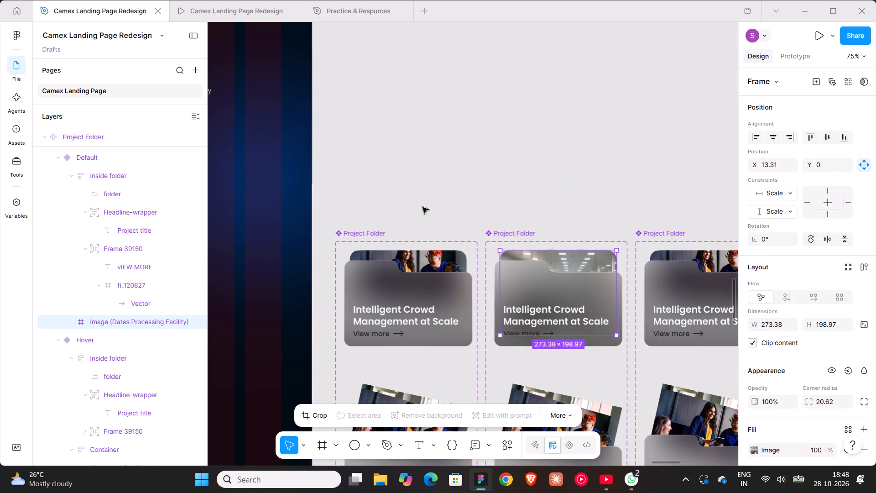
click(494, 154)
Set the corner radius of the tilted image Container in the first Project Folder's Hover variant to 20.
scroll(494, 154, down, 6)
scroll(544, 164, up, 2)
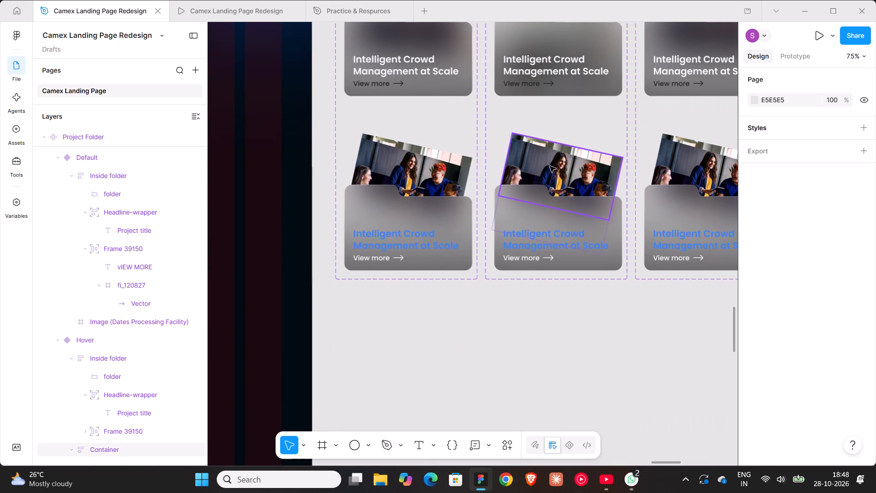
click(550, 166)
scroll(553, 203, up, 4)
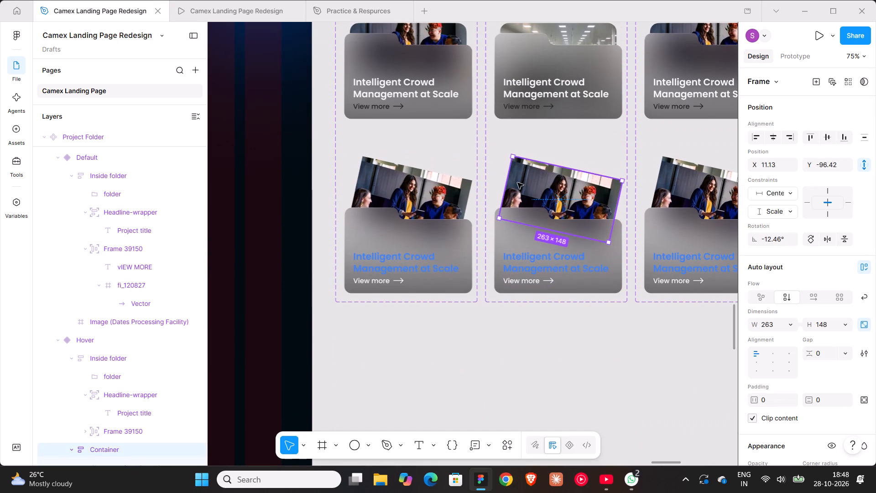
click(636, 365)
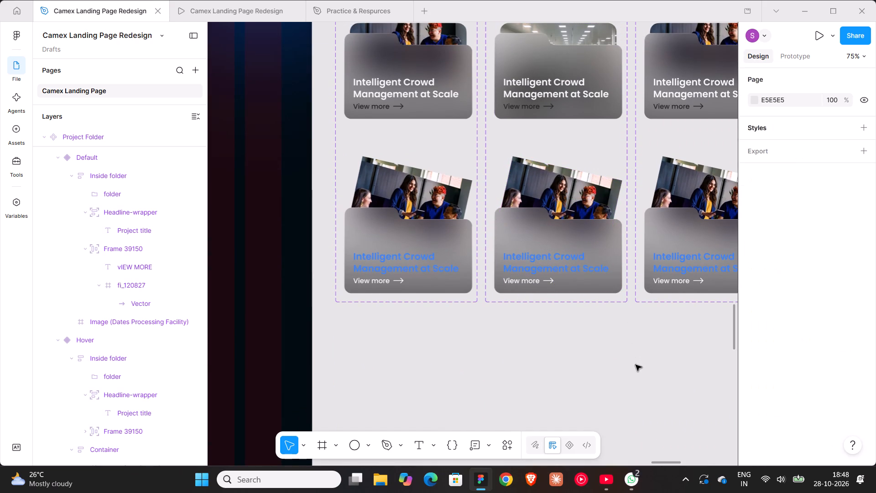
scroll(636, 365, up, 8)
click(393, 224)
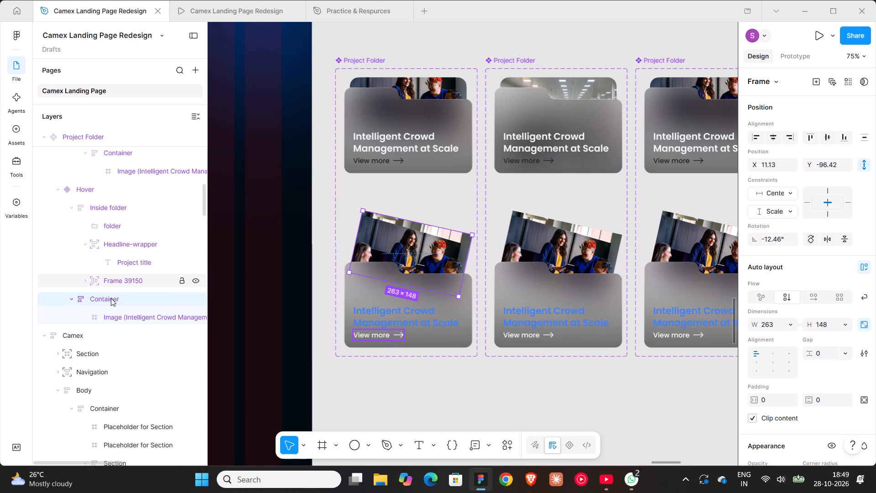
click(100, 318)
click(112, 296)
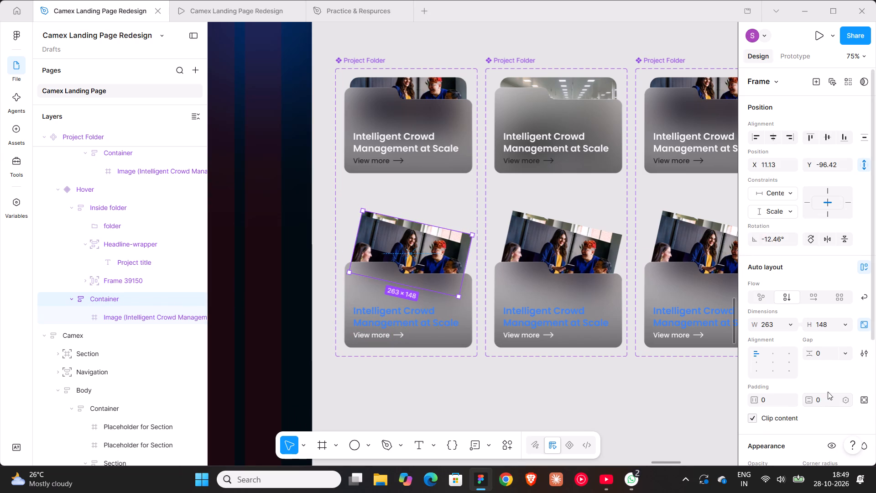
scroll(798, 347, down, 1)
click(832, 420)
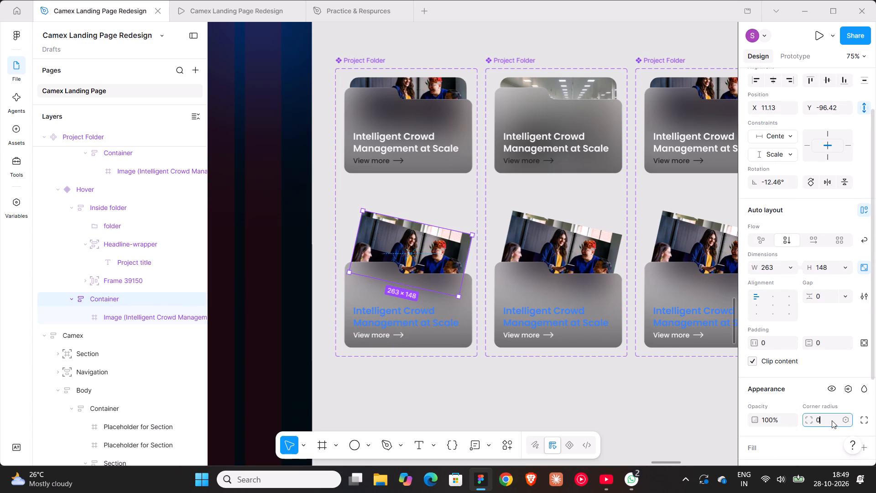
text(20)
key(Return)
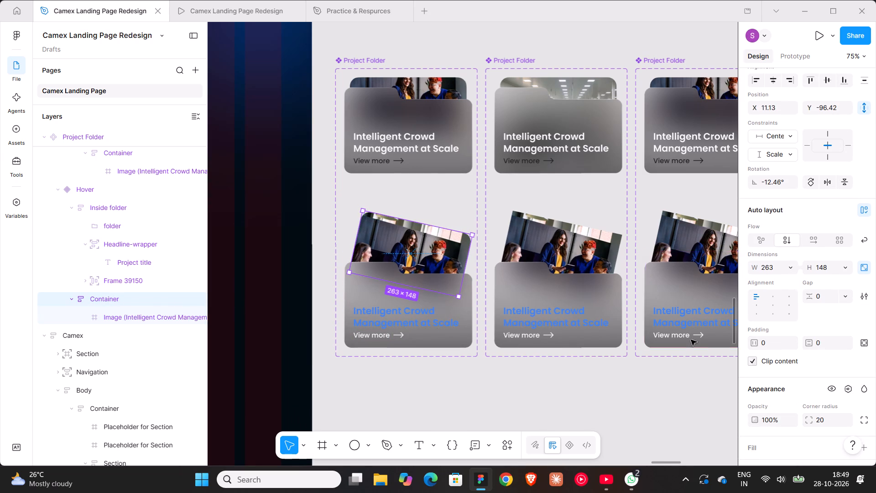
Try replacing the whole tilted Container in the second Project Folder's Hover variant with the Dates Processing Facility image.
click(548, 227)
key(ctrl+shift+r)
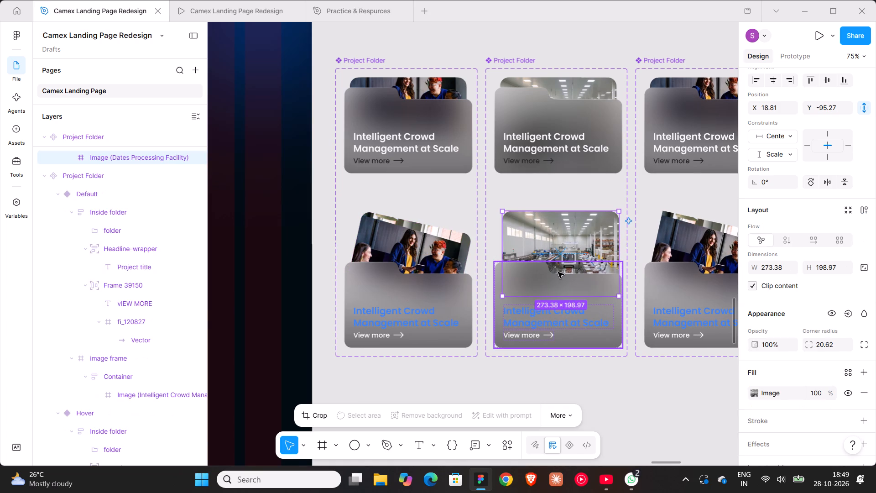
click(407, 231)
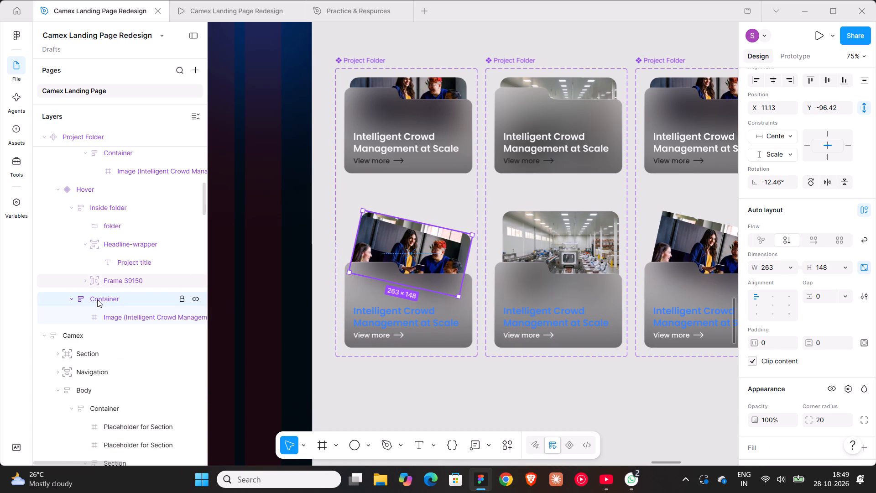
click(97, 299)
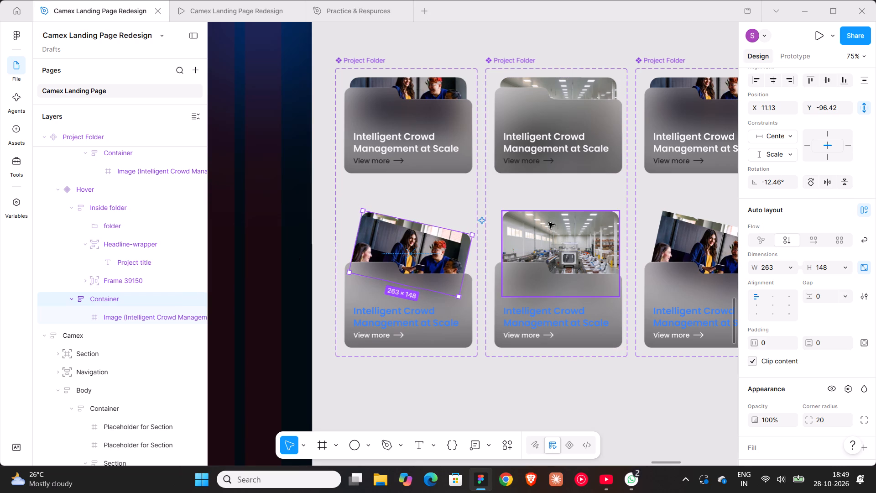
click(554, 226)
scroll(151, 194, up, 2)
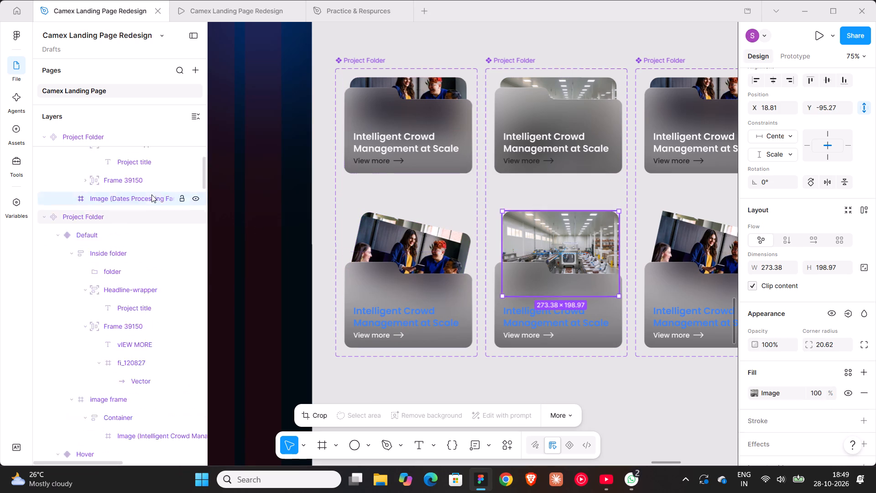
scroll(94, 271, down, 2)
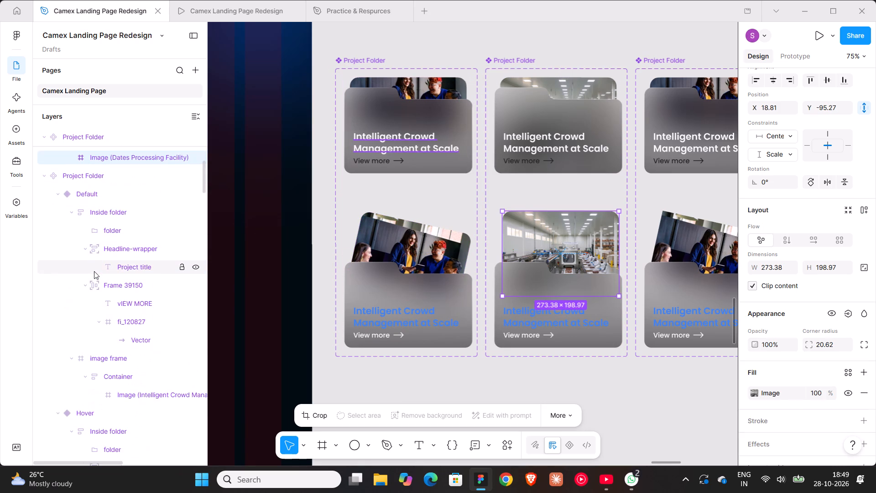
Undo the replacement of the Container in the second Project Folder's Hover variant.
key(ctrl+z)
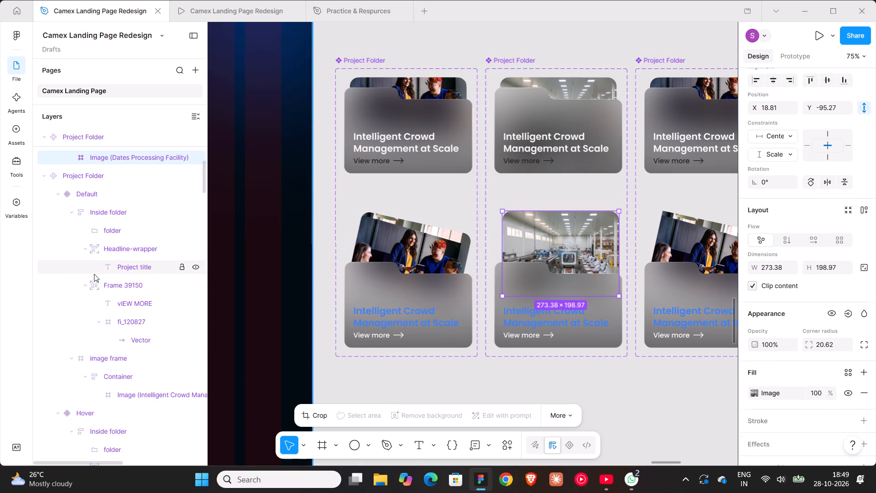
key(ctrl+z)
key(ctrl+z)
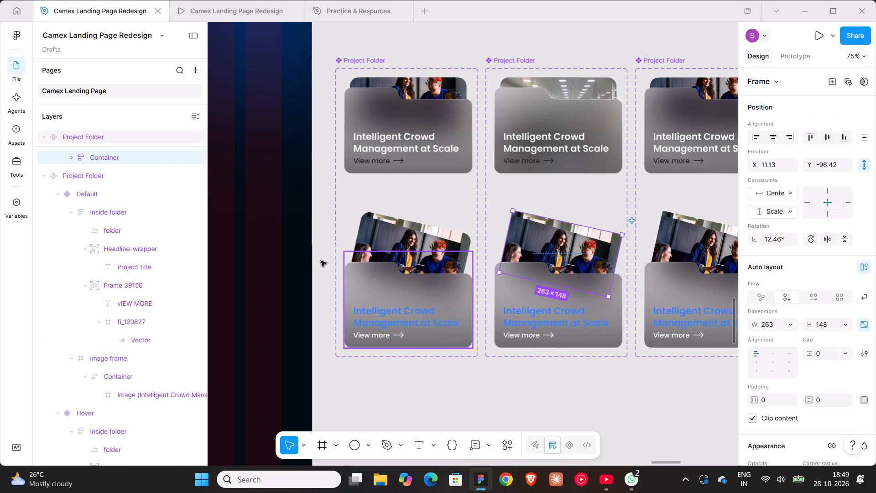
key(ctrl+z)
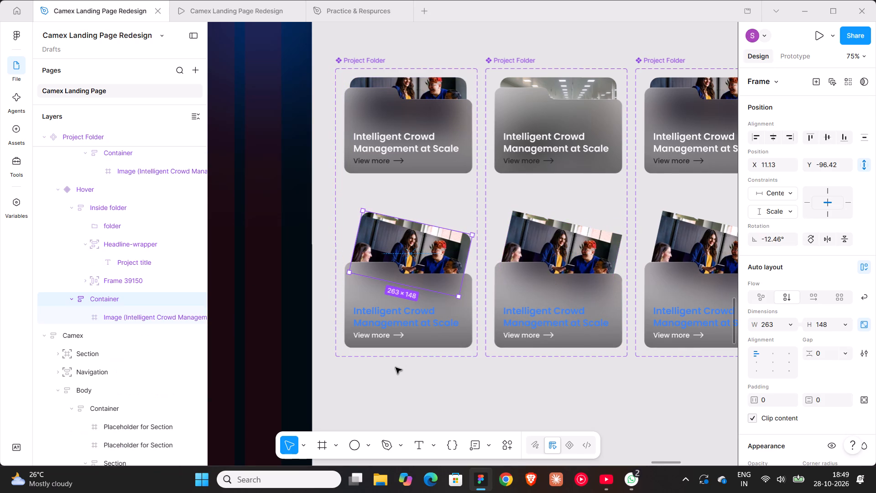
Paste a copy of the Dates Processing Facility image onto the empty canvas above the Project Folder components.
click(539, 225)
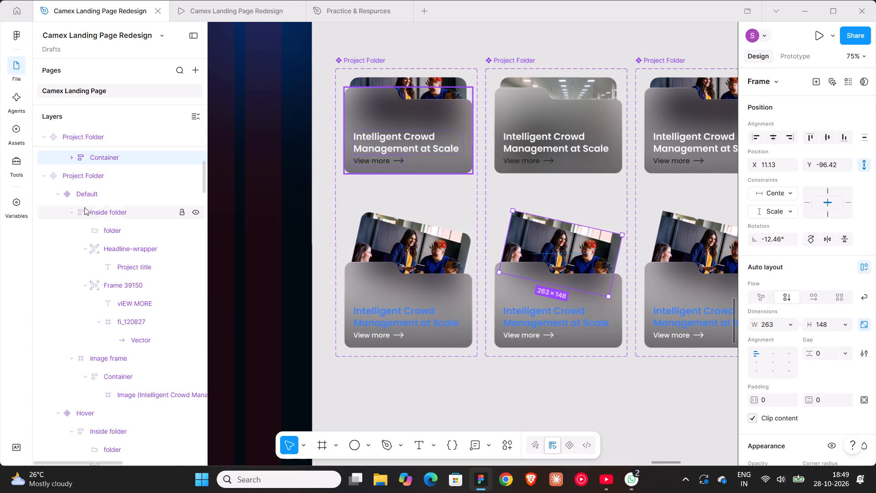
scroll(84, 207, up, 1)
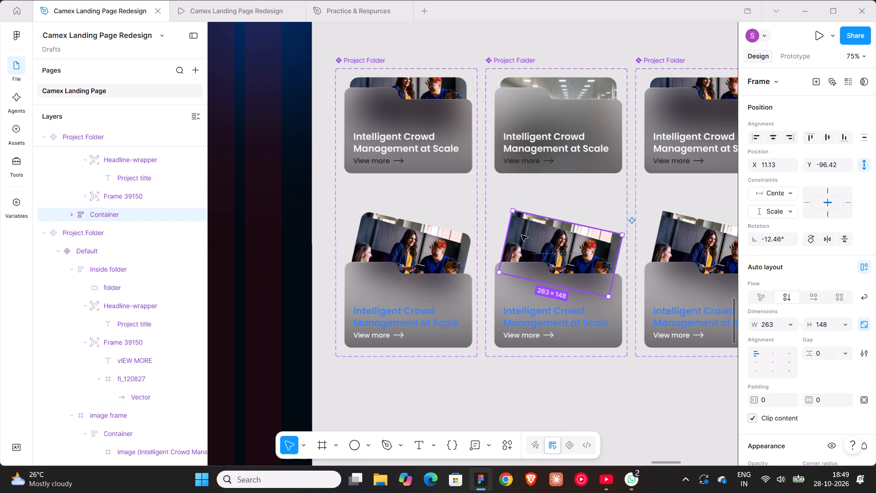
scroll(437, 290, up, 12)
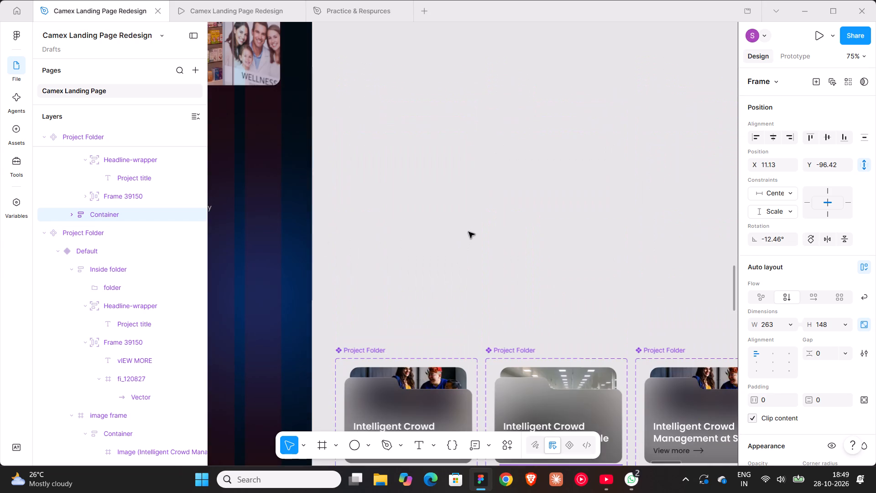
ctrl+scroll(469, 232, down, 5)
right_click(496, 186)
click(522, 194)
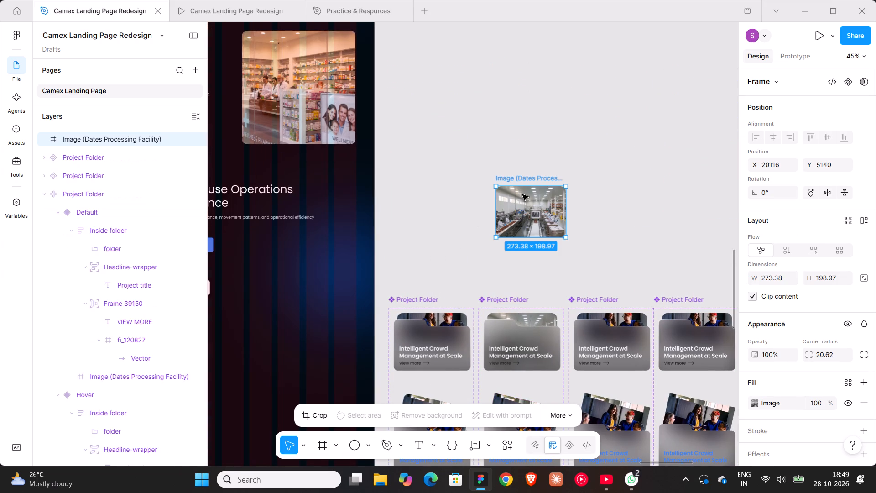
Add auto layout to the pasted Dates Processing Facility image.
right_click(526, 202)
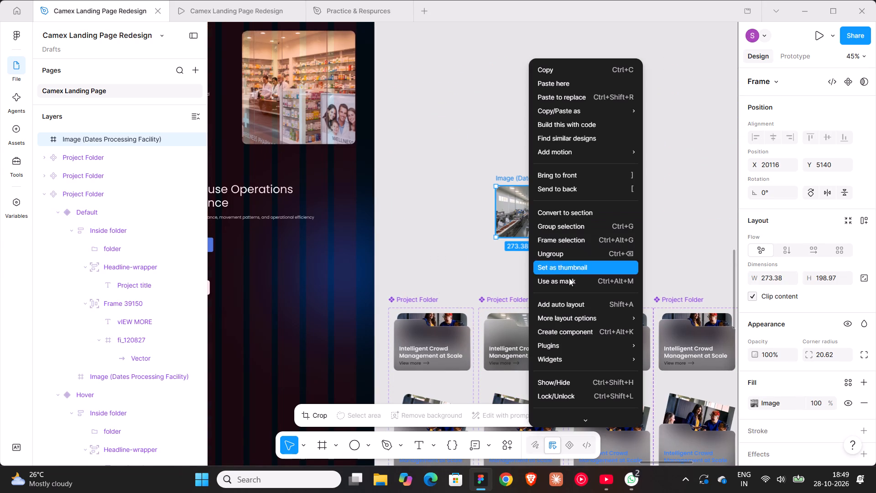
click(451, 244)
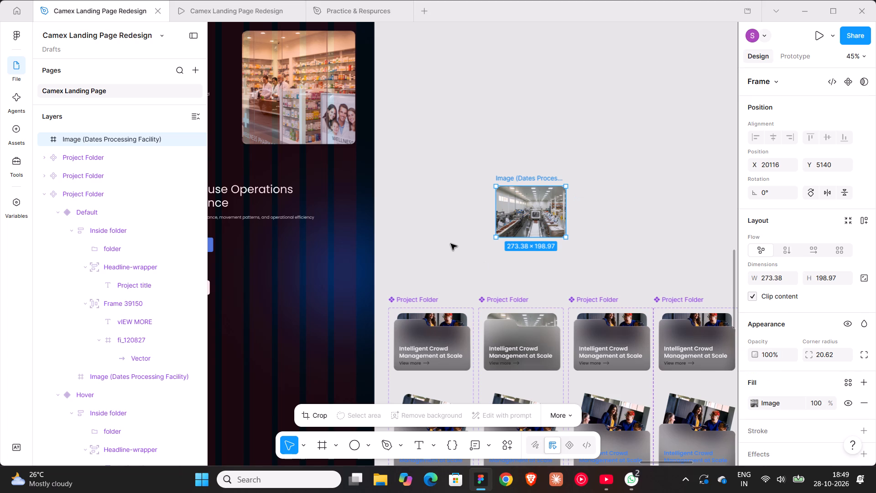
key(shift+a)
Cut the Dates Processing Facility image and swap it for the Intelligent Crowd Management image inside the second Project Folder's Hover Container.
scroll(467, 189, down, 6)
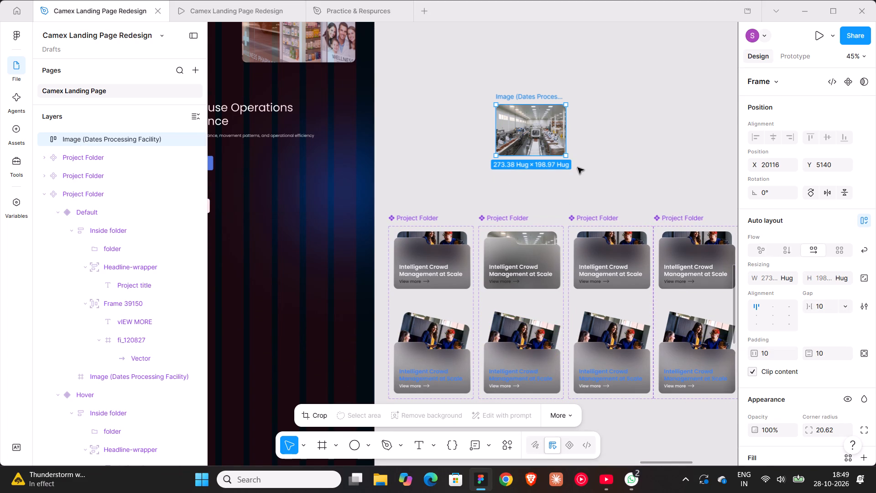
key(ctrl+x)
scroll(578, 168, down, 3)
click(515, 263)
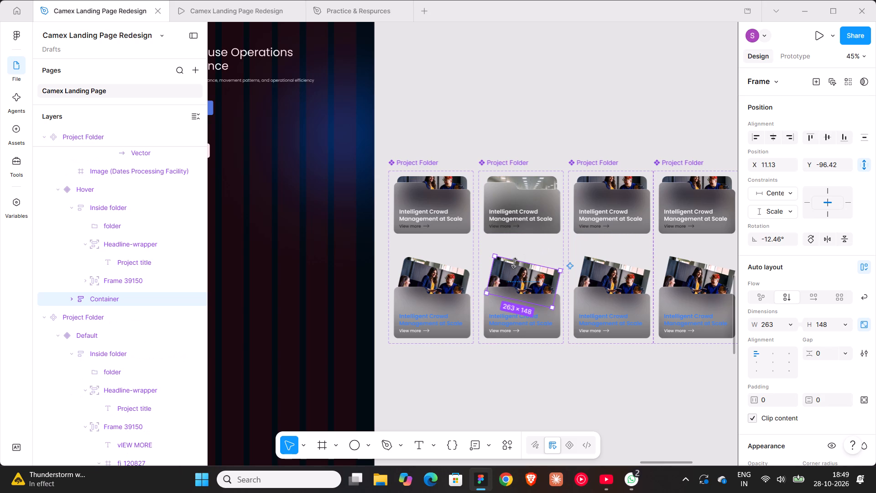
scroll(515, 263, down, 3)
click(101, 283)
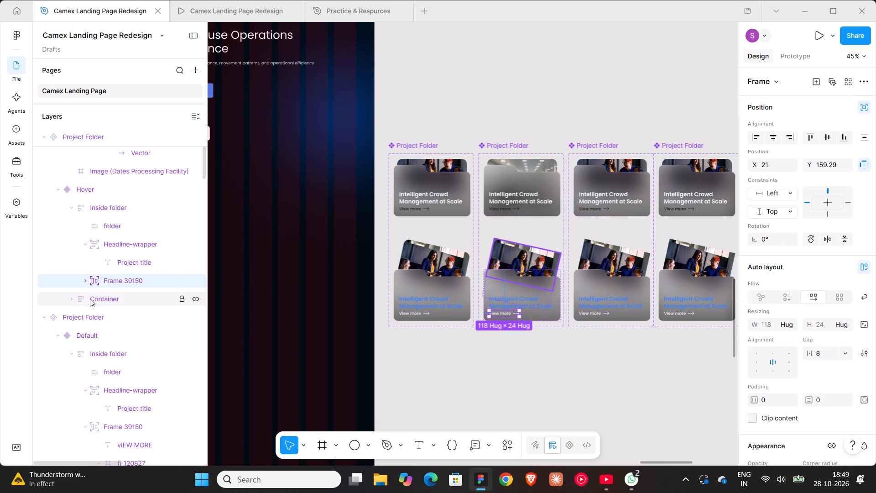
click(90, 298)
click(72, 300)
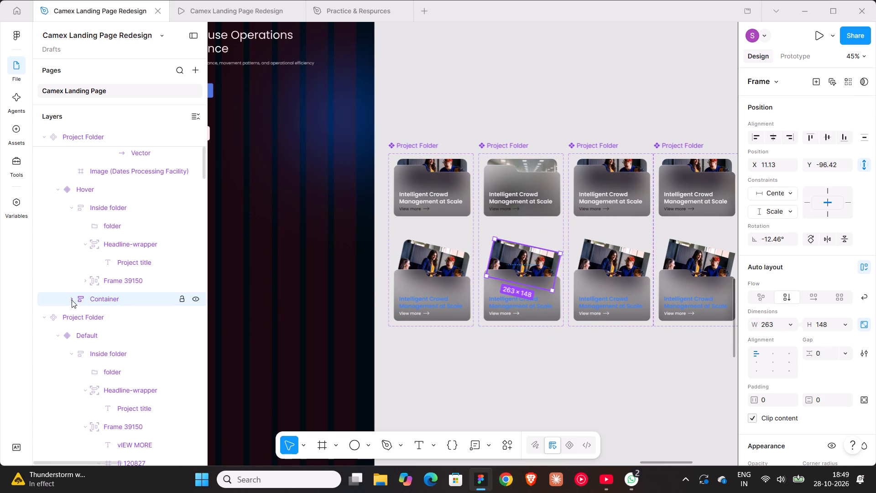
click(129, 315)
scroll(129, 315, down, 4)
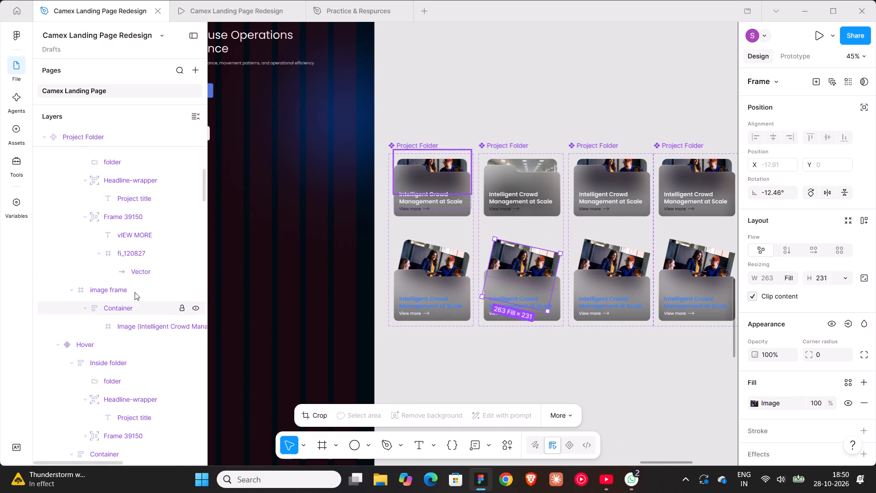
scroll(135, 285, up, 3)
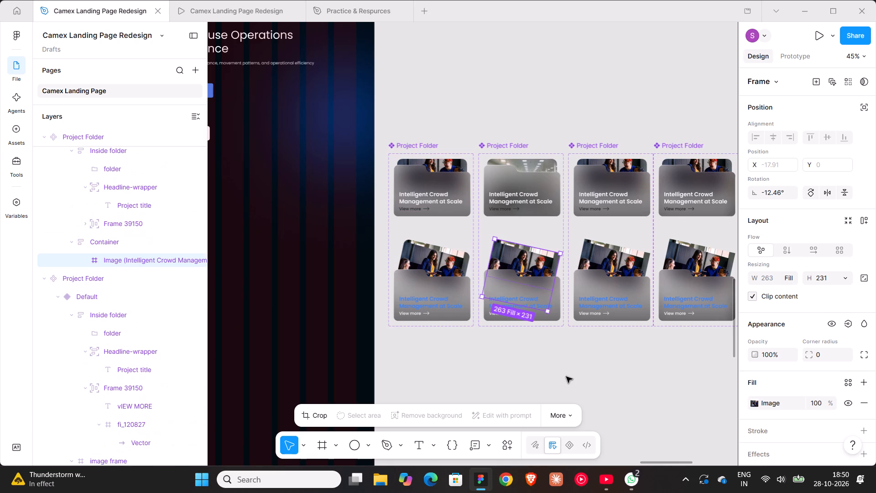
key(ctrl+shift+r)
click(553, 92)
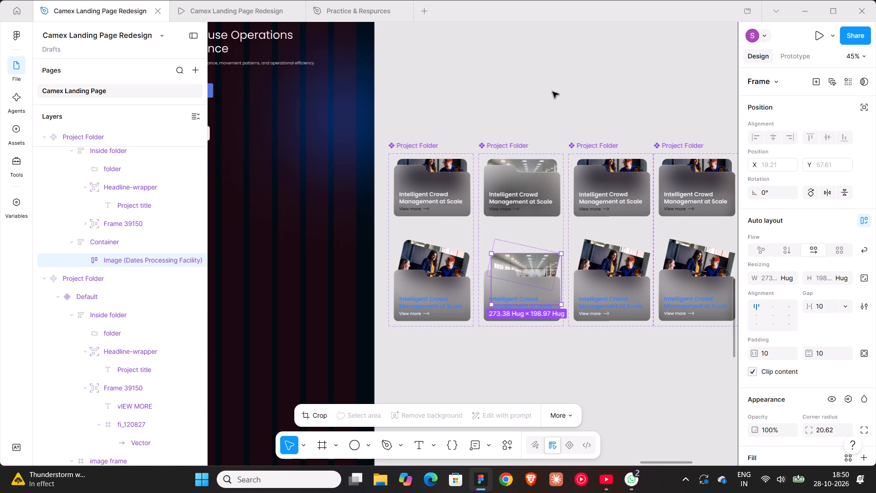
Rotate the Dates Processing Facility image in the Hover Container to about -12.68° so it follows the Container's tilt.
ctrl+scroll(536, 274, up, 9)
click(448, 179)
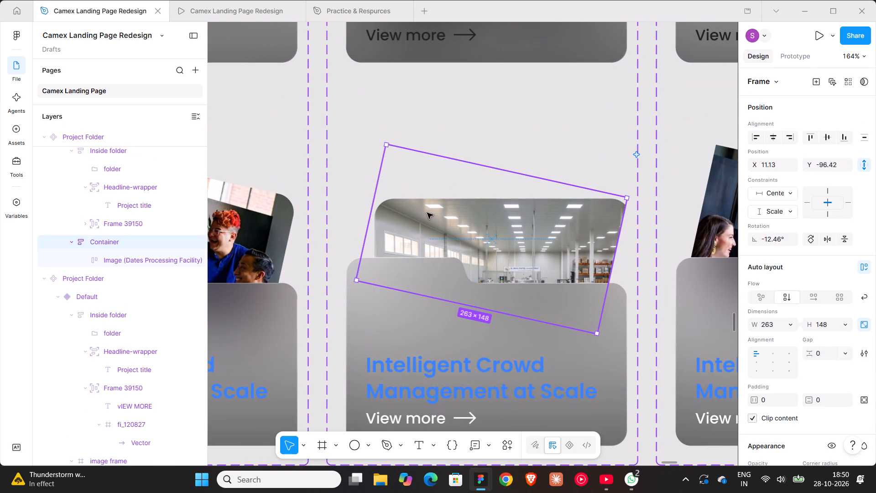
click(118, 253)
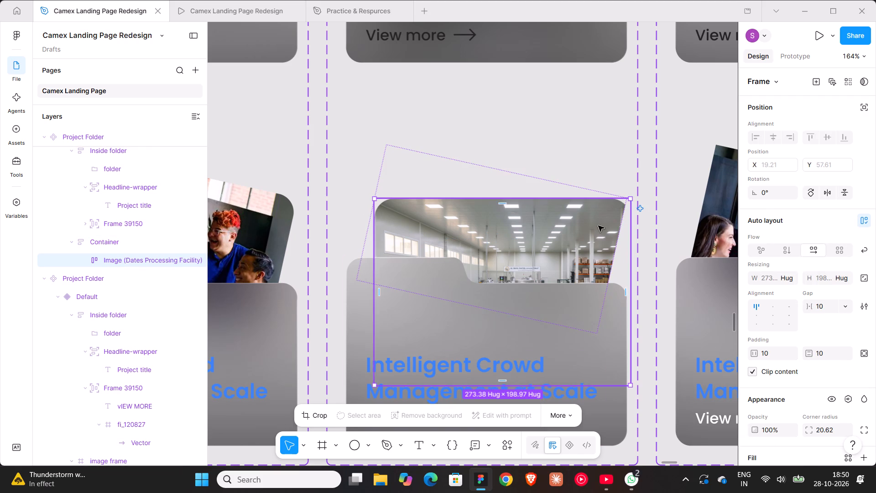
drag(636, 392, 556, 400)
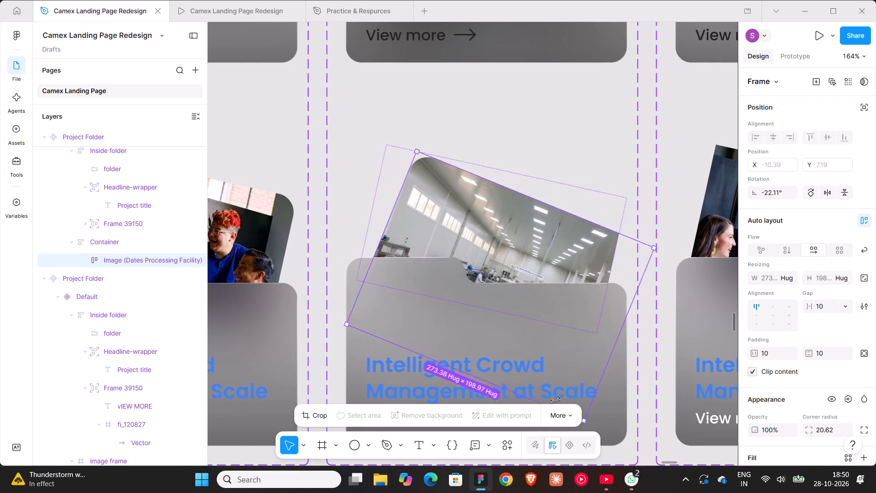
drag(556, 400, 593, 400)
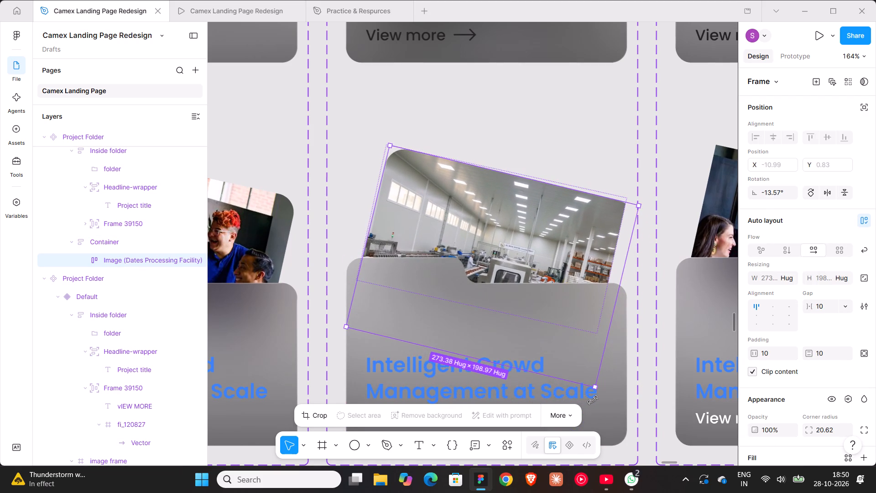
drag(593, 400, 594, 400)
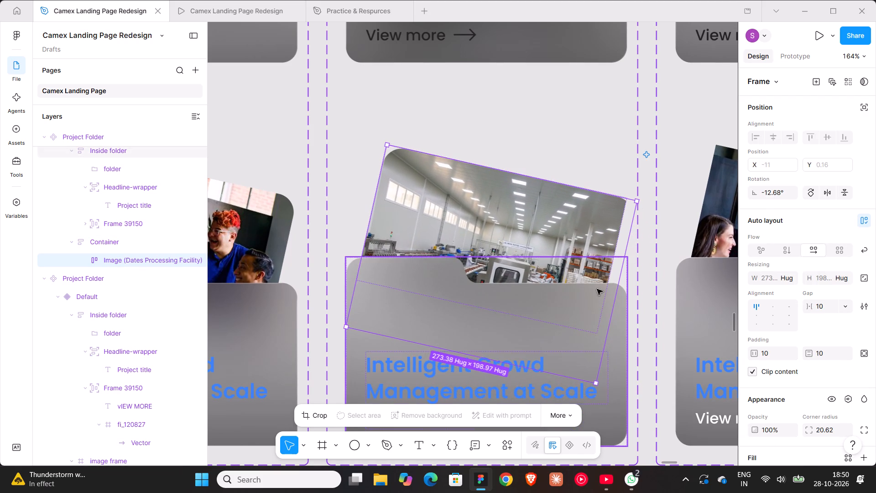
Narrow the rotated Dates Processing Facility image to about 262.6 wide, in line with the tilted Container's edge.
drag(621, 259, 612, 256)
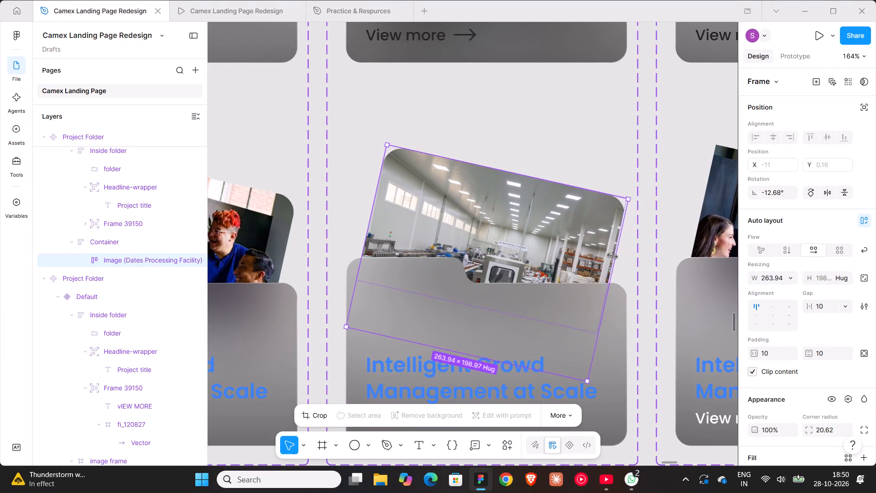
drag(612, 256, 614, 257)
ctrl+scroll(614, 257, down, 7)
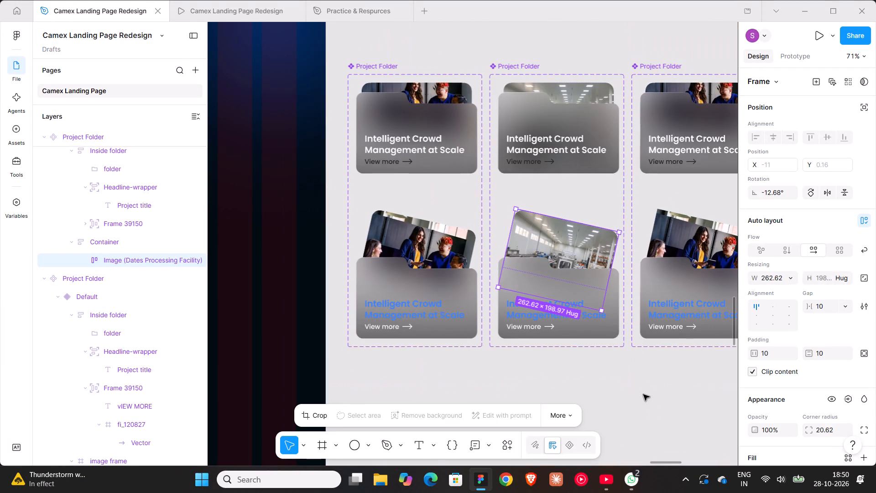
Set the rotation of the first Project Folder's Hover Container to 0°.
click(642, 419)
shift+scroll(557, 375, down, 8)
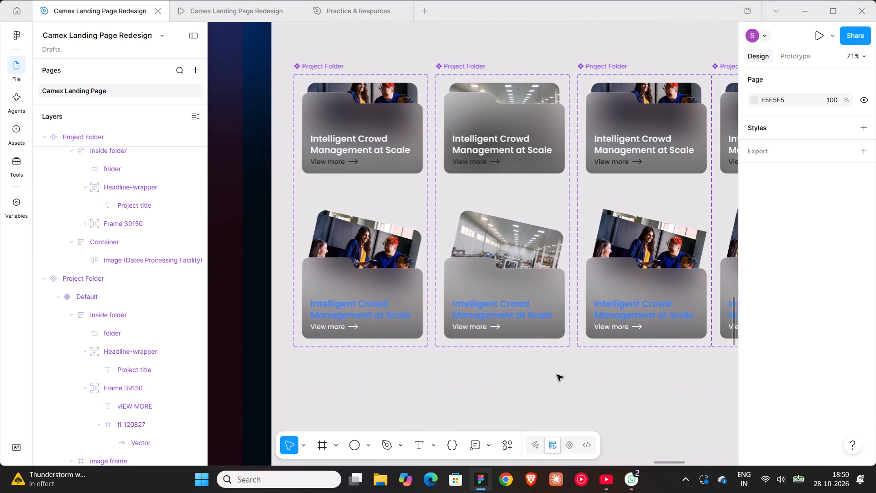
shift+scroll(557, 375, down, 6)
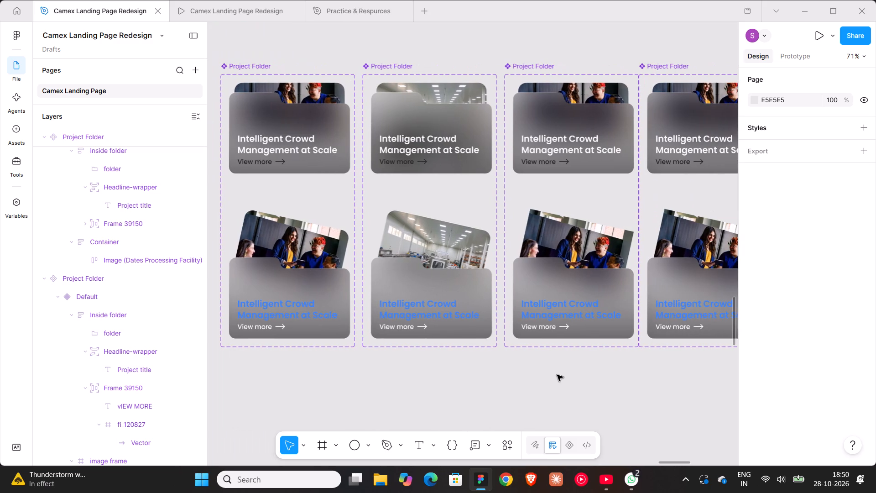
click(322, 228)
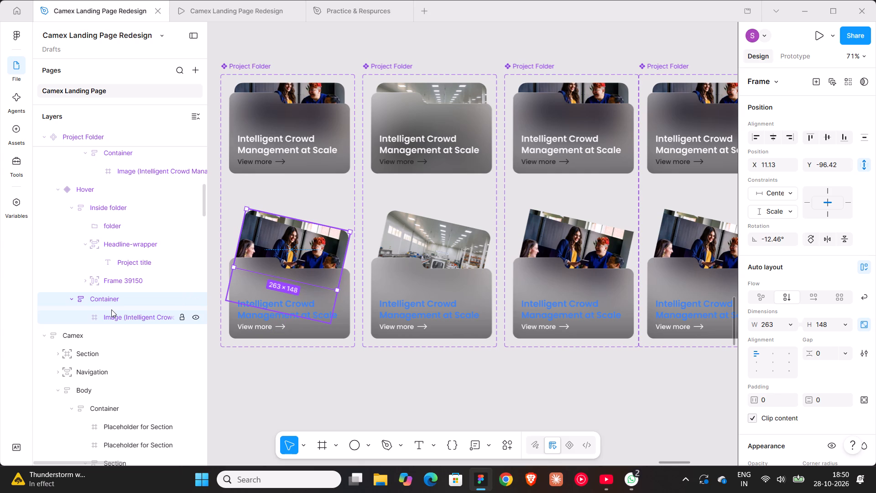
click(114, 314)
click(113, 299)
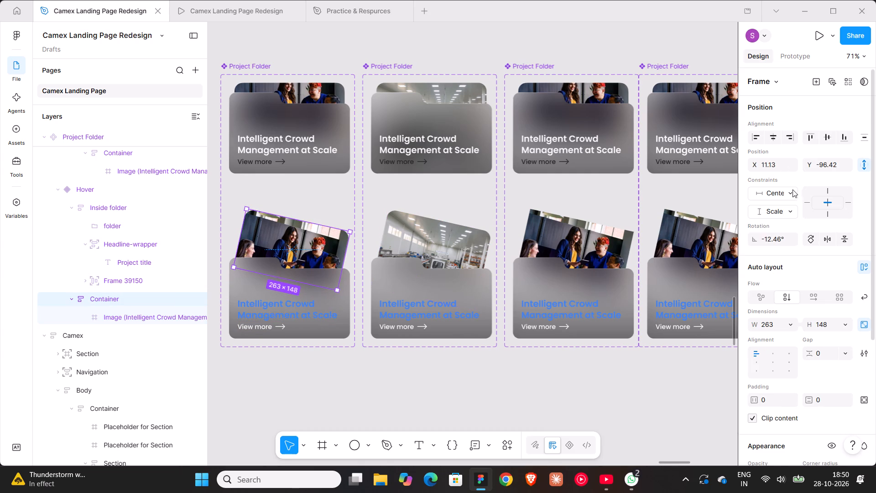
click(778, 240)
key(0)
key(Return)
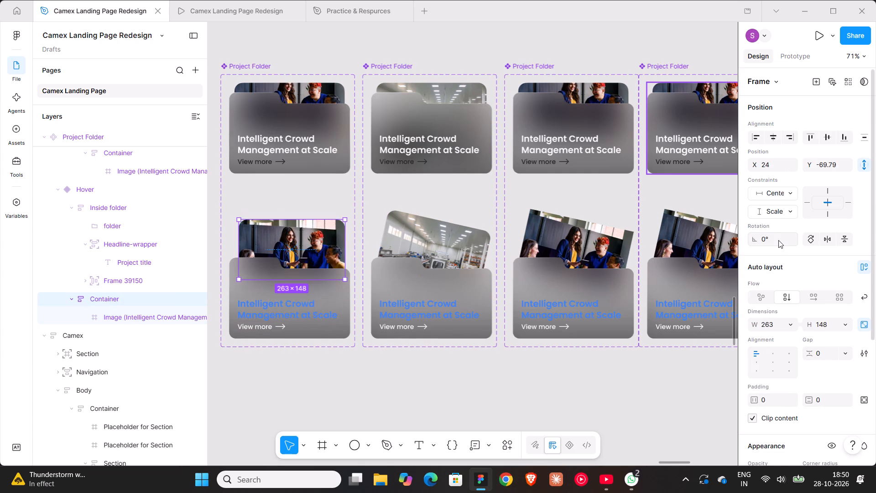
Unlock the straightened Container's aspect ratio, extend its height to 214 and raise it to Y -109.79.
key(shift+Up)
key(shift+Up)
key(shift+Up)
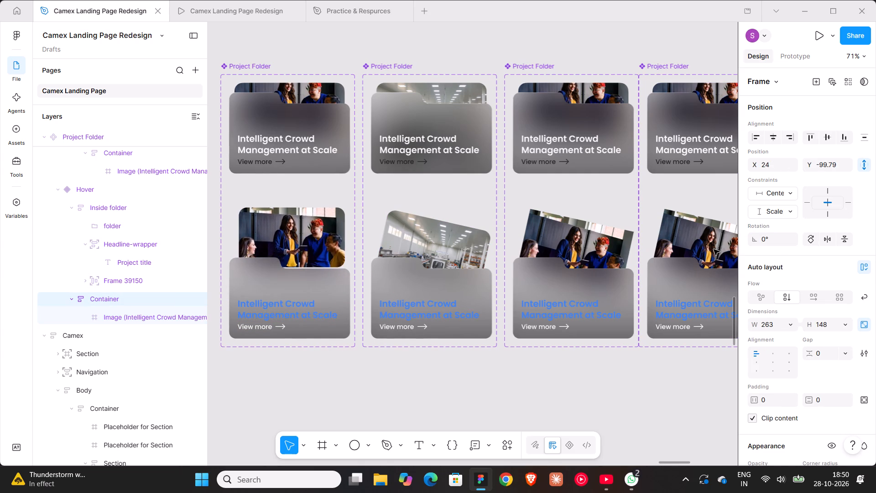
key(shift+Down)
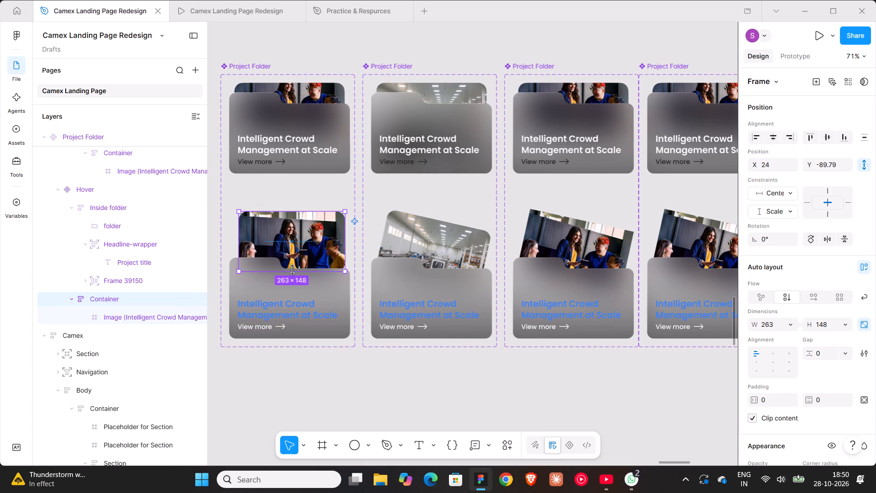
drag(292, 270, 292, 283)
key(ctrl+z)
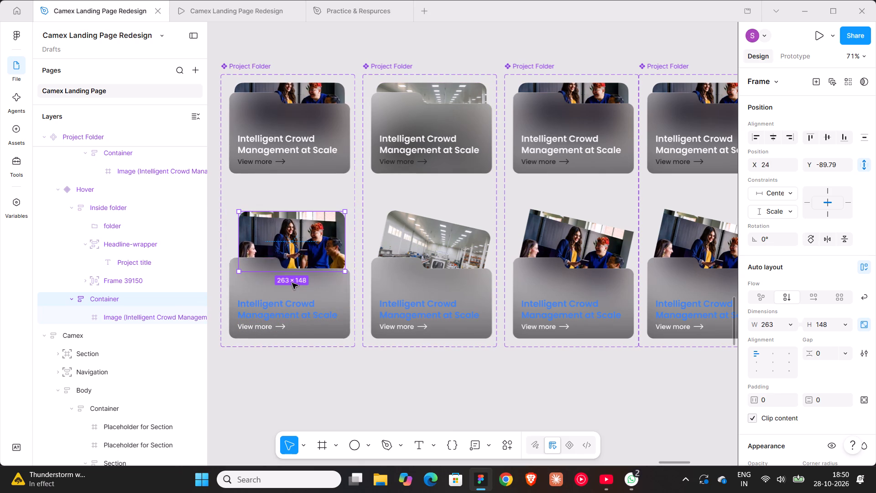
click(867, 327)
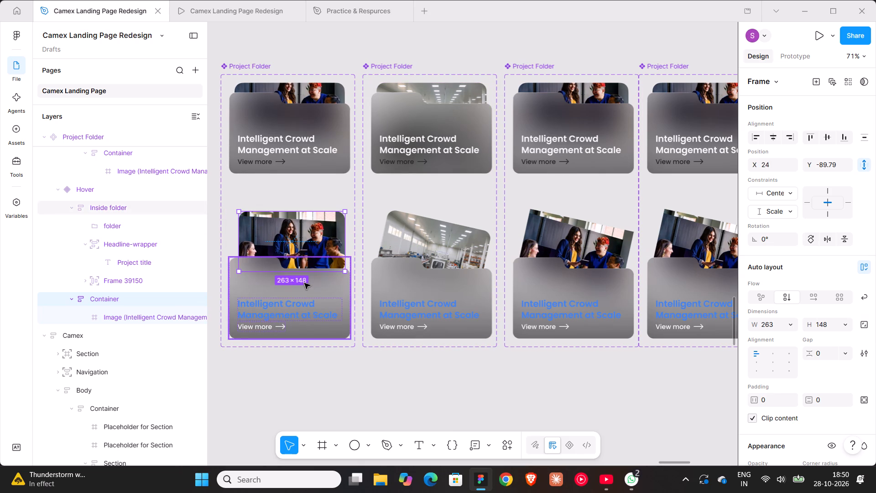
drag(302, 271, 305, 298)
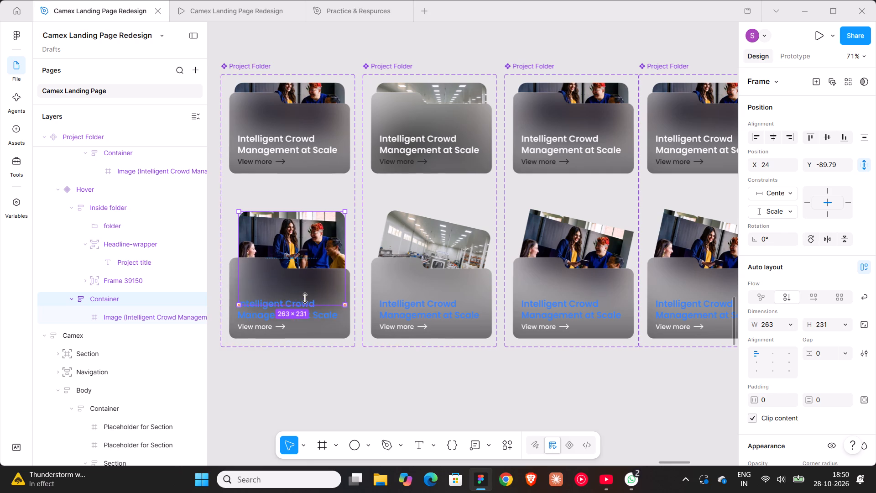
drag(305, 298, 305, 297)
key(shift+Up)
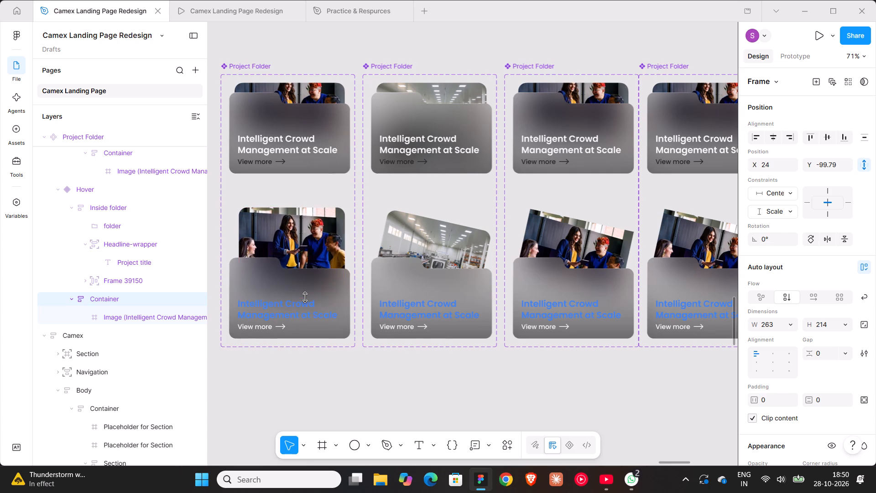
key(shift+Up)
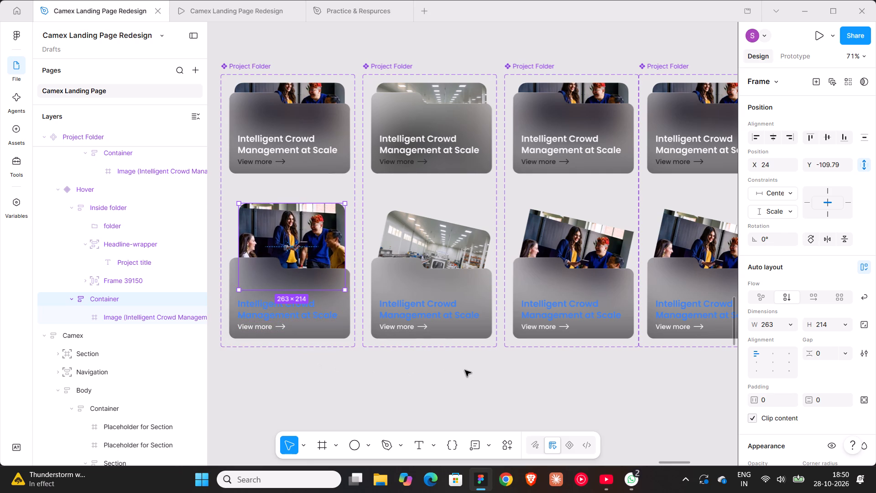
Set the rotation of the second Project Folder's Hover Container to 0°.
click(428, 229)
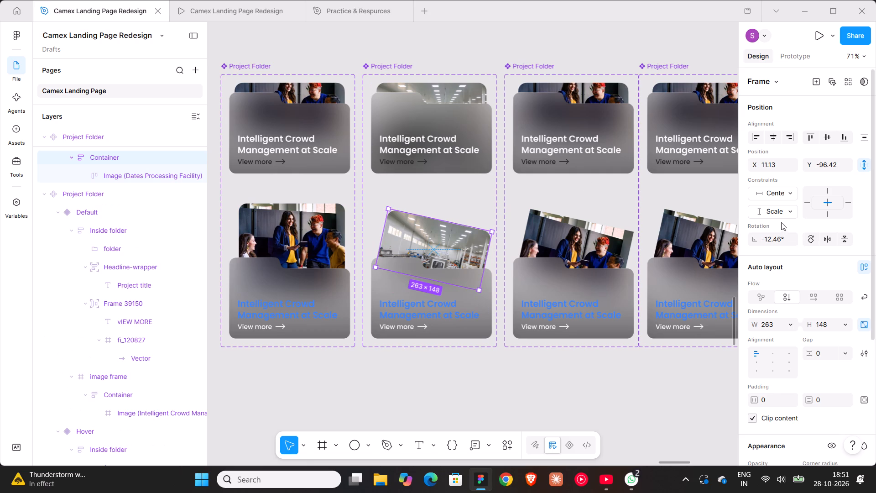
click(773, 240)
key(0)
key(Return)
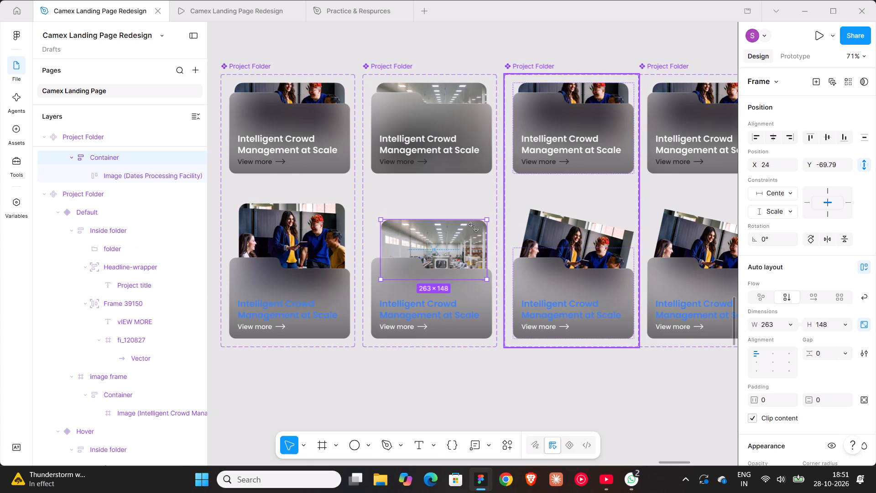
Unlock the second Hover Container's aspect ratio and extend its height to 194.
drag(422, 280, 422, 294)
key(ctrl+z)
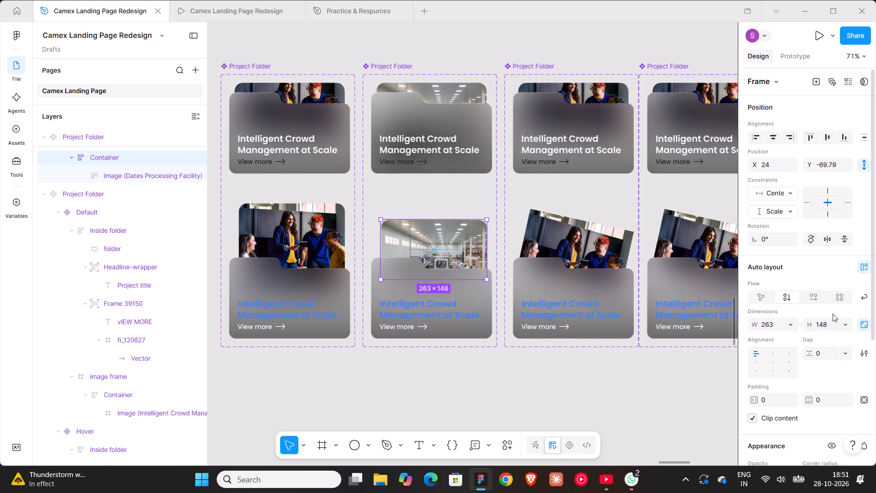
click(860, 321)
drag(440, 278, 439, 290)
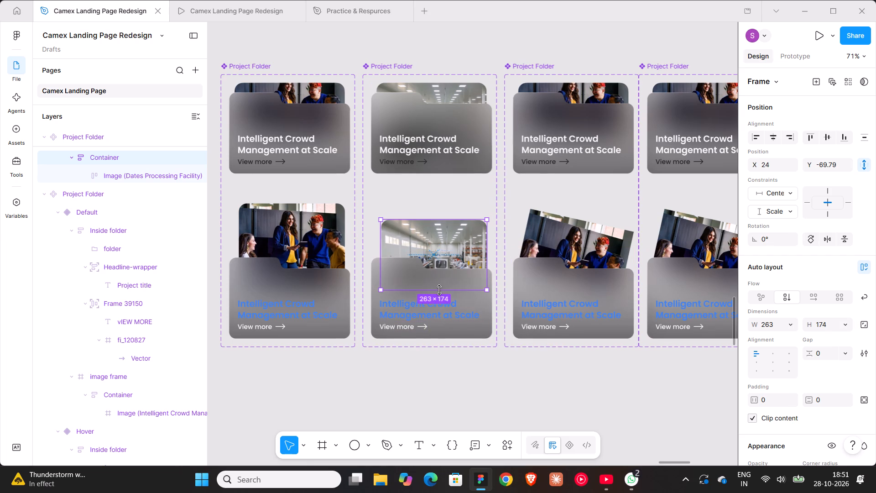
drag(439, 290, 438, 296)
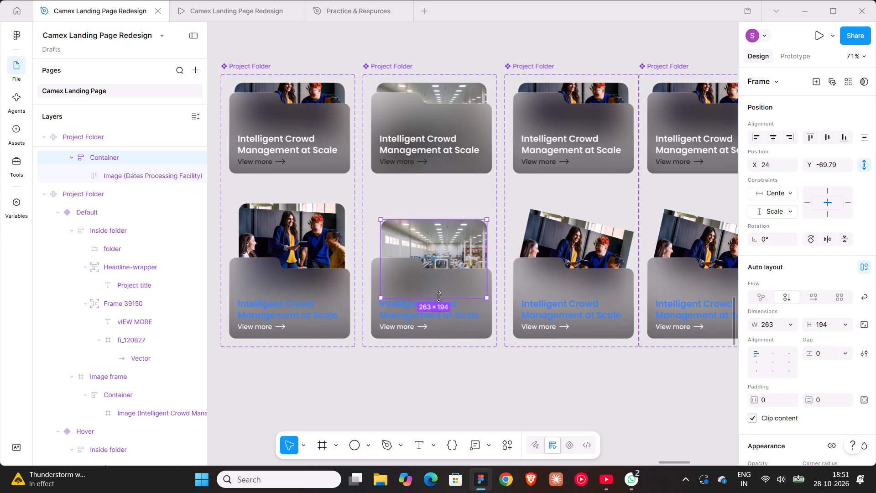
Raise the second Hover Container to Y about -110, level with the first Project Folder's Hover Container.
click(307, 235)
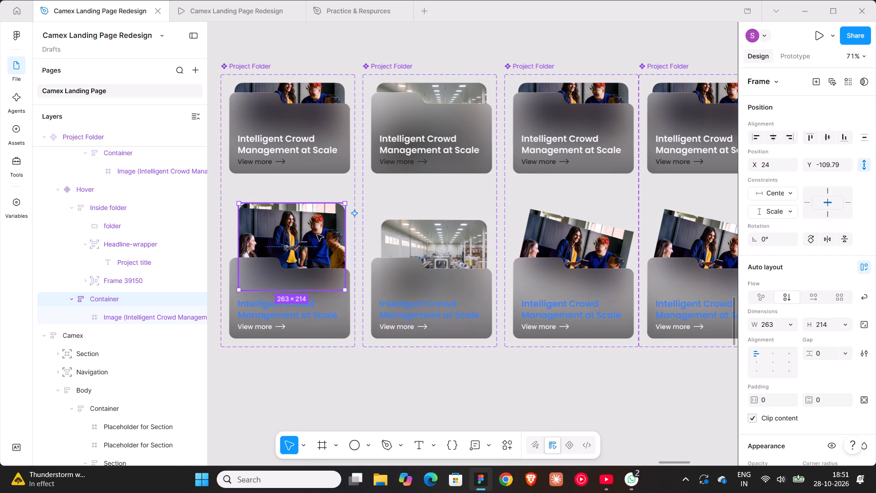
click(427, 224)
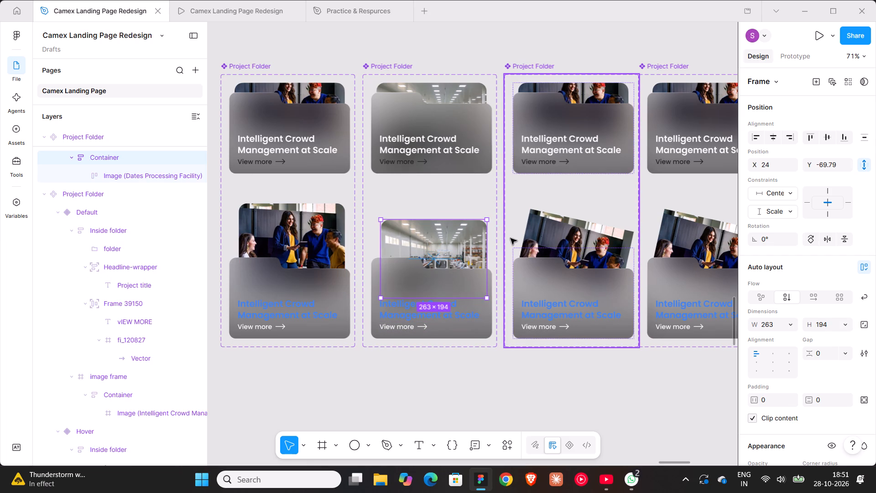
key(Up)
key(Up)
key(Up)
key(Up)
key(Up)
key(Up)
key(Up)
key(Up)
key(Up)
key(Up)
key(Up)
key(Up)
key(Up)
key(Up)
key(Up)
key(Up)
key(Up)
key(Up)
key(Up)
key(Up)
key(Up)
key(Up)
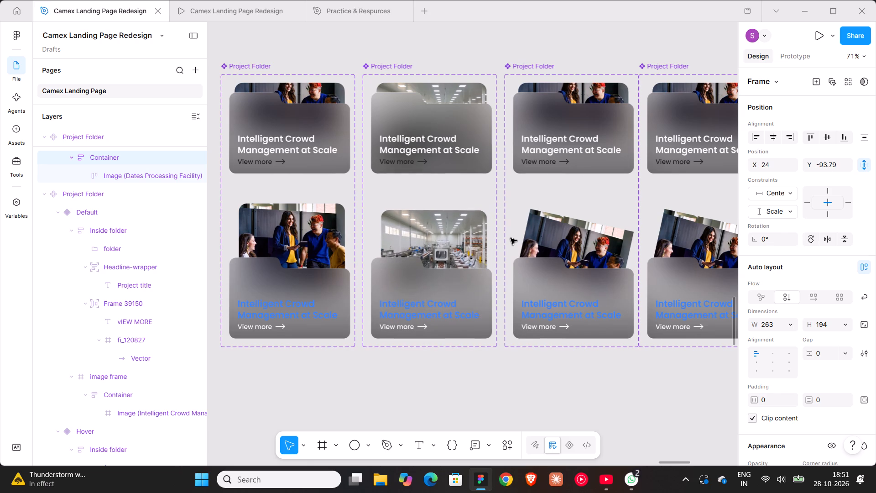
key(Up)
key(Up)
key(Up)
key(Up)
key(Up)
key(Up)
key(Up)
key(Up)
key(Up)
key(Up)
key(Up)
key(Up)
key(Up)
key(Up)
key(Up)
key(Up)
key(Up)
key(Down)
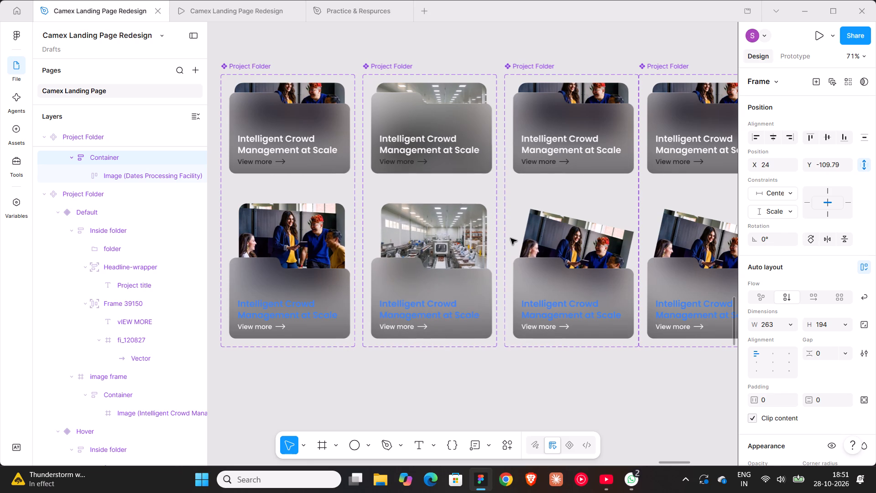
key(Down)
key(Up)
click(288, 231)
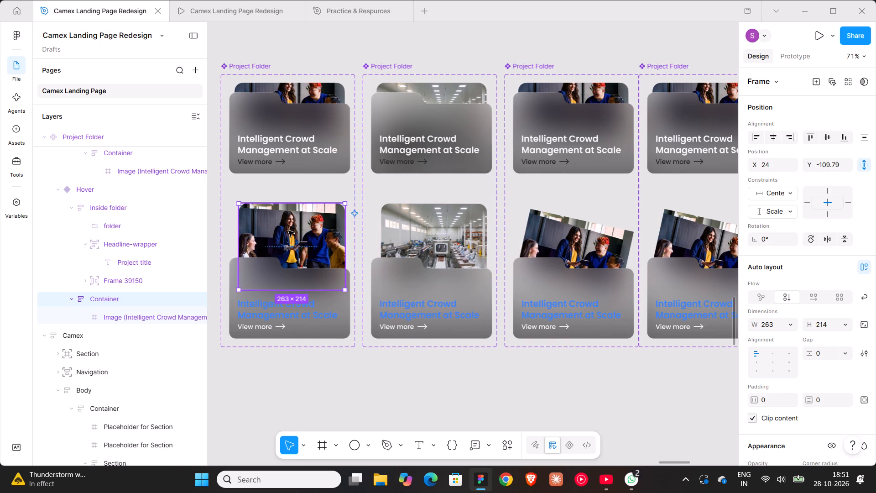
click(460, 372)
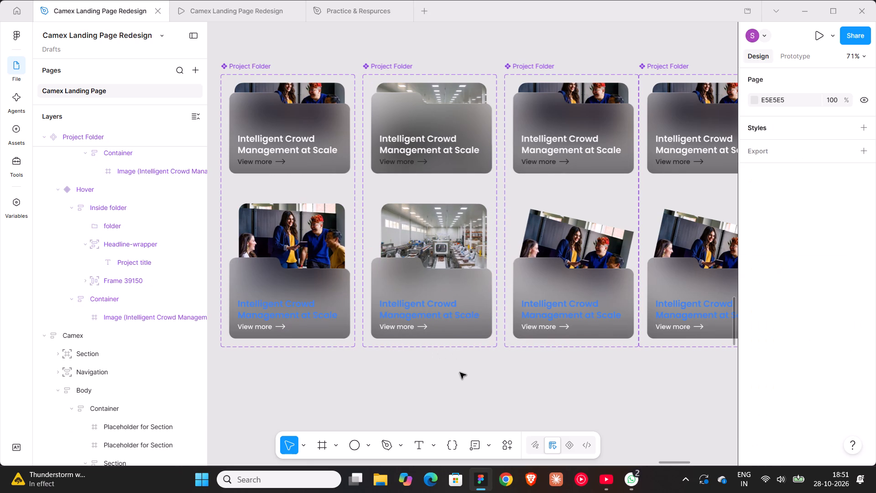
Replace the second Project Folder's Default title with the "Dates Processing Facility" heading copied from the Camex in action section.
ctrl+scroll(465, 331, down, 6)
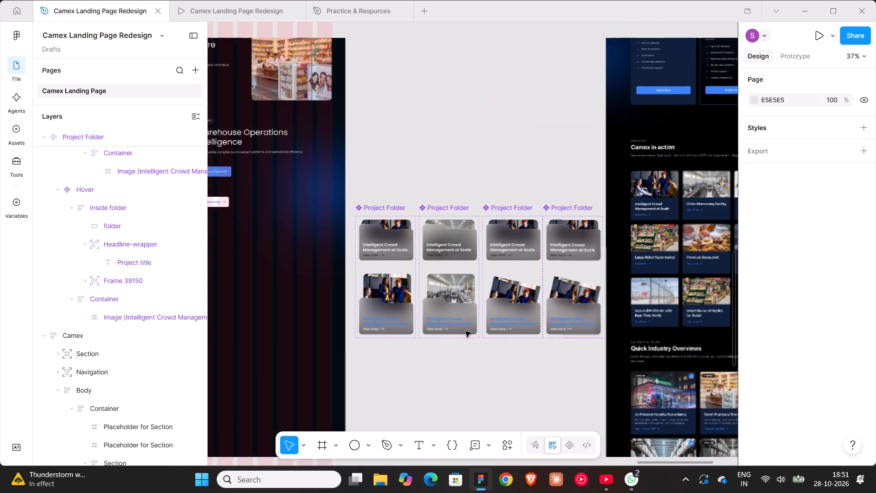
shift+scroll(465, 331, down, 4)
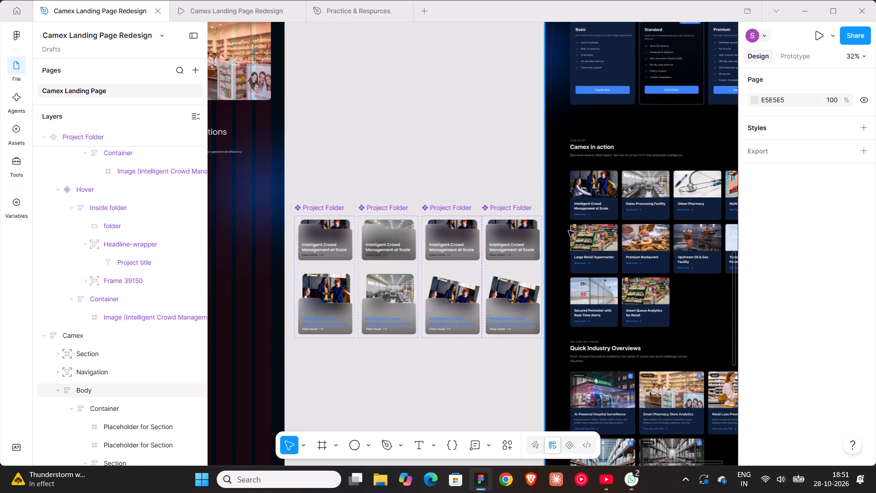
triple_click(640, 202)
triple_click(640, 202)
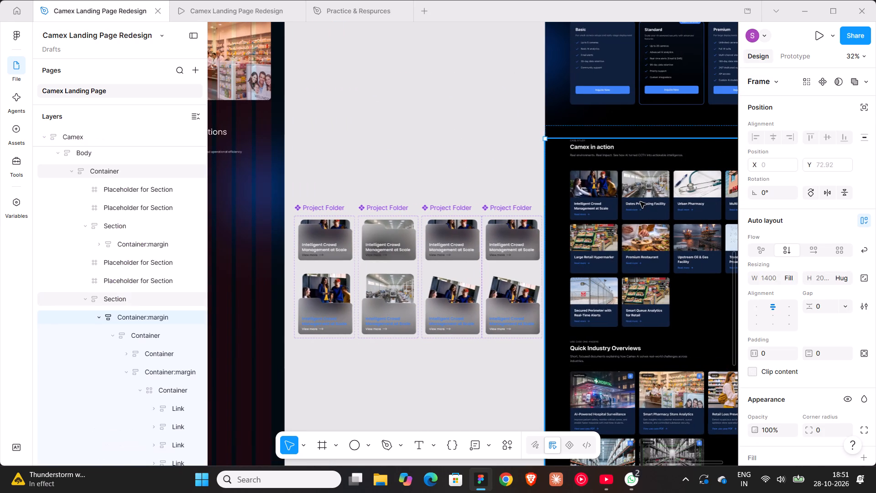
triple_click(640, 202)
triple_click(640, 202)
double_click(640, 202)
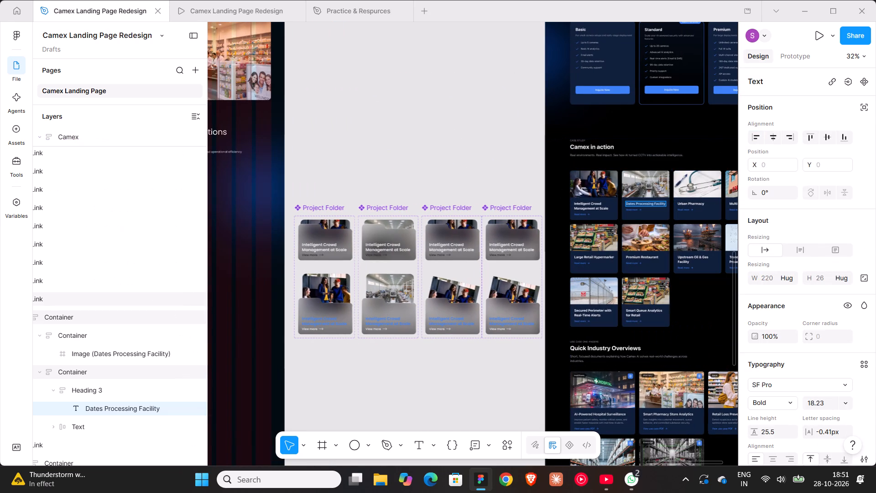
double_click(640, 202)
key(ctrl+c)
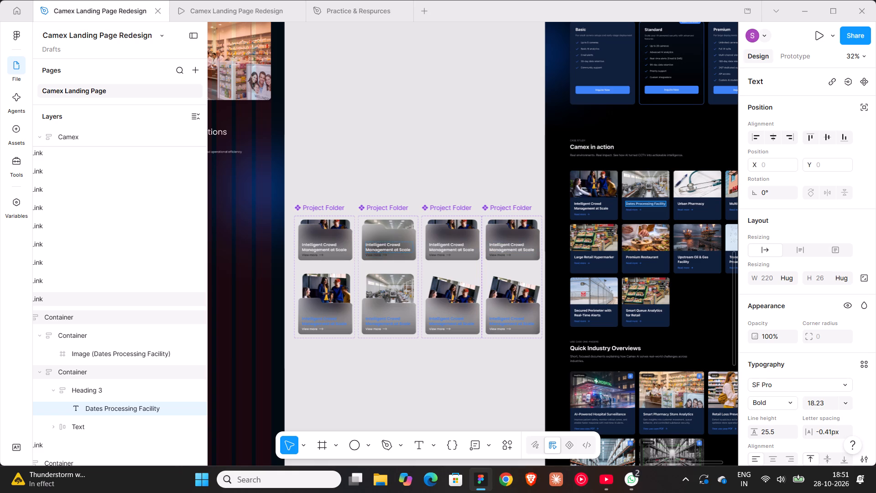
triple_click(382, 245)
click(382, 245)
key(ctrl+c)
key(ctrl+v)
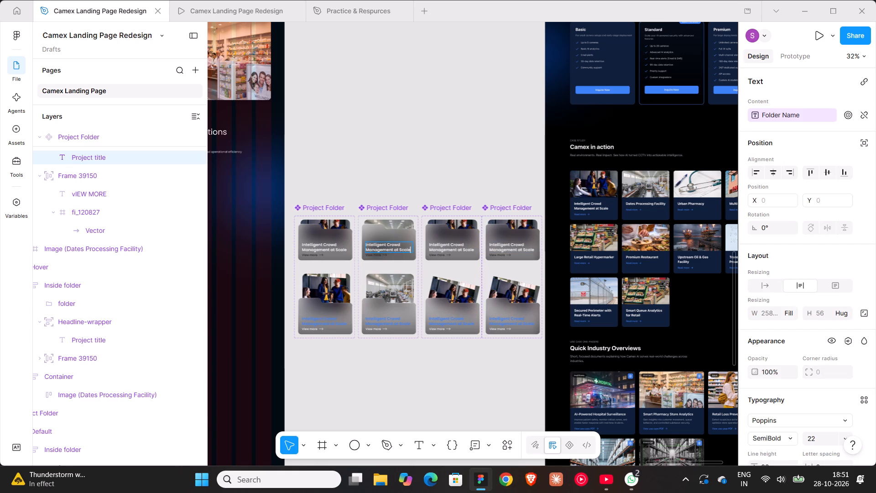
triple_click(639, 204)
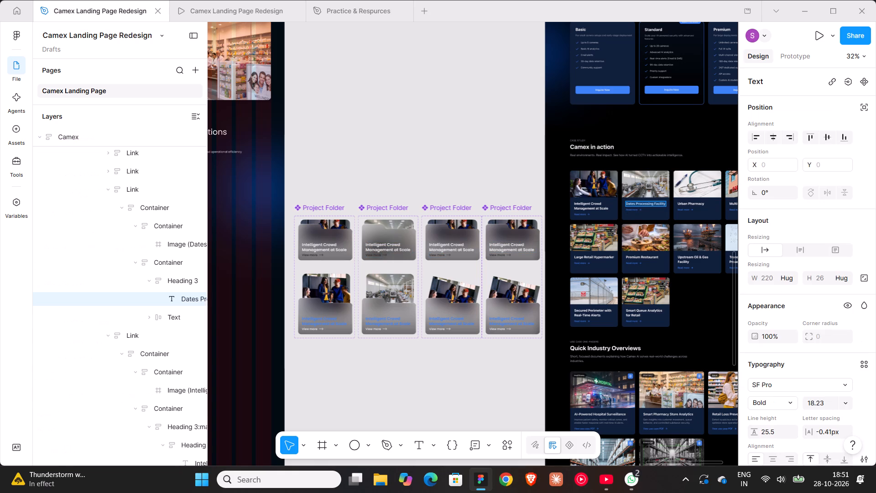
key(ctrl+c)
triple_click(391, 245)
click(391, 245)
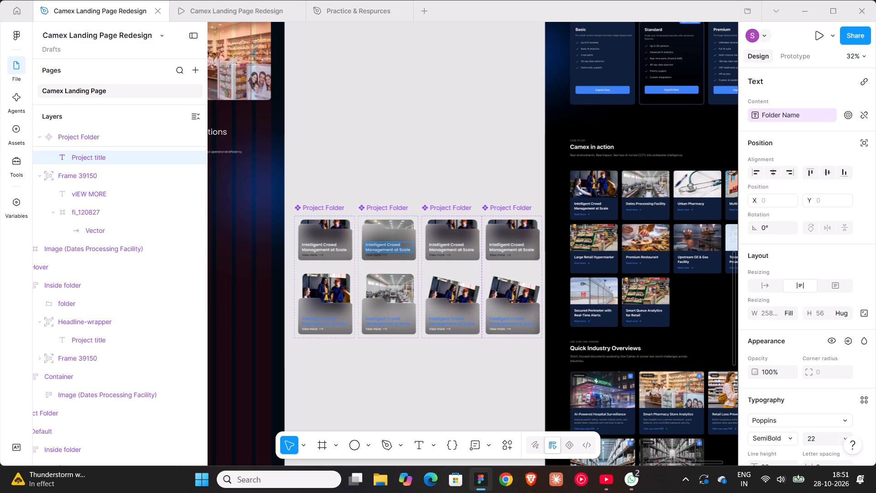
key(ctrl+v)
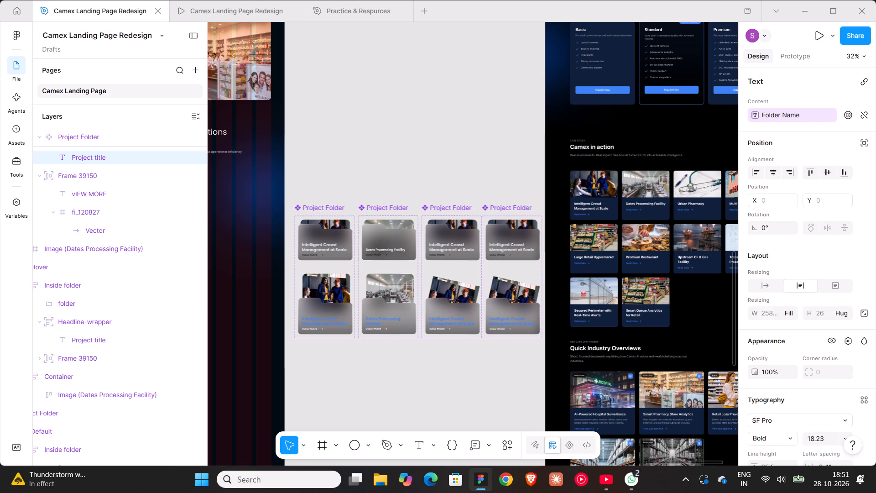
click(401, 378)
Change the font of the second Project Folder's Default title to Poppins.
click(775, 422)
text(pop)
key(ctrl+a)
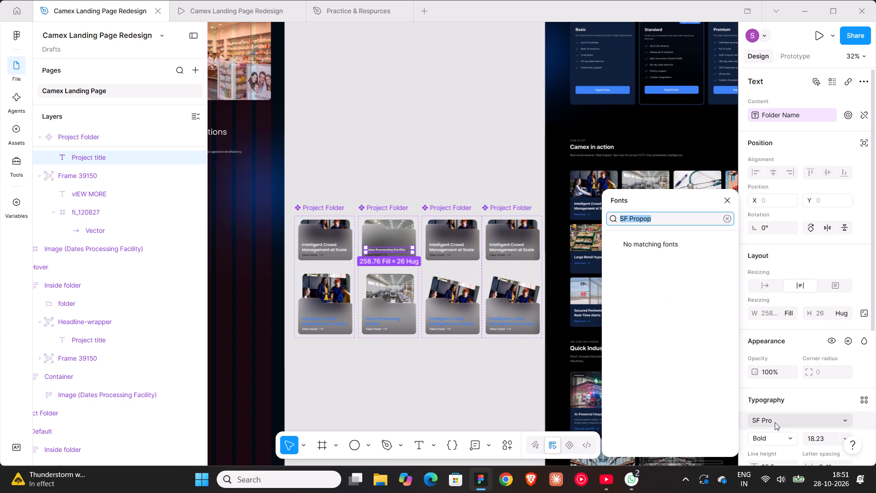
text(pop)
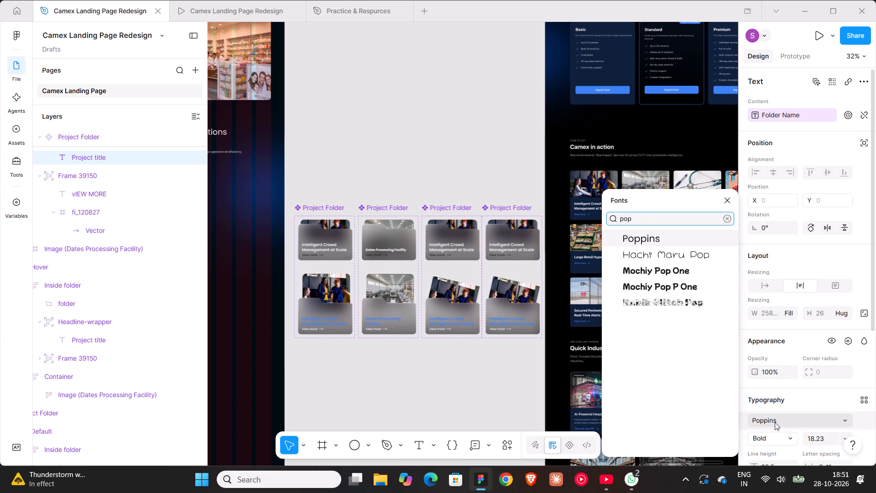
click(659, 239)
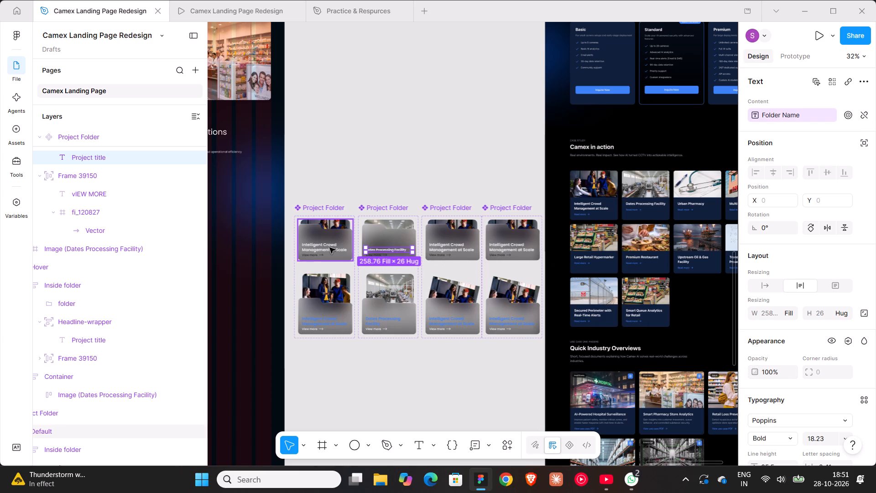
Match the second Project Folder's Default title to the first folder's title styling, with font size 22 and SemiBold weight.
triple_click(329, 247)
triple_click(329, 247)
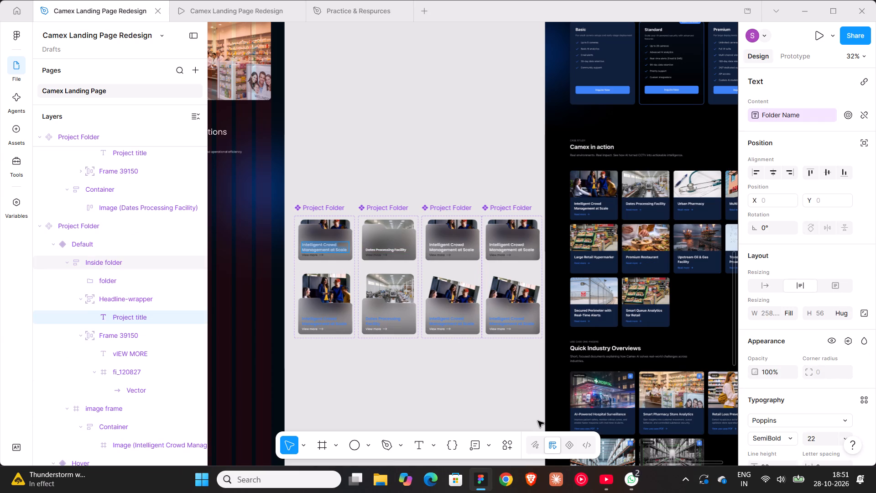
click(386, 255)
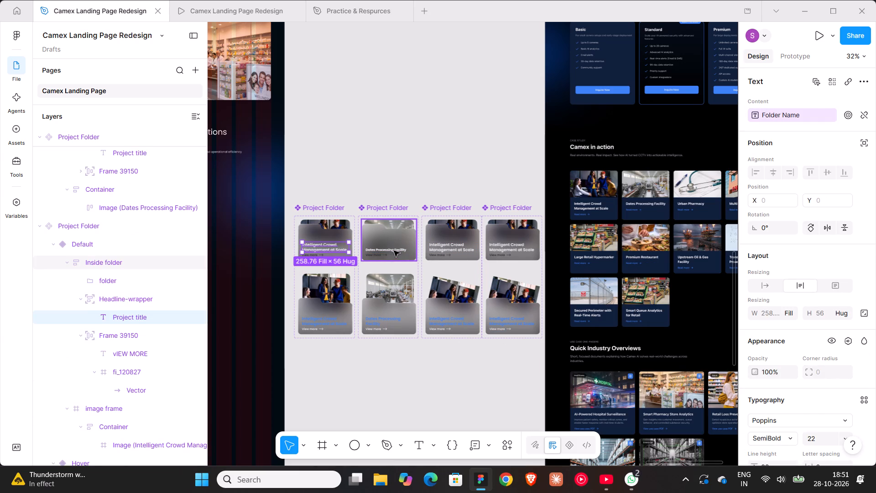
triple_click(394, 251)
double_click(394, 251)
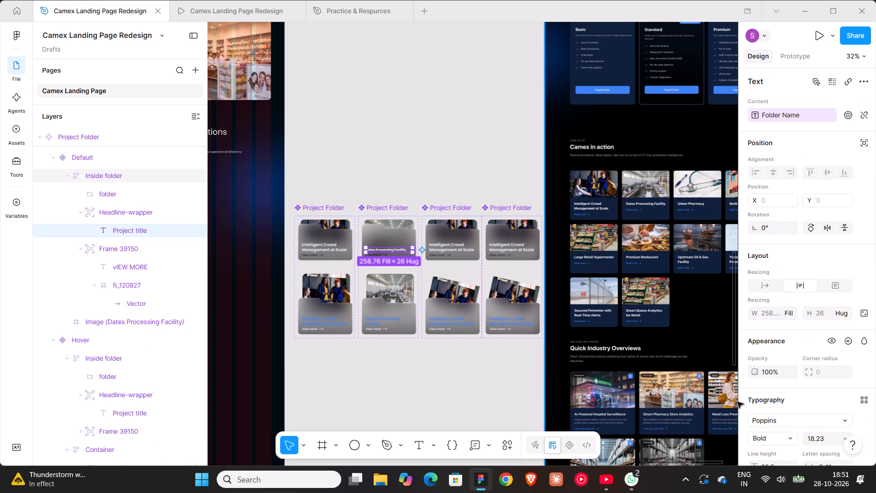
click(819, 441)
text(22)
key(Return)
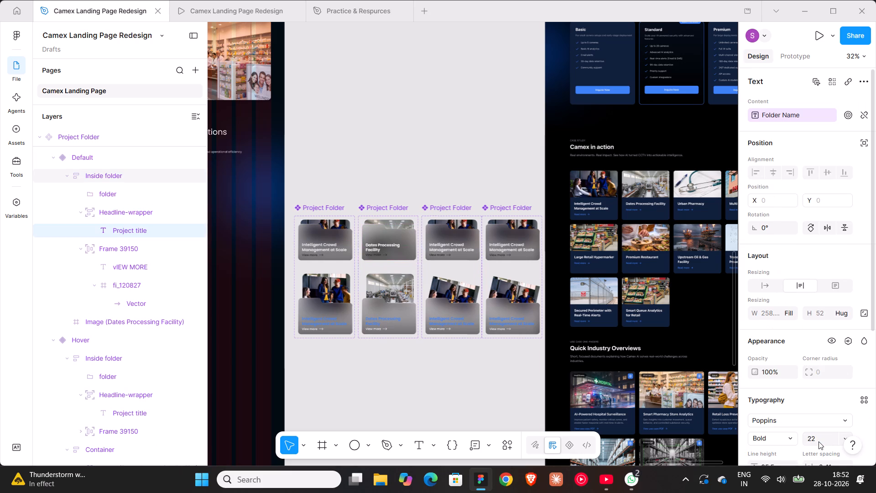
click(772, 435)
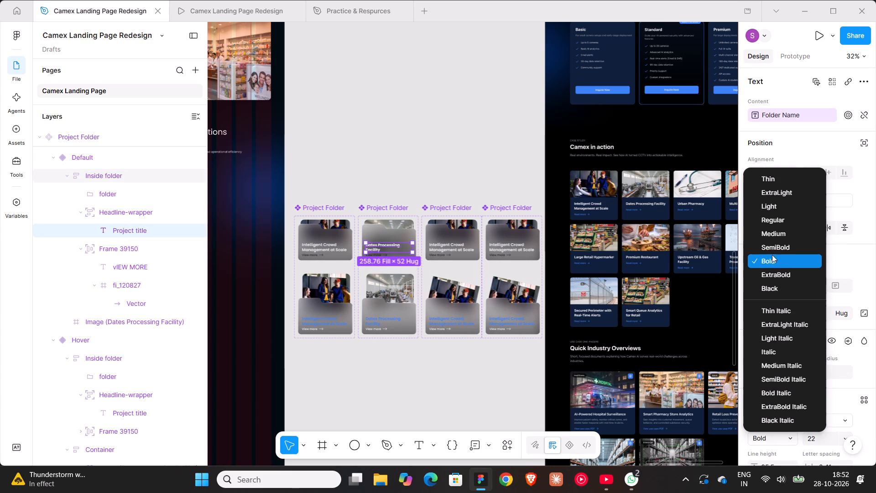
click(773, 246)
Replace the third Project Folder's Default title with the "Upstream Oil & Gas Facility" heading copied from the Camex in action section.
ctrl+scroll(378, 315, up, 3)
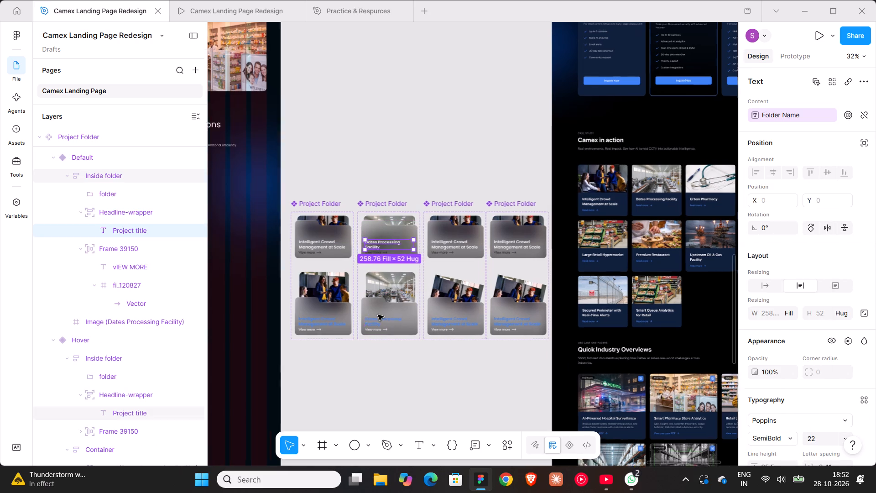
ctrl+scroll(378, 315, up, 5)
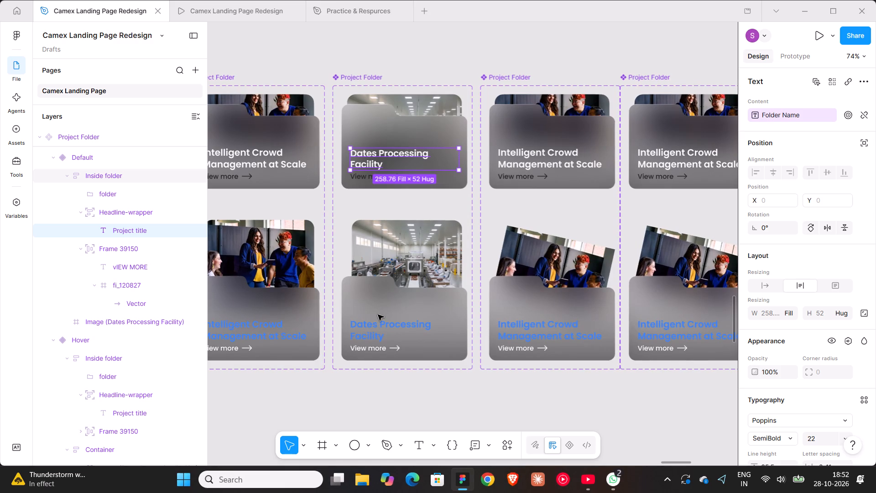
ctrl+scroll(421, 258, down, 4)
shift+scroll(421, 258, down, 3)
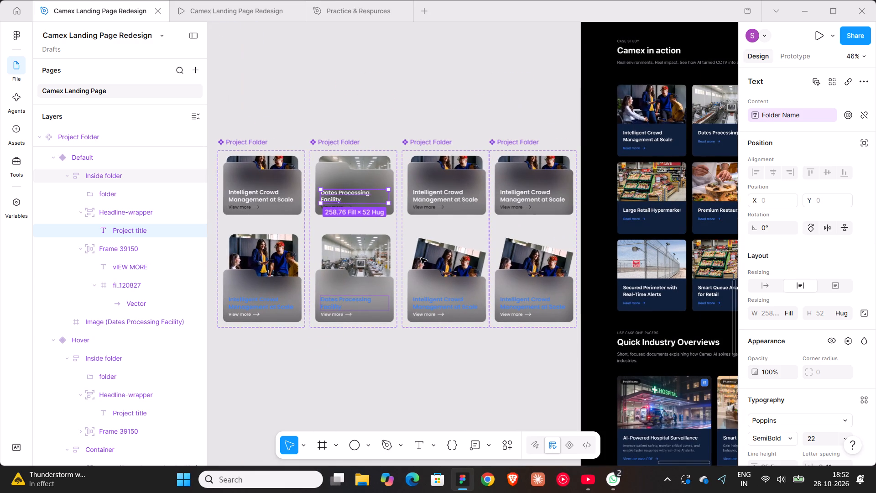
shift+scroll(421, 258, down, 10)
shift+scroll(438, 267, up, 5)
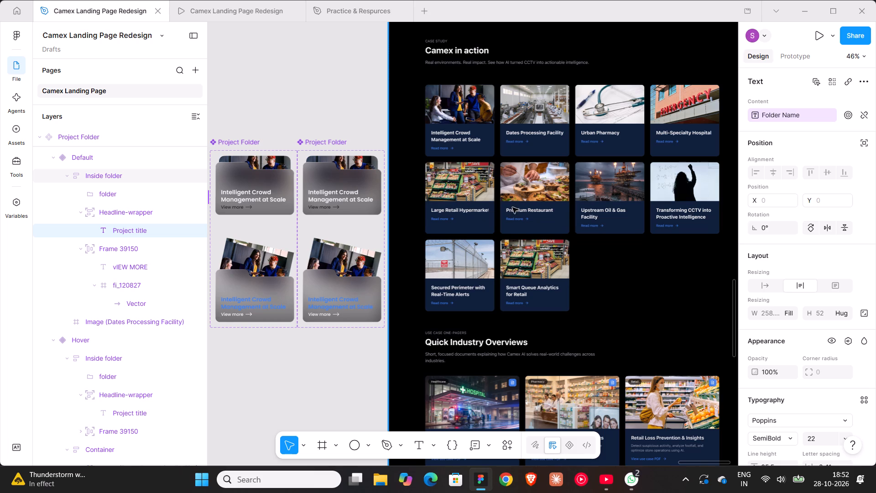
triple_click(596, 209)
triple_click(596, 209)
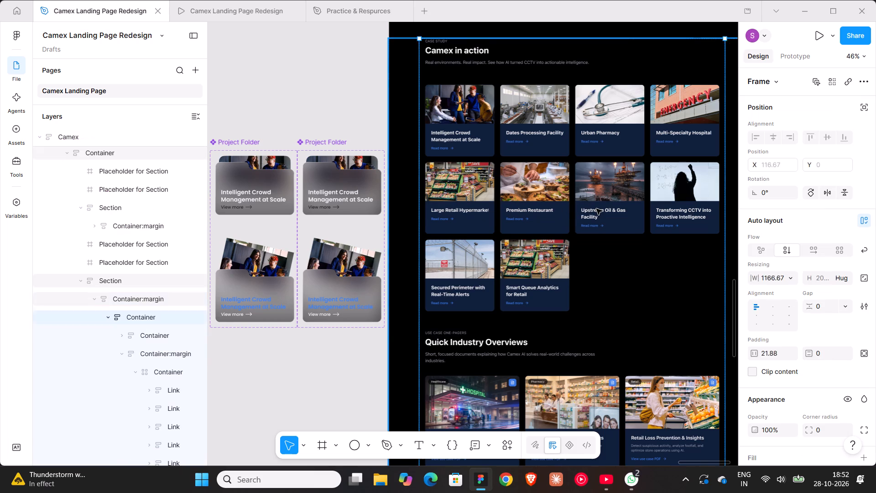
click(596, 209)
triple_click(598, 212)
triple_click(598, 212)
triple_click(598, 212)
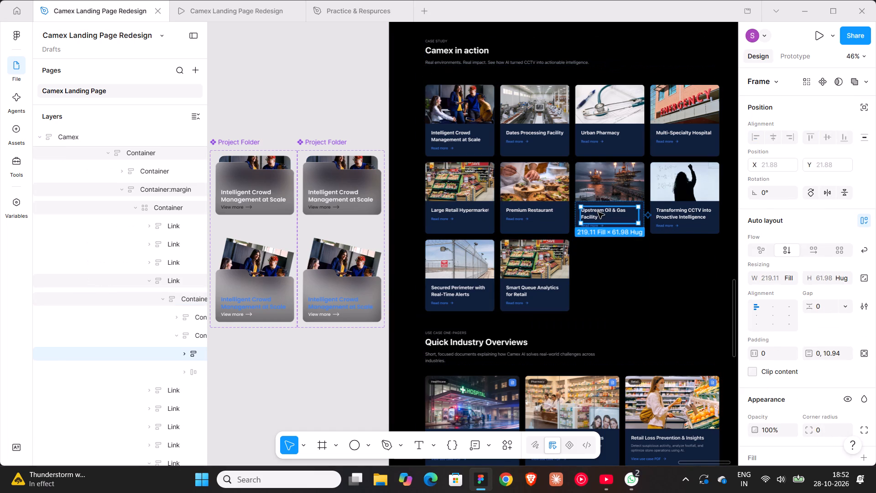
triple_click(598, 212)
double_click(598, 212)
key(ctrl+c)
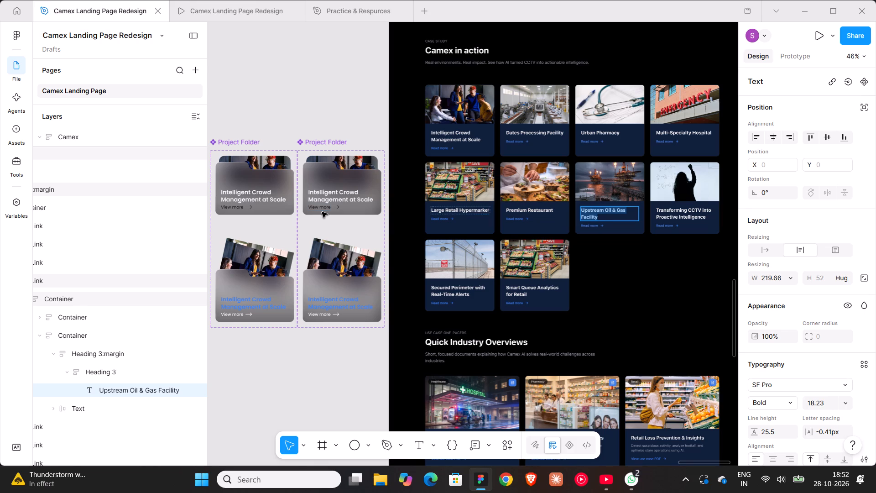
shift+scroll(231, 205, up, 4)
triple_click(378, 193)
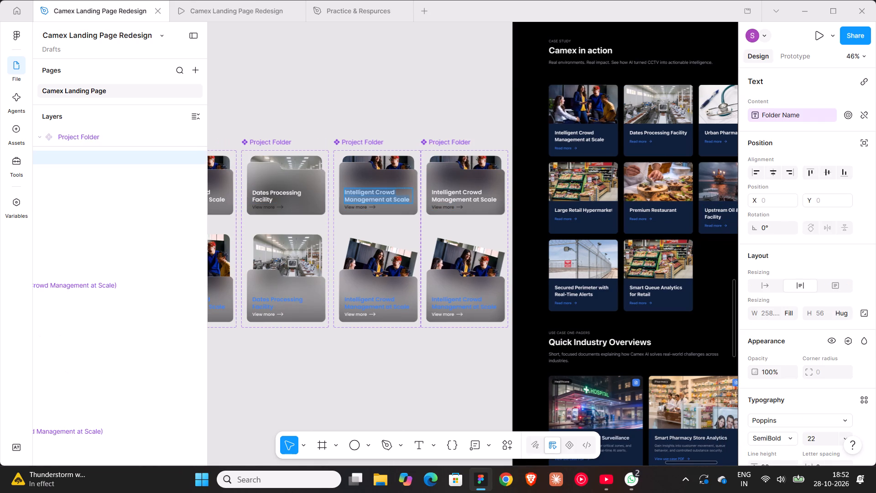
key(ctrl+v)
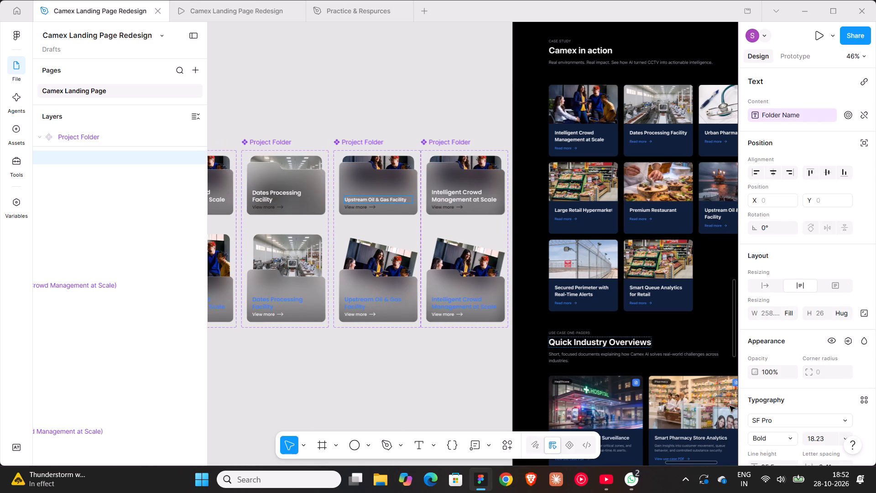
Style the third Project Folder's Default title in Poppins, SemiBold weight, size 22.
click(390, 354)
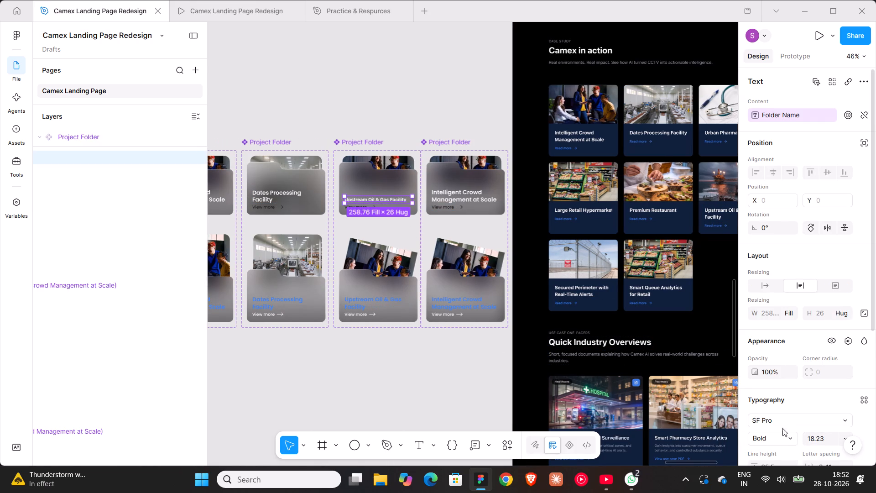
click(780, 426)
text(pop)
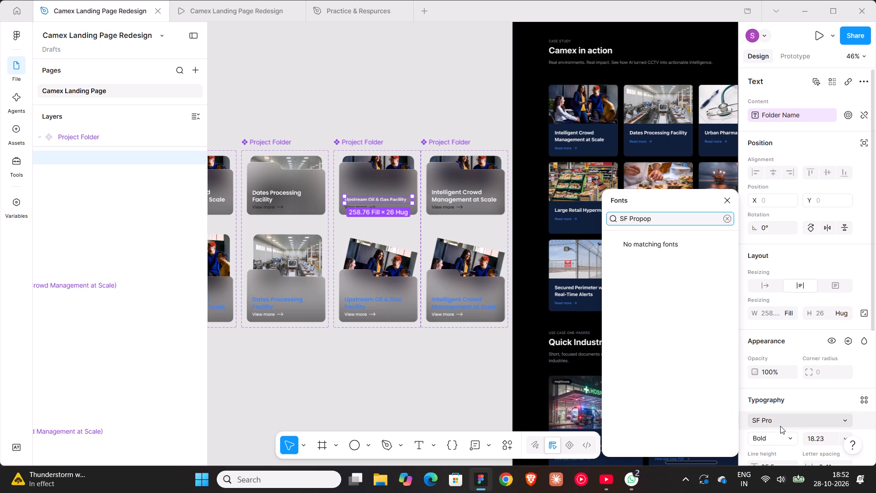
key(ctrl+a)
text(pop)
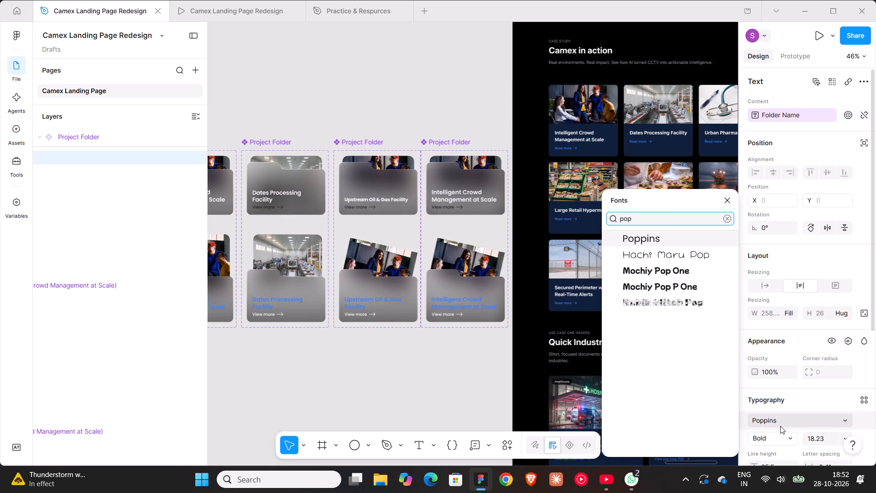
click(665, 236)
click(774, 435)
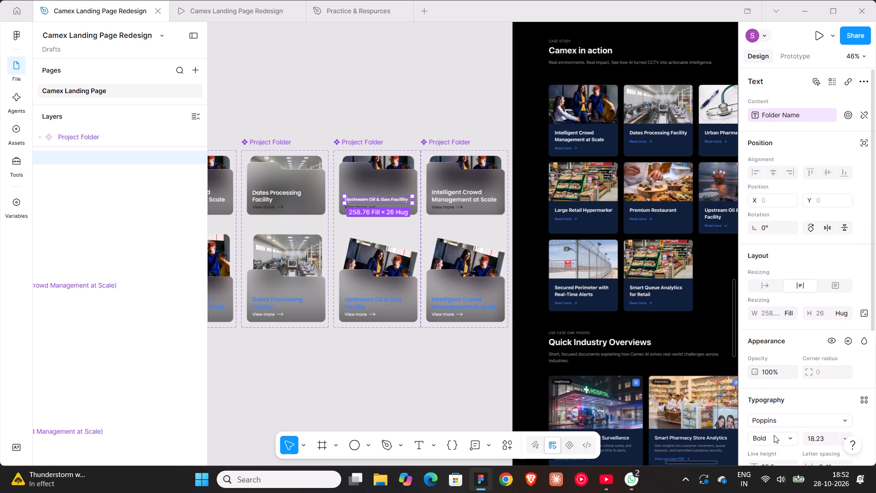
click(759, 252)
click(814, 439)
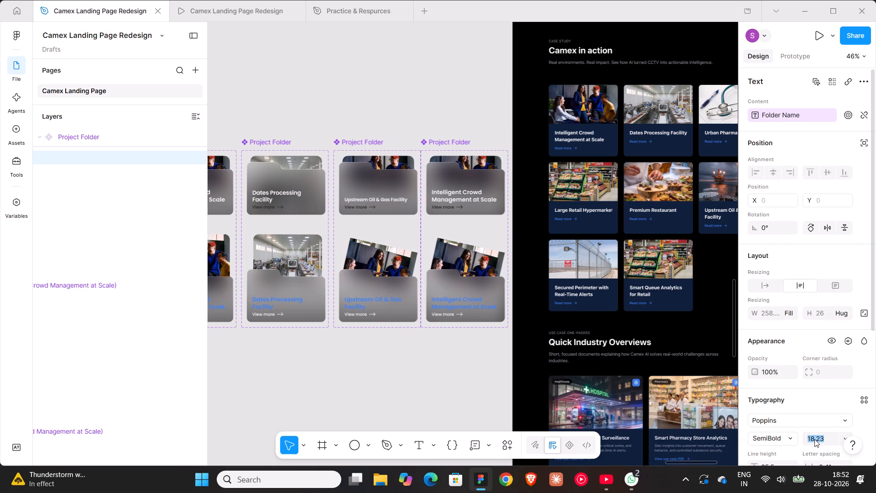
text(22)
key(Return)
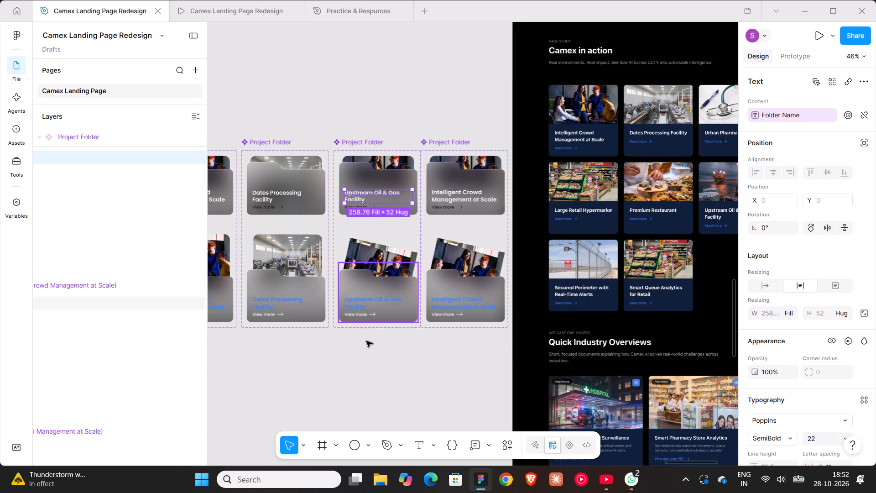
click(380, 352)
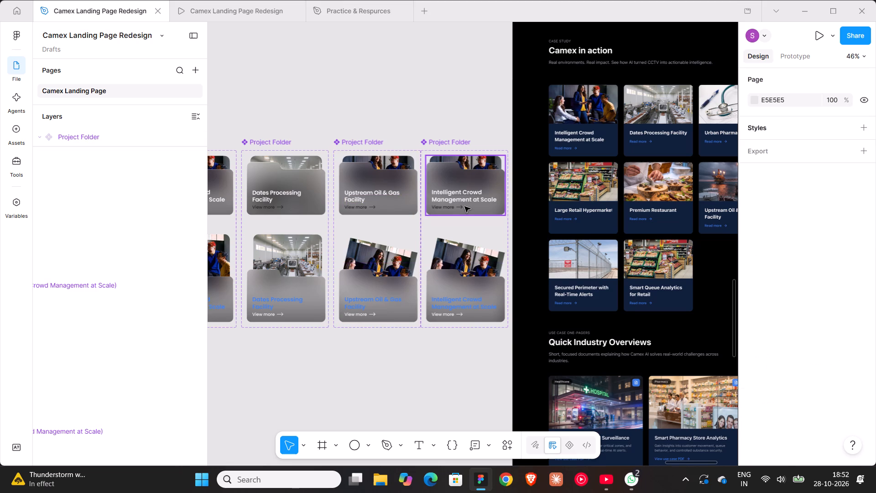
Change the fourth Project Folder's Default title to "Urban Pharmacy".
shift+scroll(464, 206, down, 8)
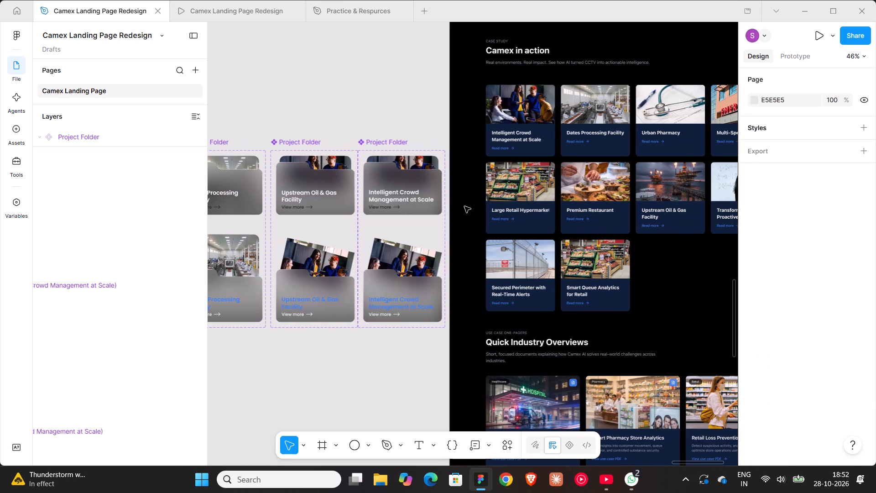
triple_click(404, 191)
triple_click(404, 191)
double_click(404, 191)
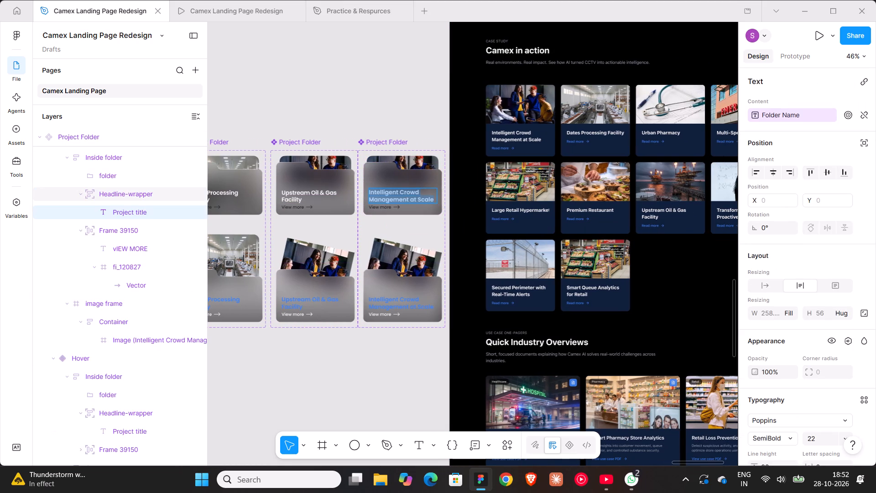
text(Ur)
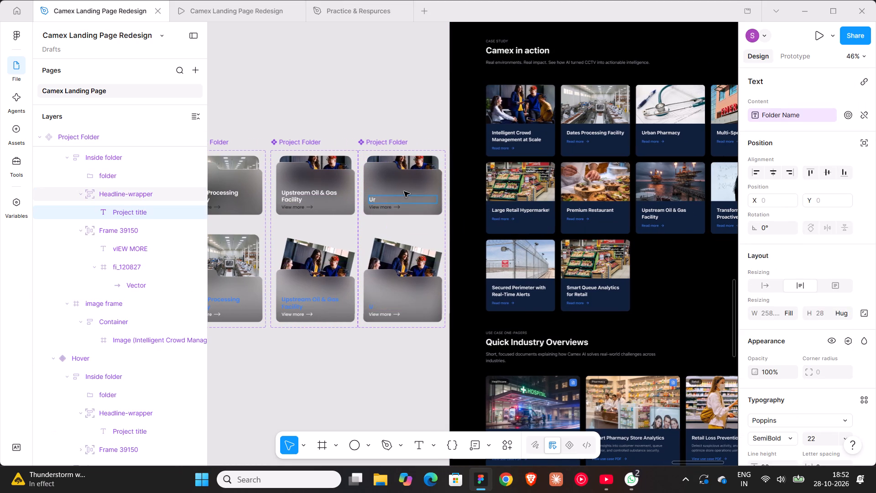
text(ban Pharmacy)
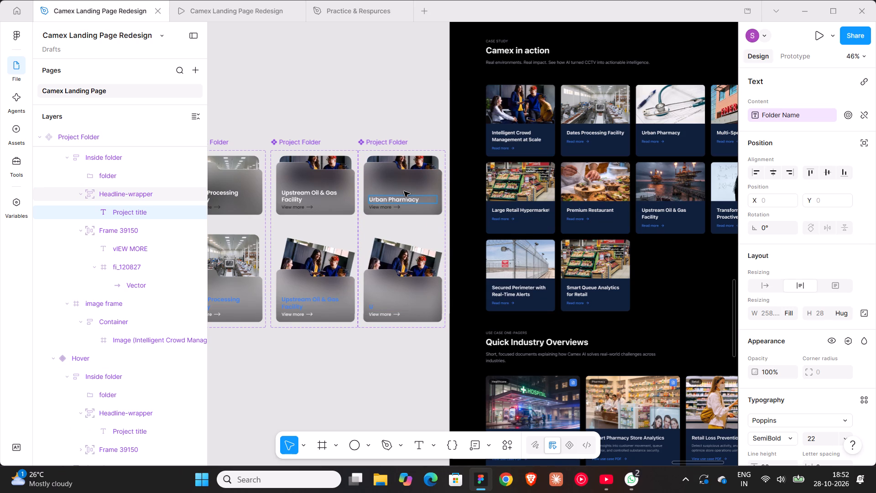
click(398, 360)
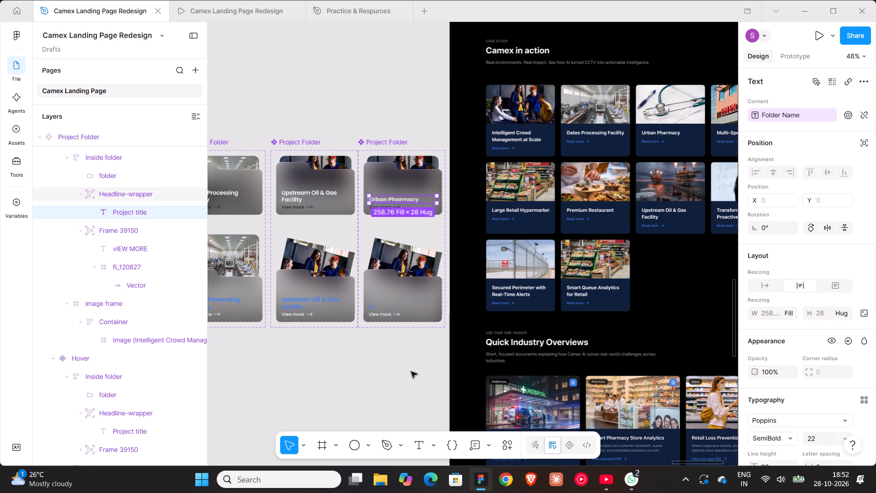
Copy the Upstream Oil & Gas Facility card's image from Camex in action onto the empty canvas above the Project Folders.
triple_click(669, 175)
triple_click(669, 175)
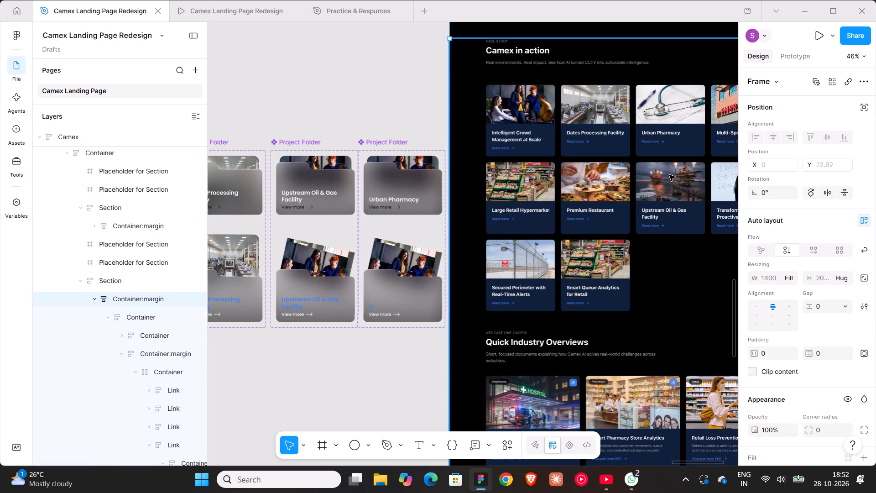
triple_click(669, 175)
triple_click(669, 175)
click(669, 175)
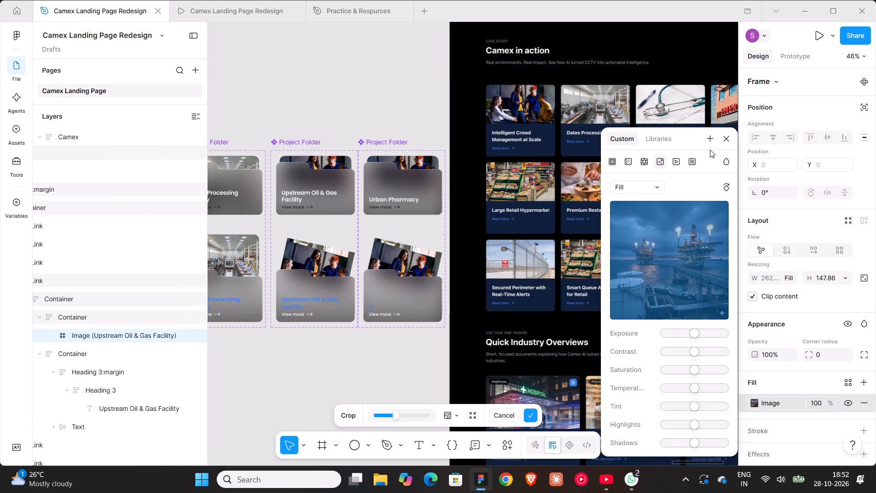
click(719, 143)
click(724, 140)
key(ctrl+c)
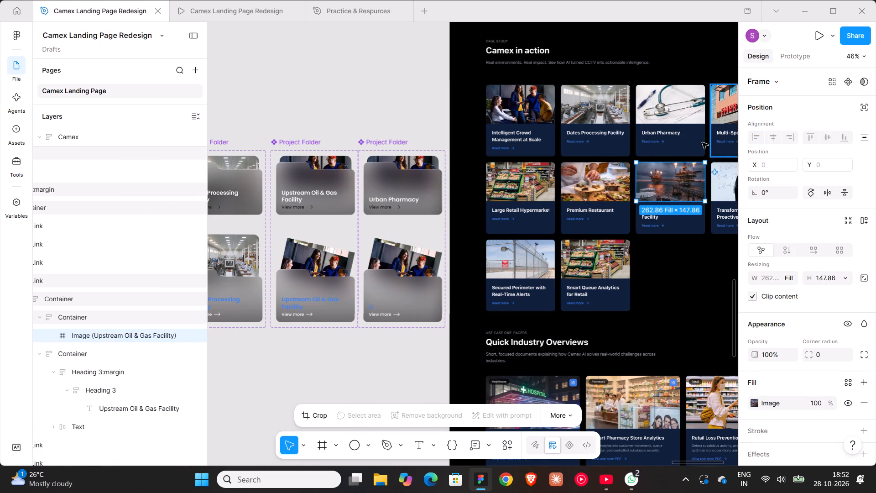
shift+scroll(429, 150, up, 7)
right_click(438, 76)
click(463, 82)
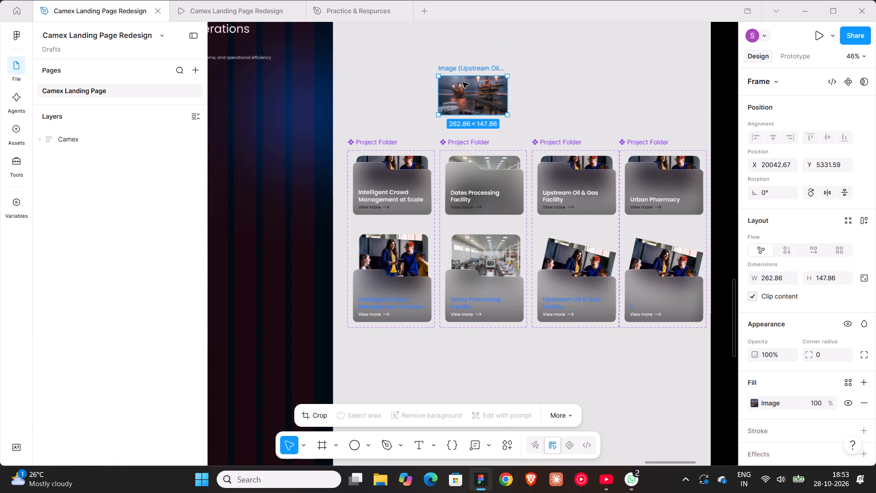
Inspect the image layers and their dimensions in the Project Folder variants and the loose Upstream Oil & Gas Facility image.
triple_click(490, 161)
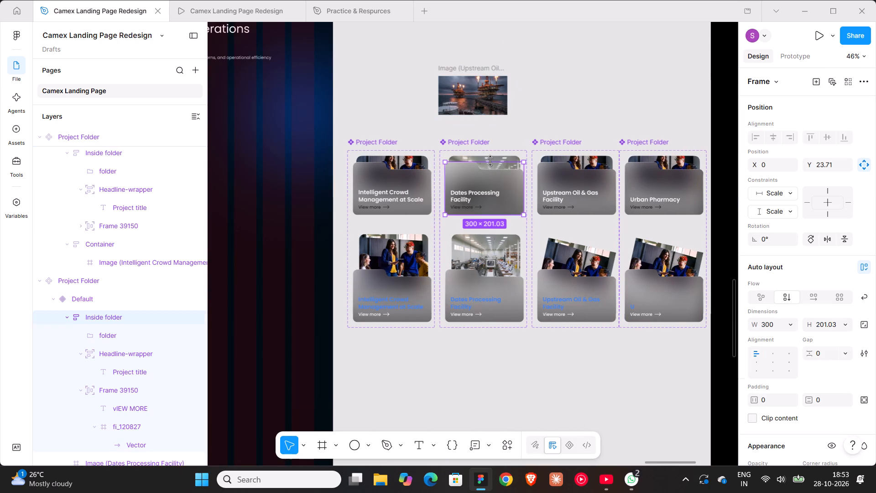
click(116, 241)
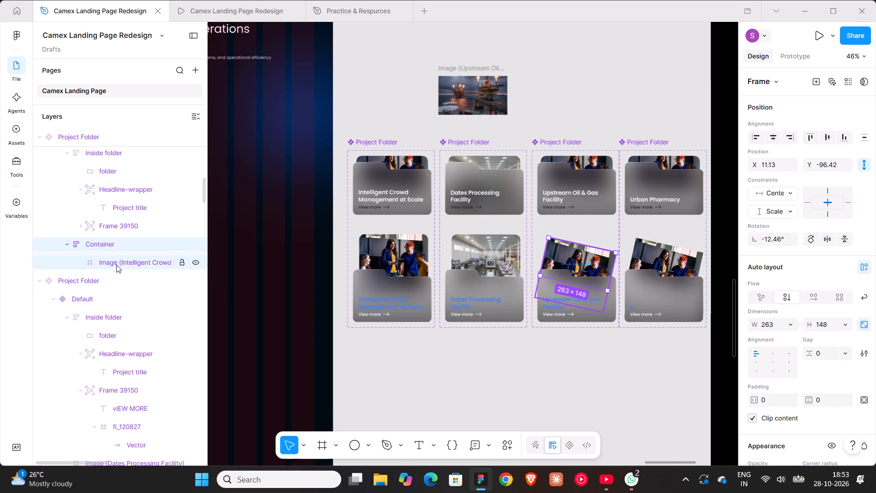
click(116, 265)
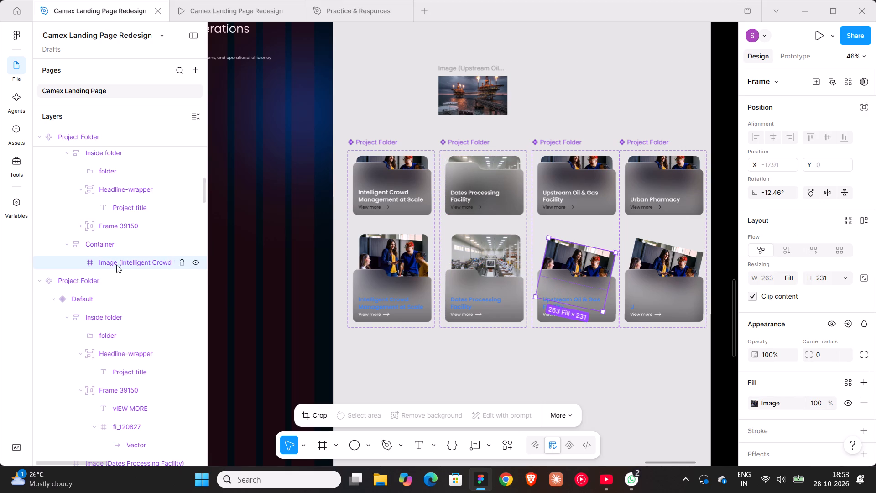
click(446, 69)
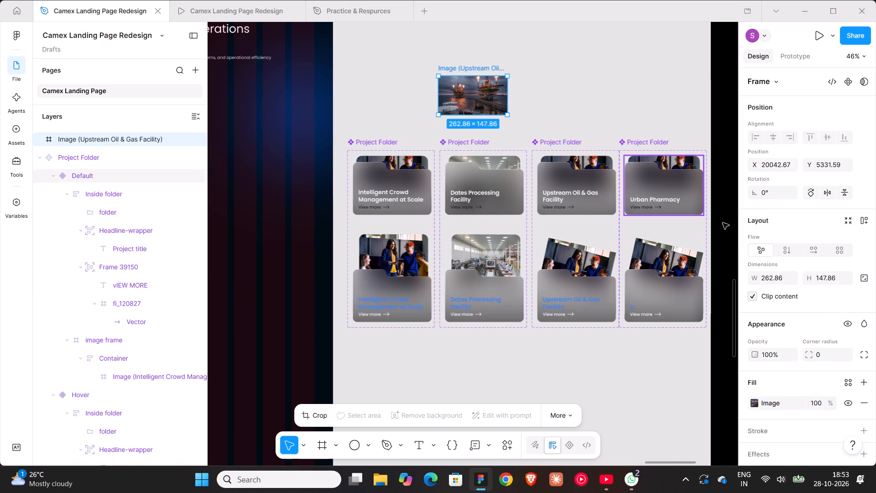
click(789, 281)
click(789, 246)
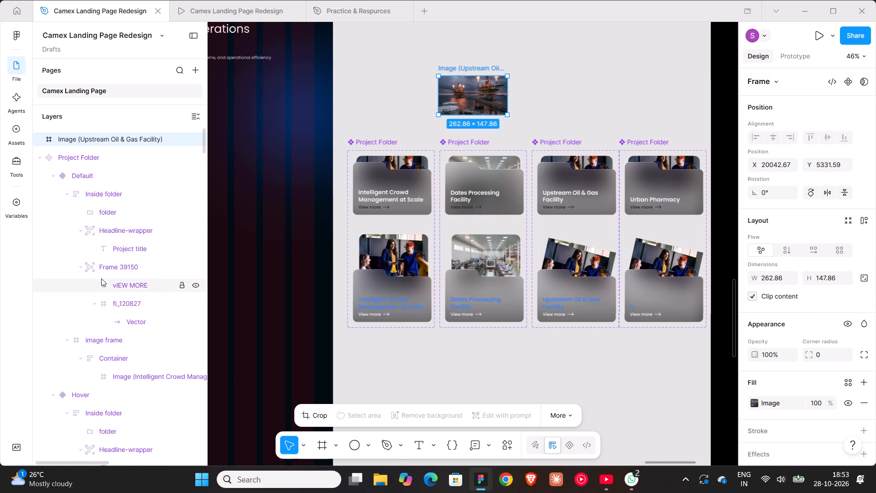
click(115, 372)
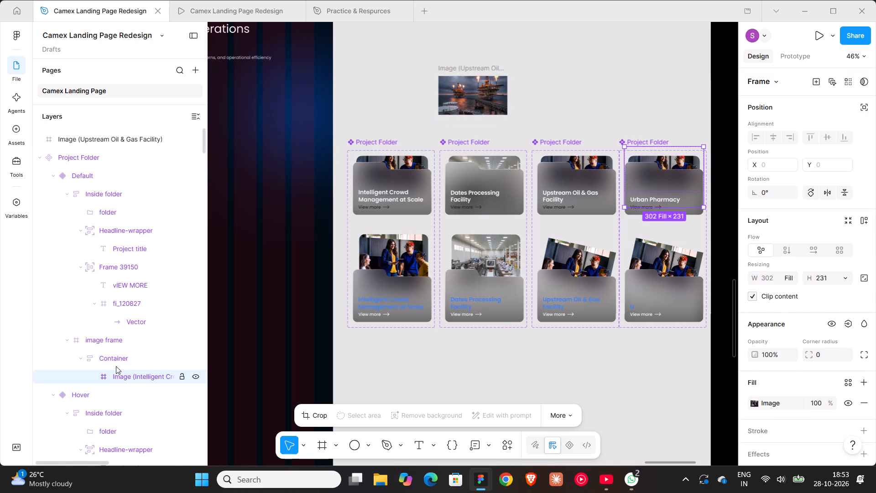
click(490, 175)
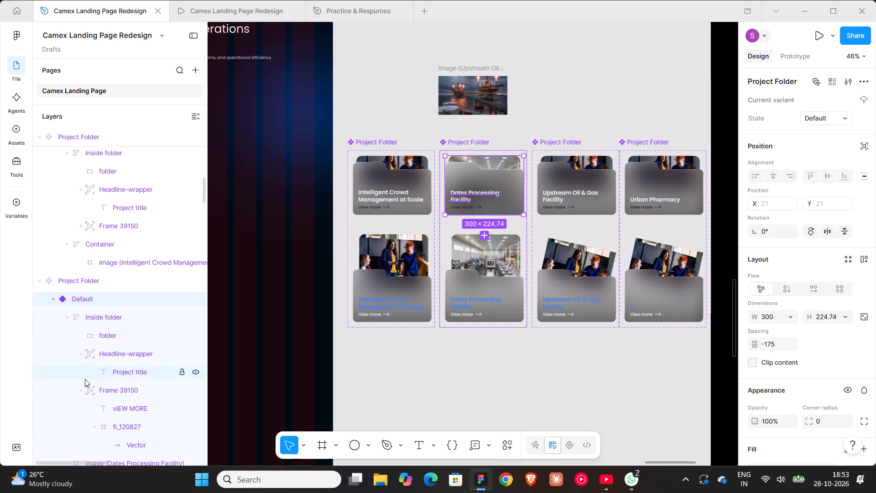
scroll(83, 382, down, 1)
scroll(110, 415, down, 1)
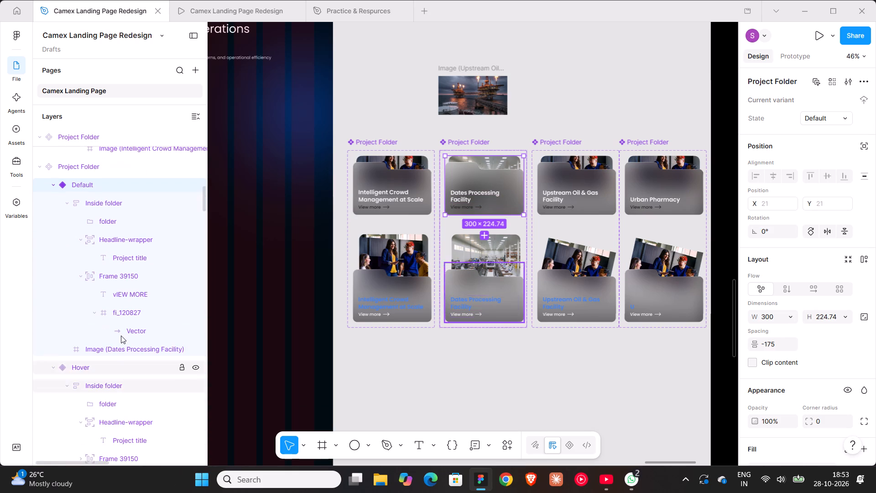
click(116, 342)
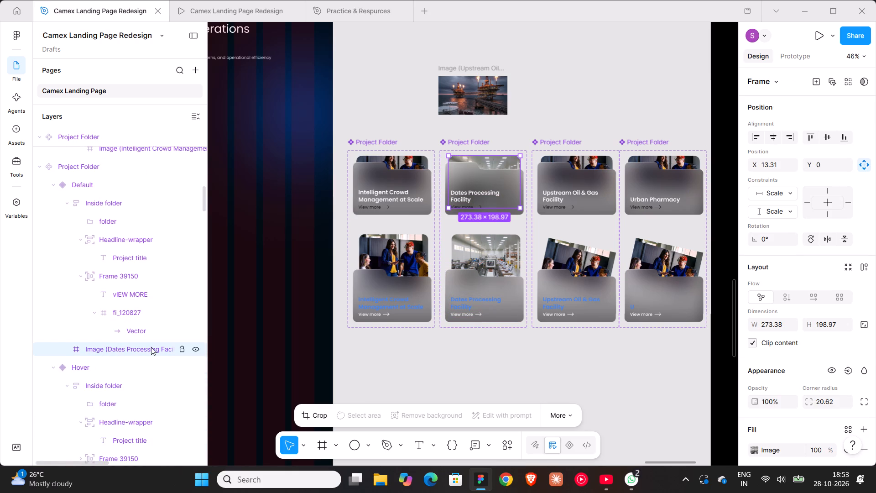
Resize the loose Upstream Oil & Gas Facility image to 273.38 × 198.97, matching the first Project Folder's Default image frame.
double_click(405, 159)
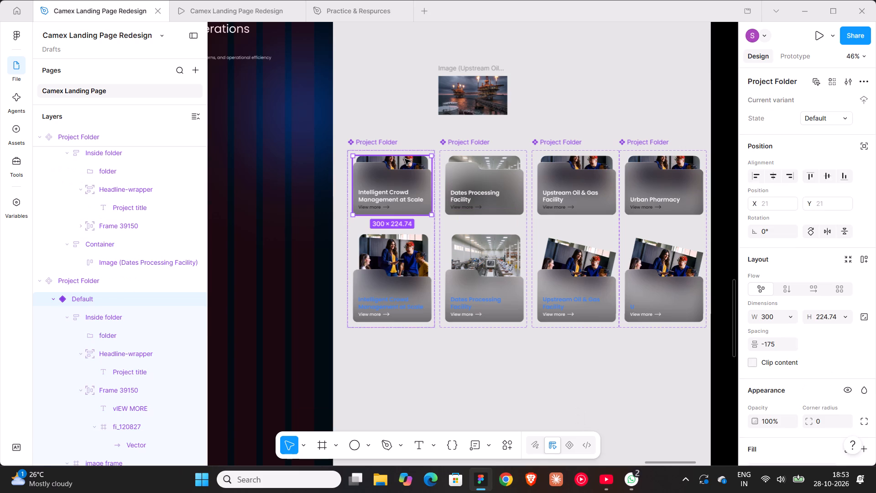
ctrl+scroll(405, 159, up, 8)
shift+scroll(435, 194, down, 2)
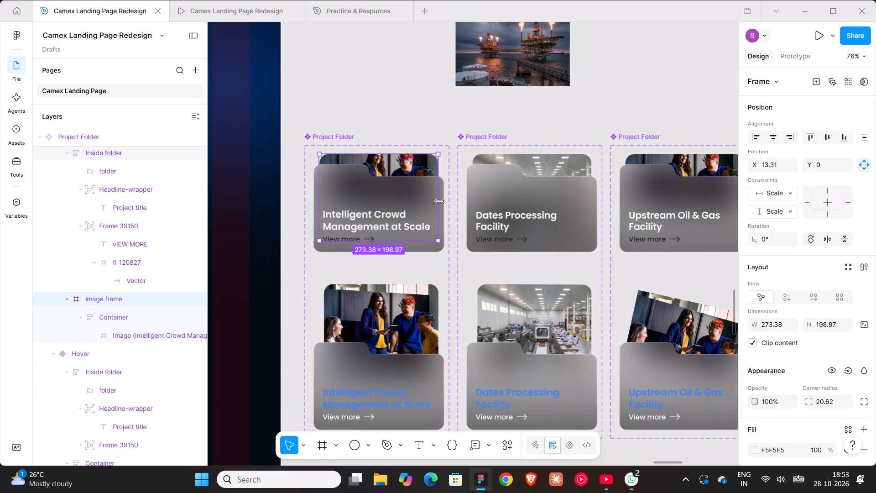
shift+scroll(439, 201, down, 3)
scroll(483, 262, up, 6)
click(767, 322)
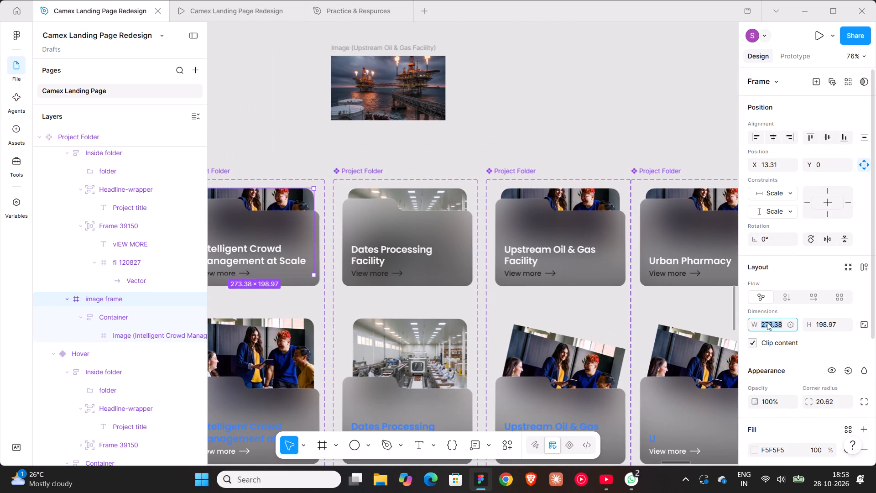
key(ctrl+c)
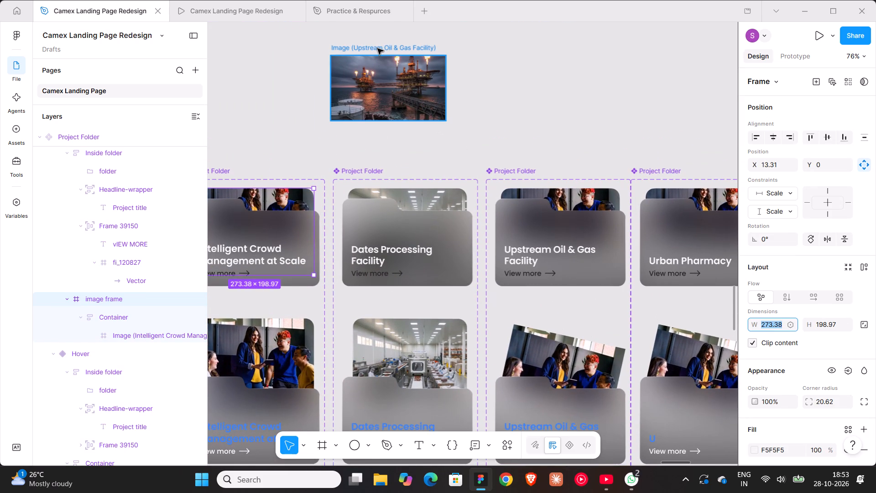
click(377, 48)
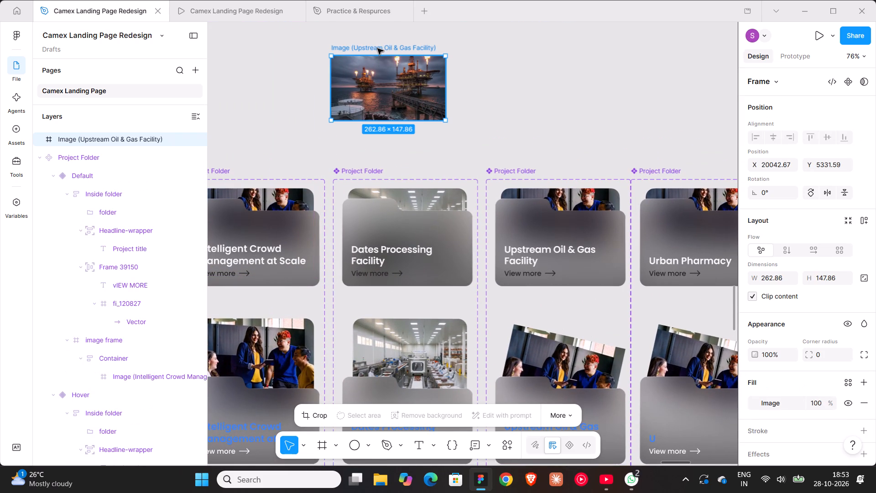
click(769, 279)
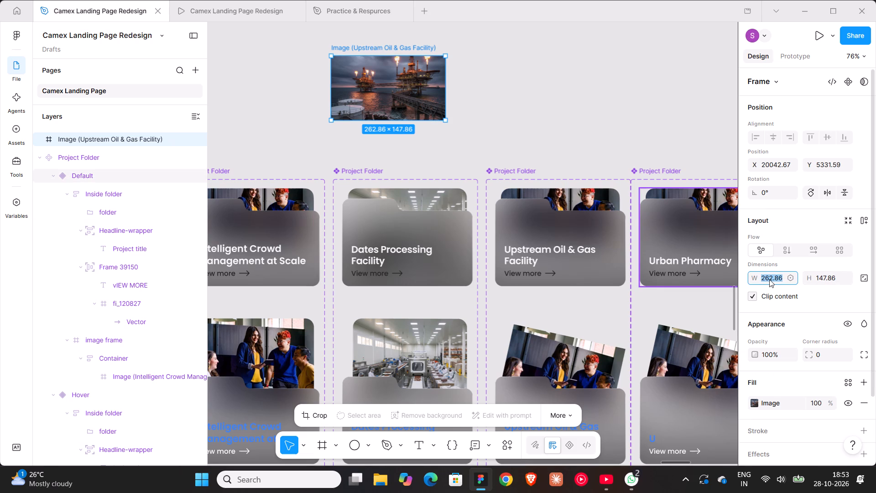
key(ctrl+v)
click(823, 277)
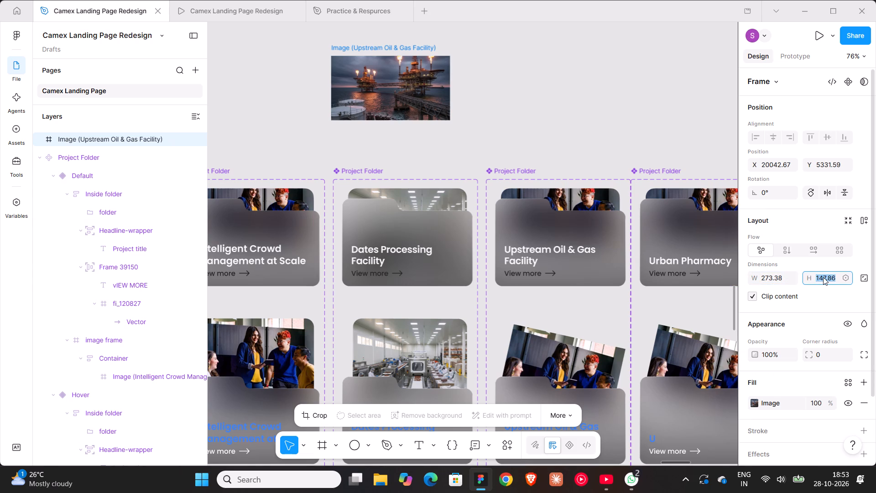
text(198.97)
key(Return)
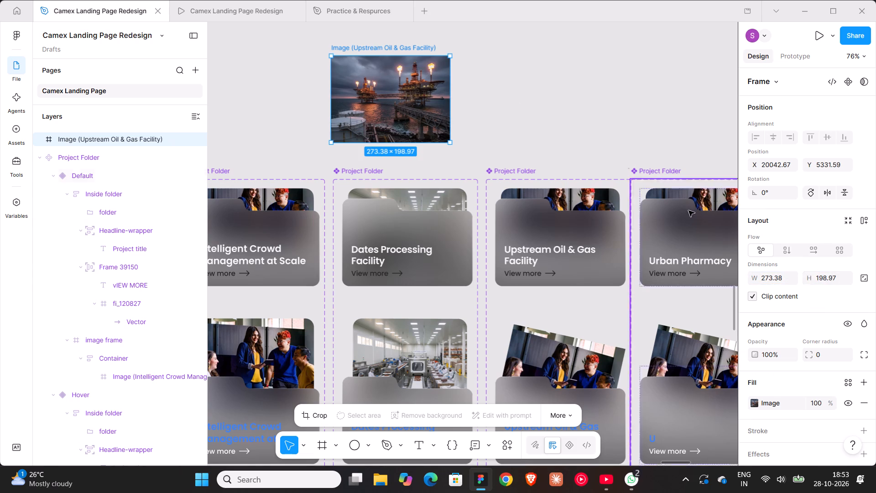
Check the Dates Processing Facility Default image's rounding and set the loose Upstream Oil & Gas Facility image's corner radius to 20.
triple_click(432, 196)
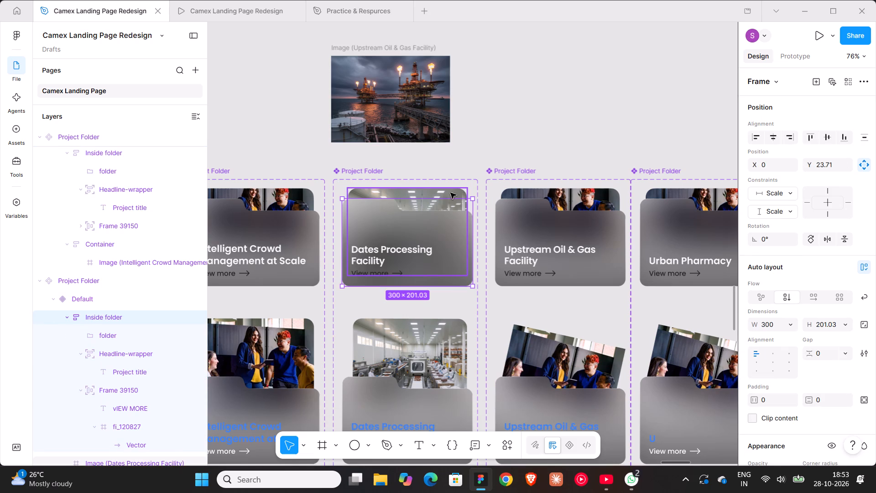
click(454, 190)
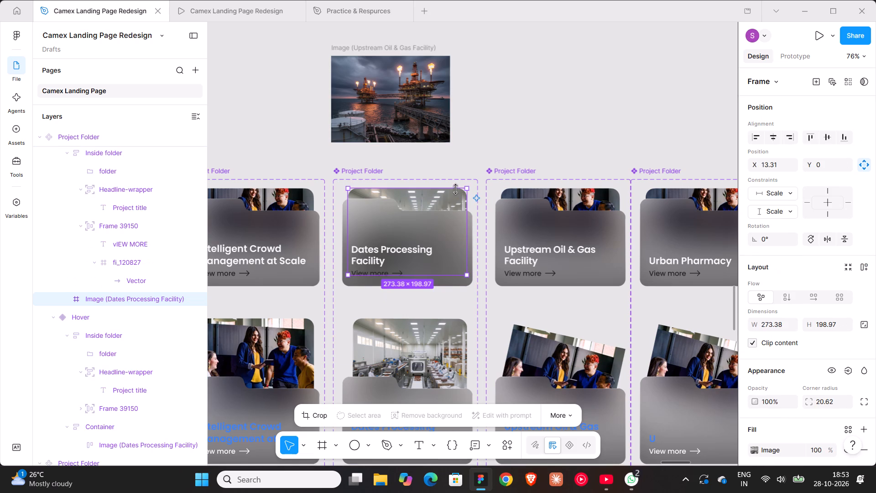
click(429, 110)
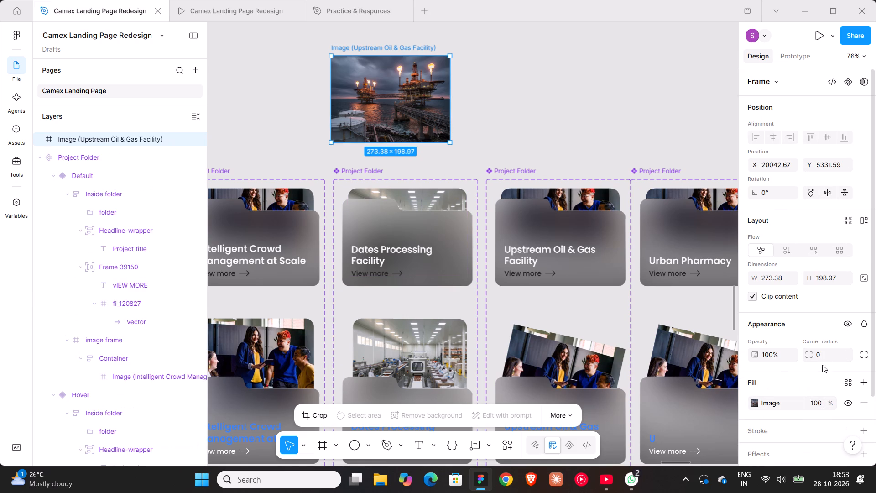
click(827, 355)
text(20)
key(Return)
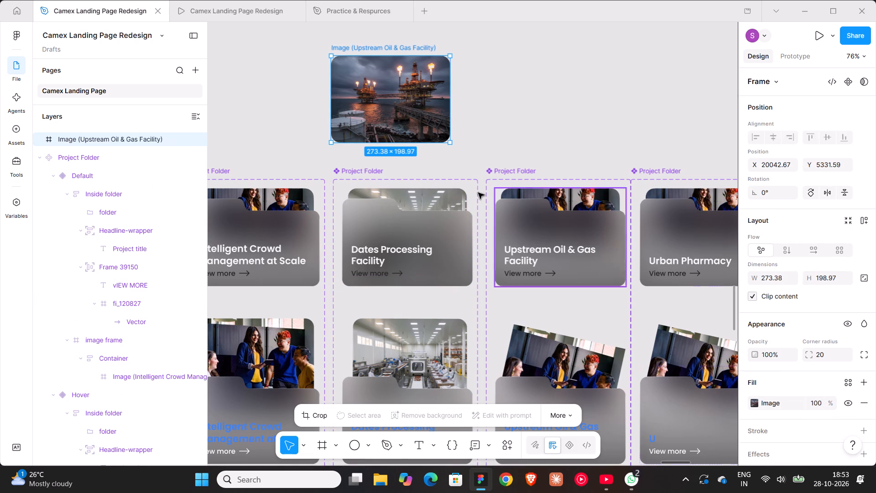
Cut the loose Upstream Oil & Gas Facility image and replace the third Project Folder's Default image frame with it.
key(ctrl+x)
scroll(517, 69, down, 3)
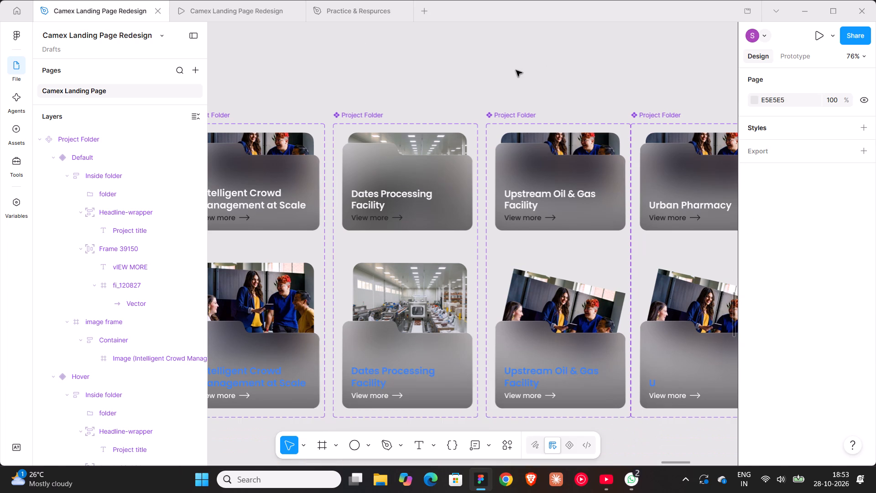
scroll(516, 70, down, 1)
triple_click(578, 130)
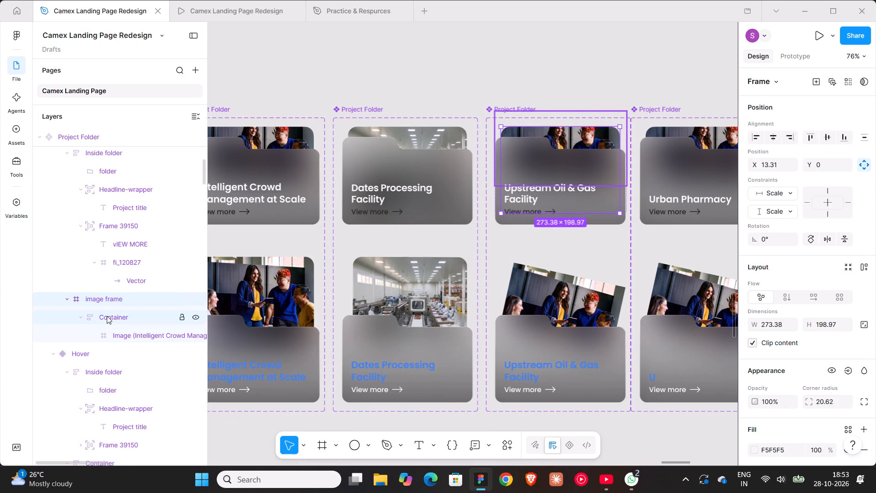
click(122, 329)
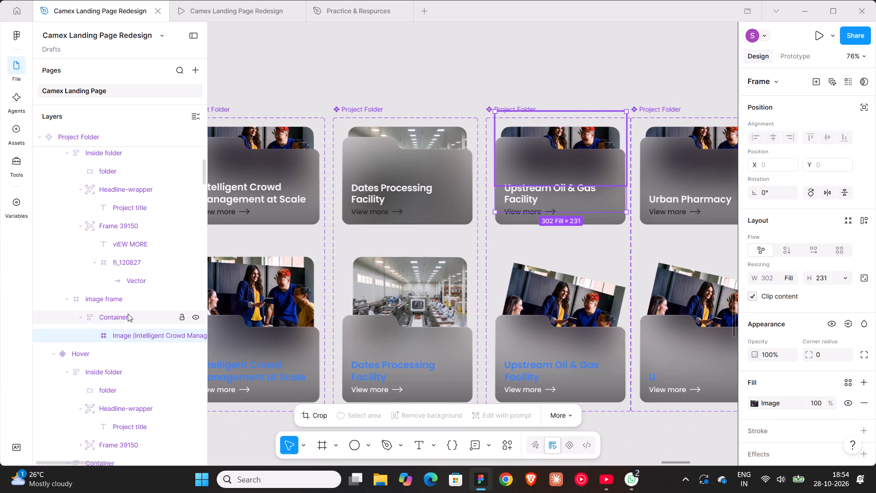
click(128, 314)
click(123, 302)
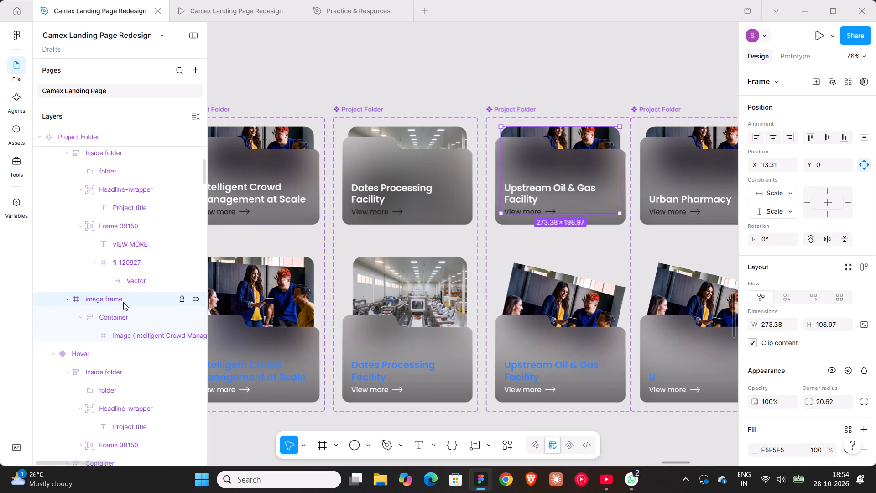
key(ctrl+shift+r)
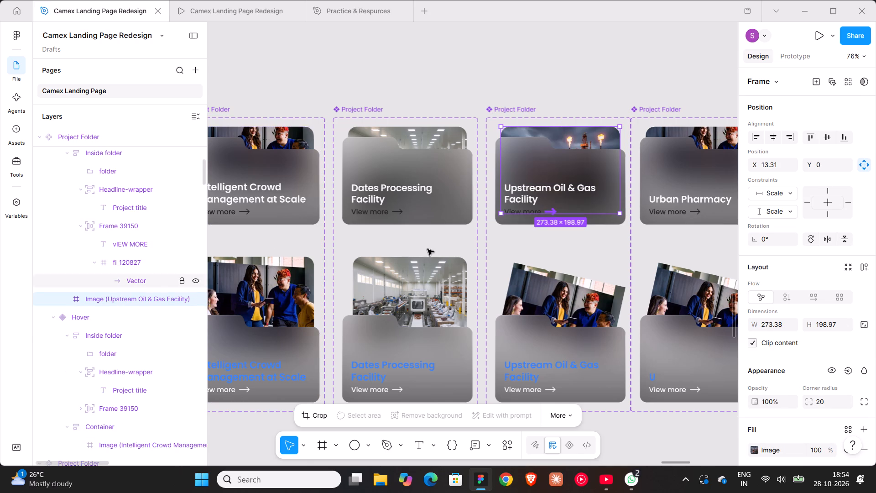
Replace the tilted image Container in the third Project Folder's Hover variant with the cut Upstream Oil & Gas Facility image.
click(552, 284)
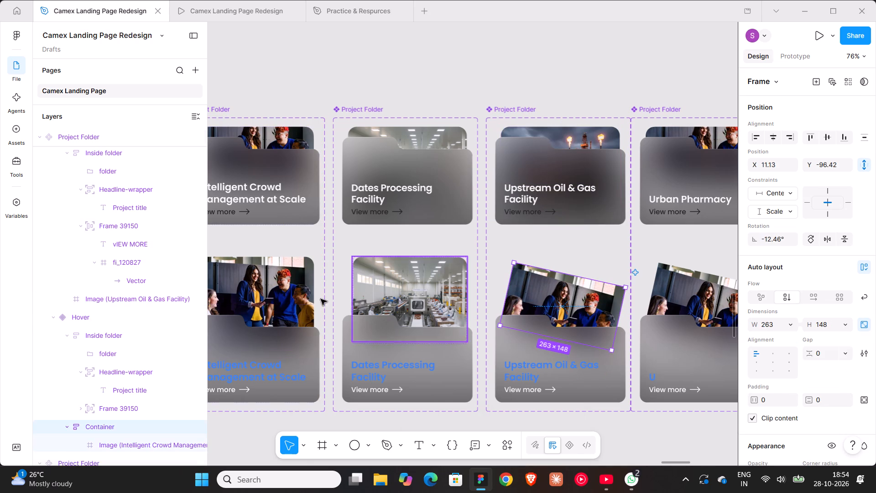
scroll(127, 354, down, 2)
click(104, 316)
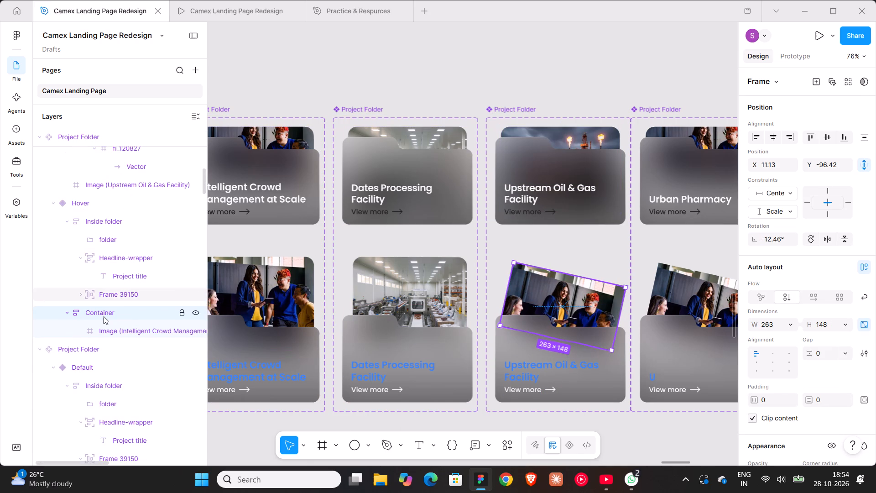
key(ctrl+shift+r)
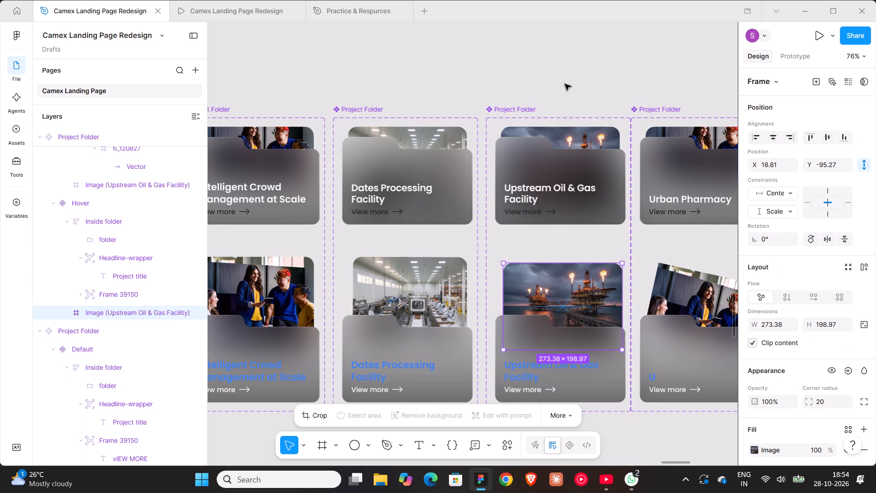
Nudge the third Project Folder's Hover image up 14 px to Y -109.27.
key(Up)
key(Up)
key(Up)
key(Up)
key(Up)
key(Up)
key(Up)
key(Up)
key(Up)
key(Up)
key(Up)
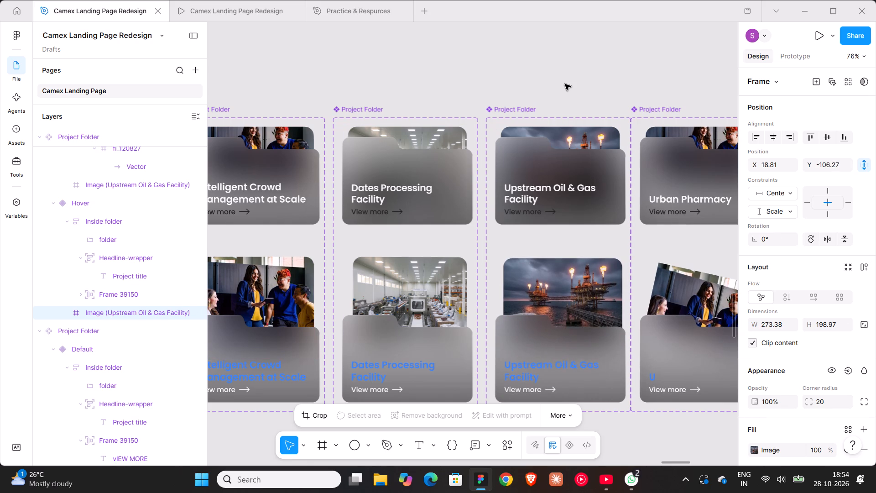
key(Up)
key(Up)
key(Up)
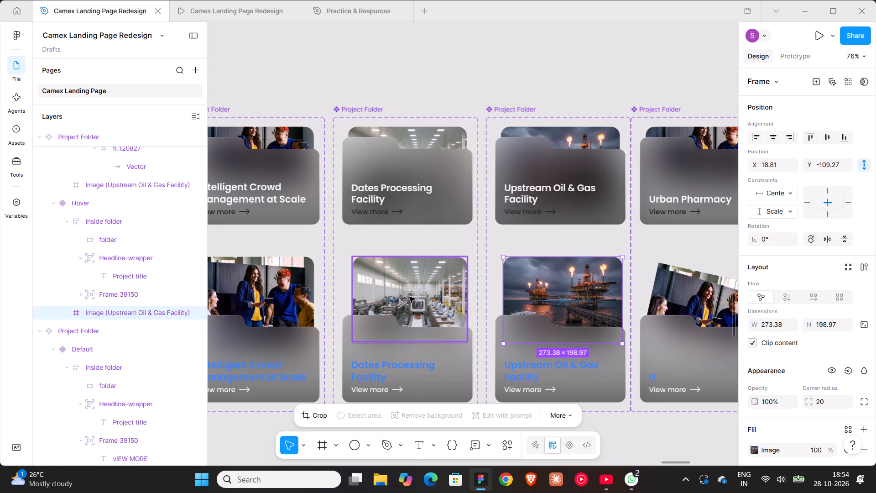
Match the third Project Folder's Hover image to the Dates Processing Facility one by setting its Y position to -109.79.
click(415, 287)
click(546, 278)
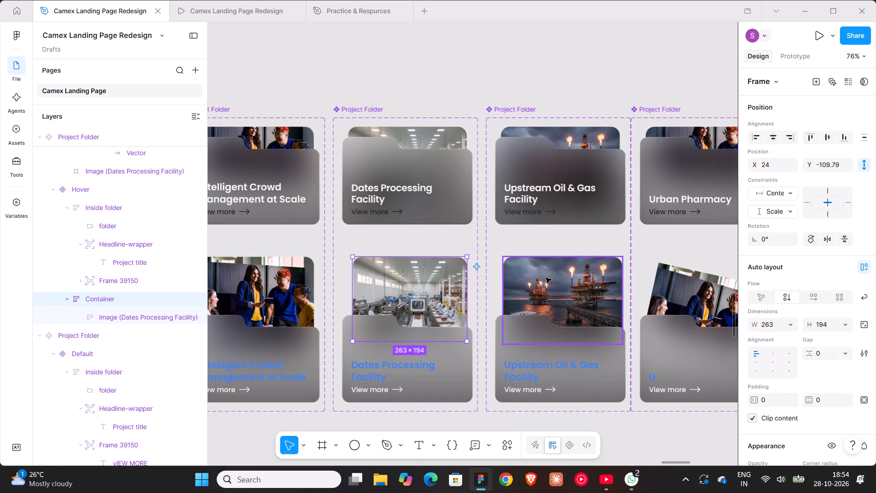
click(835, 168)
click(839, 166)
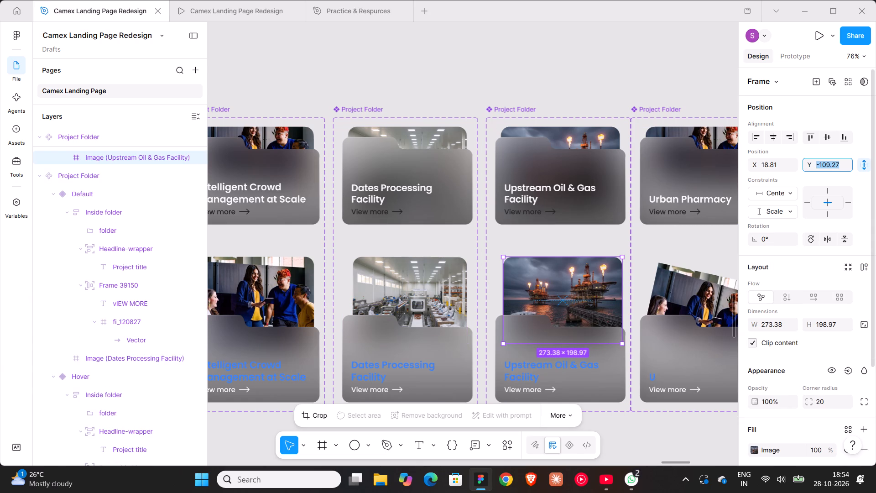
click(839, 165)
click(839, 165)
click(839, 165)
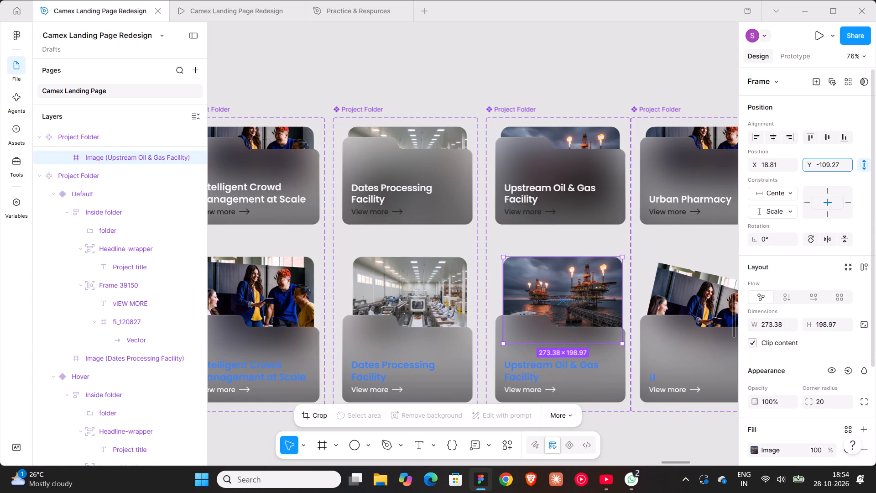
key(BackSpace)
key(BackSpace)
text(79)
click(678, 74)
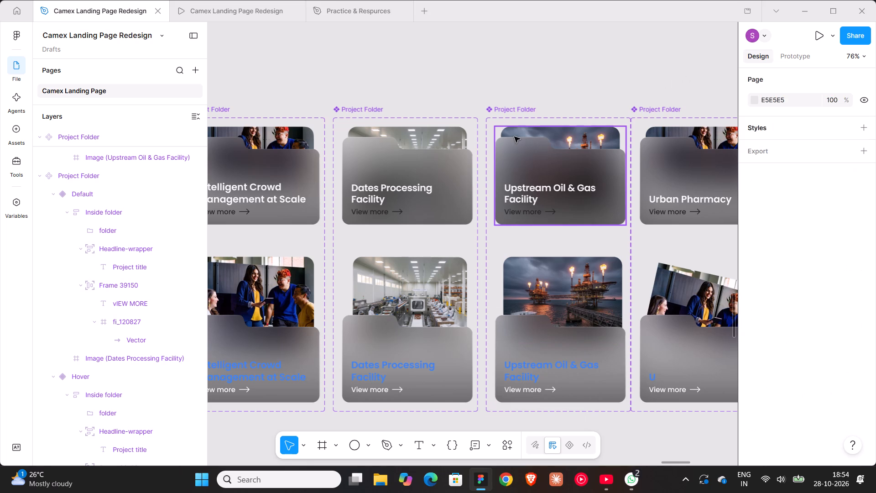
Copy the Urban Pharmacy card's image container from the Camex in action grid and paste it above the Project Folder components.
shift+scroll(514, 136, down, 7)
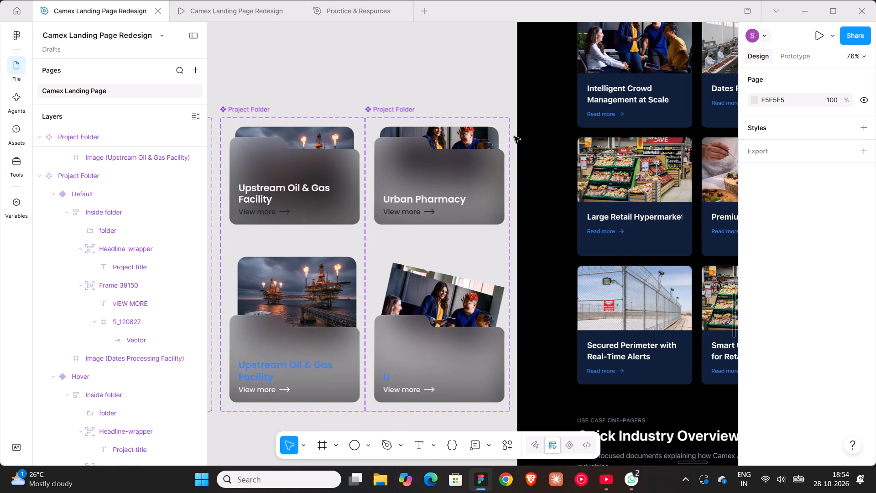
ctrl+scroll(473, 194, down, 5)
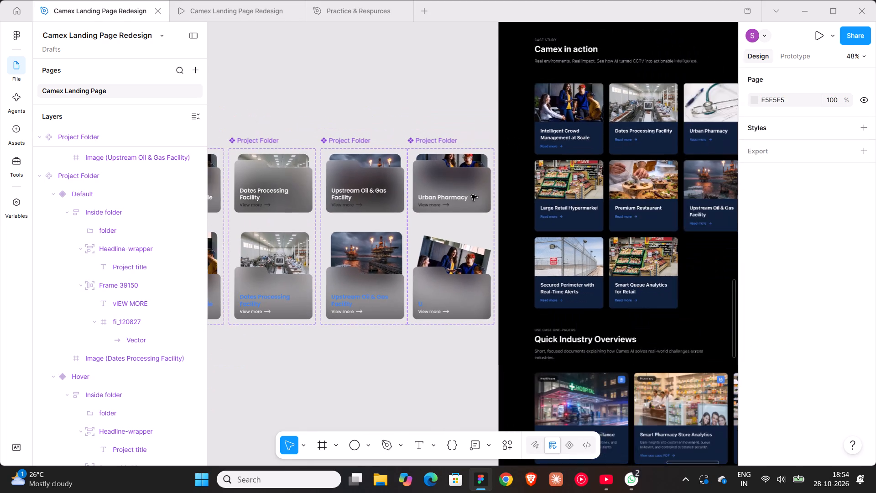
shift+scroll(471, 194, down, 4)
triple_click(593, 105)
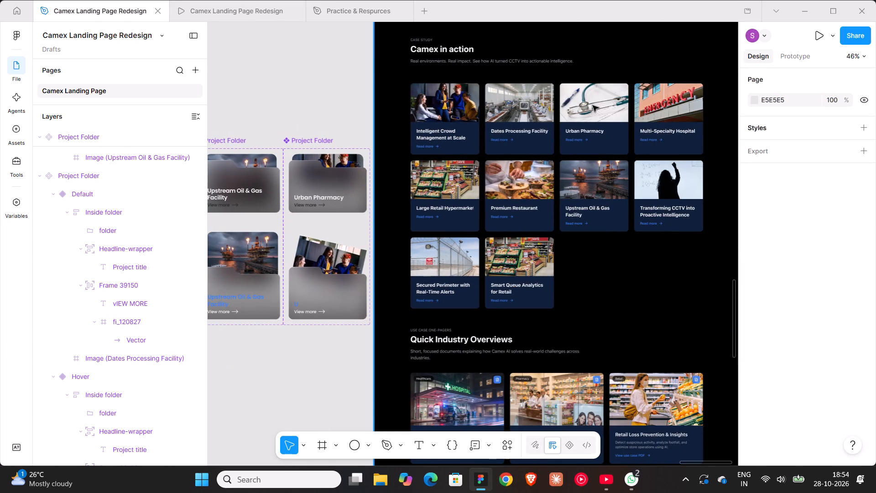
triple_click(593, 105)
triple_click(593, 105)
click(593, 105)
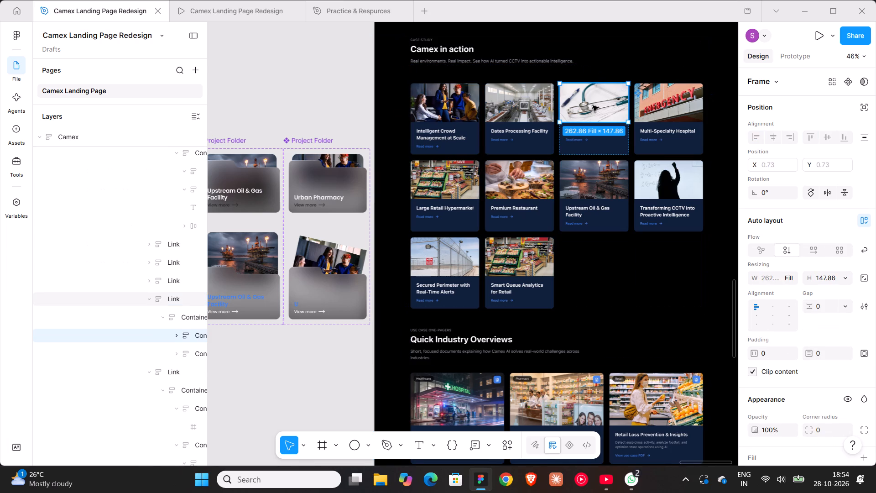
key(ctrl+c)
shift+scroll(366, 126, up, 3)
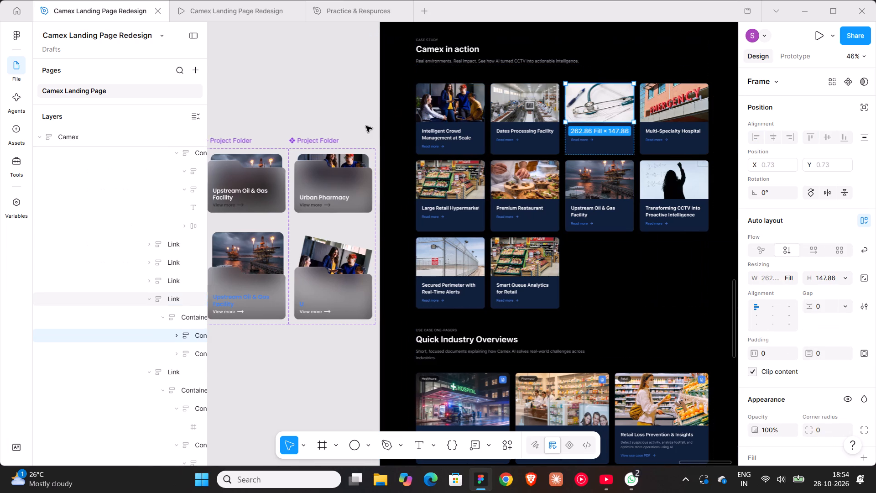
shift+scroll(366, 126, up, 3)
right_click(360, 83)
click(412, 84)
right_click(461, 59)
click(494, 69)
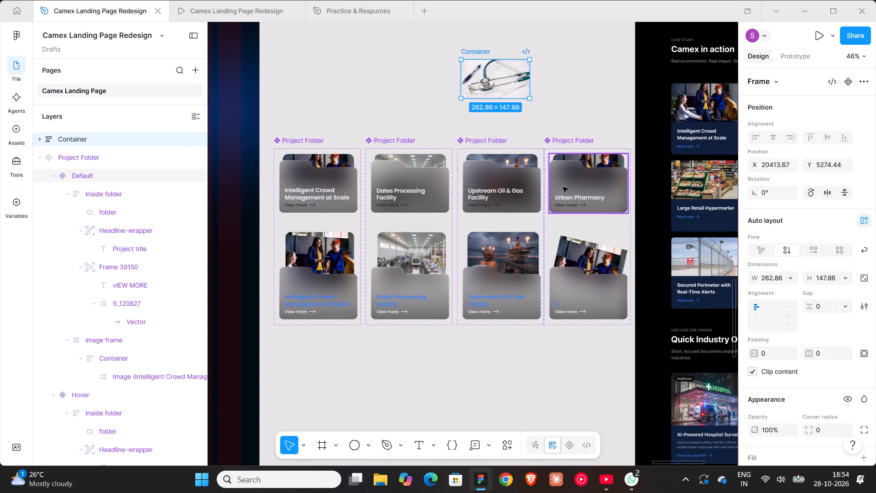
Resize the pasted Urban Pharmacy Container to 273.38 wide, copied from the Upstream Oil & Gas Default image, and 197.97 high.
double_click(511, 157)
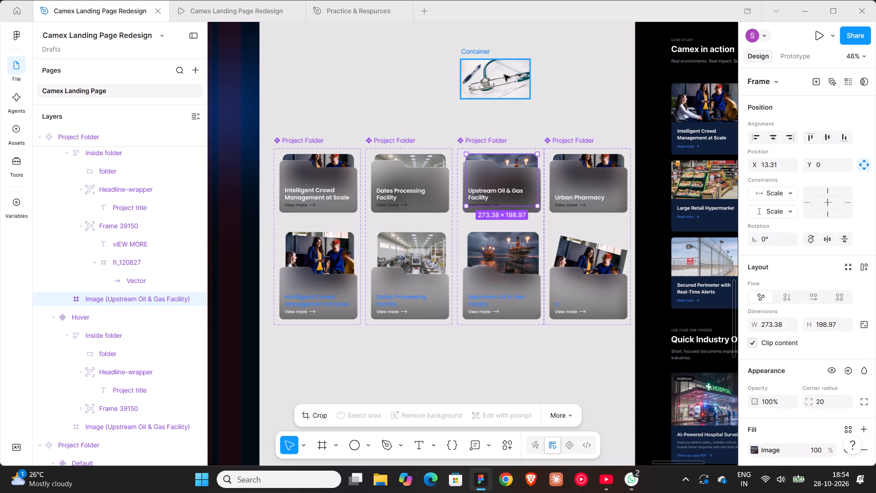
click(772, 323)
key(ctrl+c)
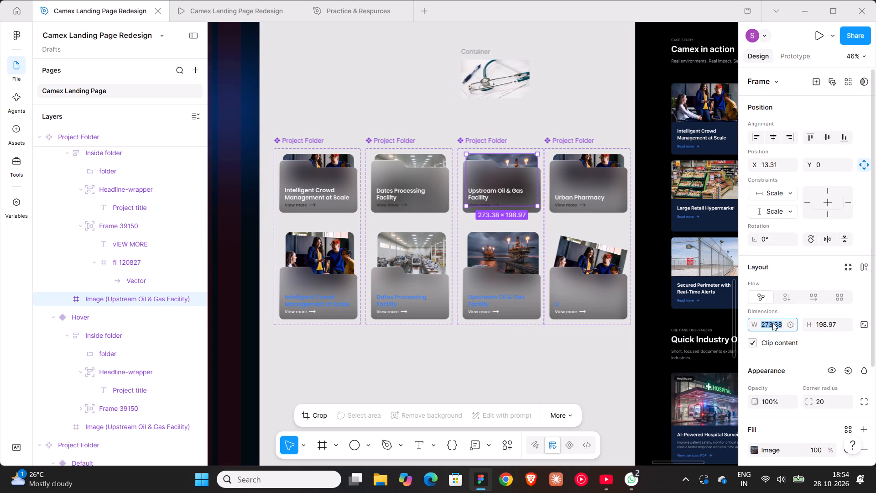
click(464, 47)
click(783, 270)
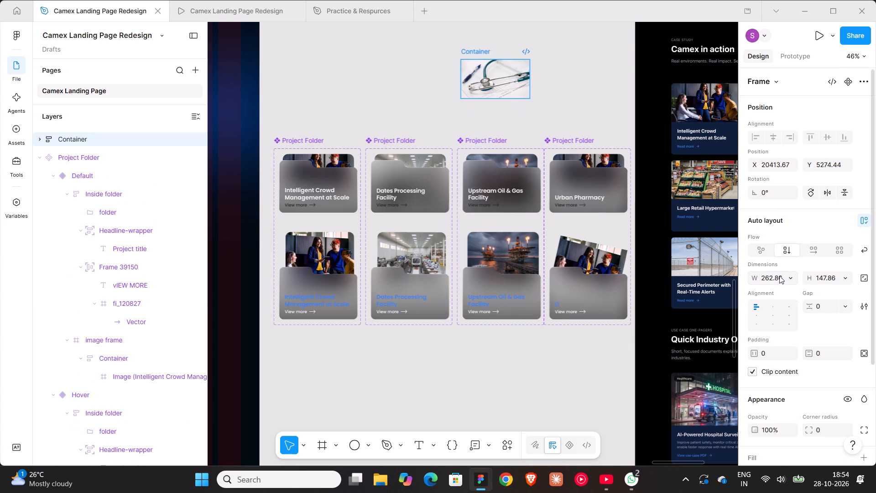
click(778, 278)
key(ctrl+v)
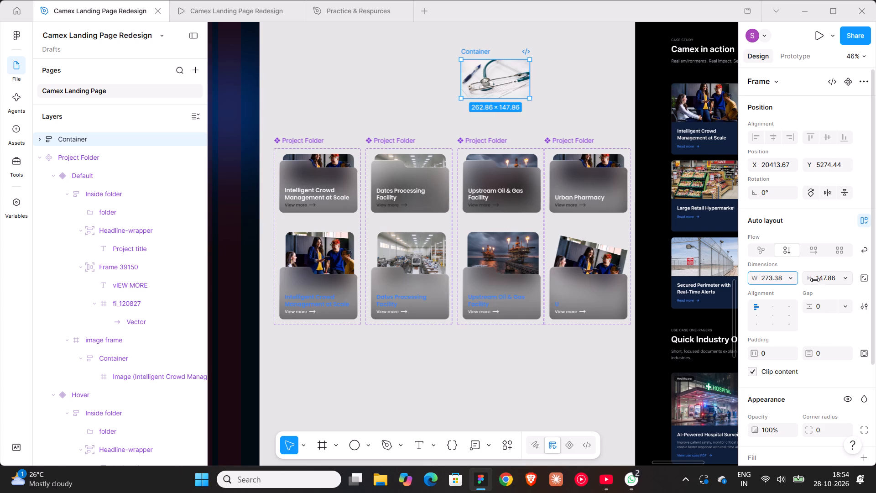
click(823, 280)
text(197.97)
key(Return)
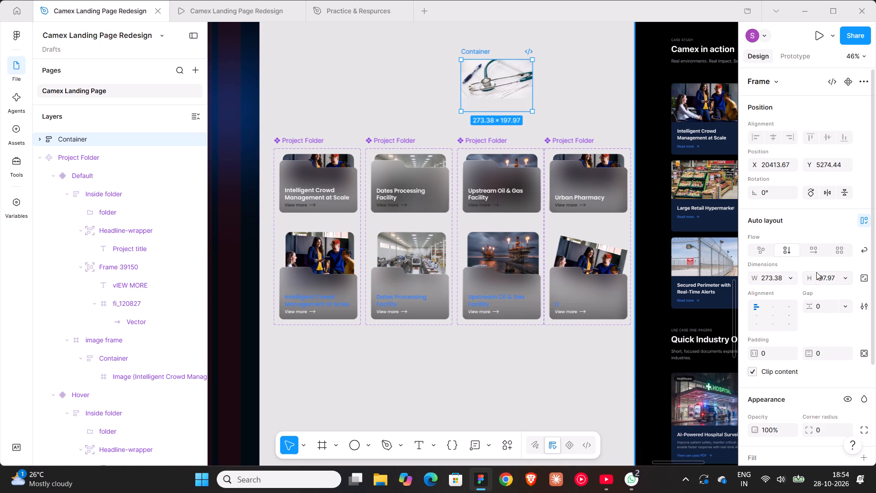
Stretch the Urban Pharmacy image inside the loose Container down to the Container's bottom edge.
ctrl+scroll(501, 96, up, 7)
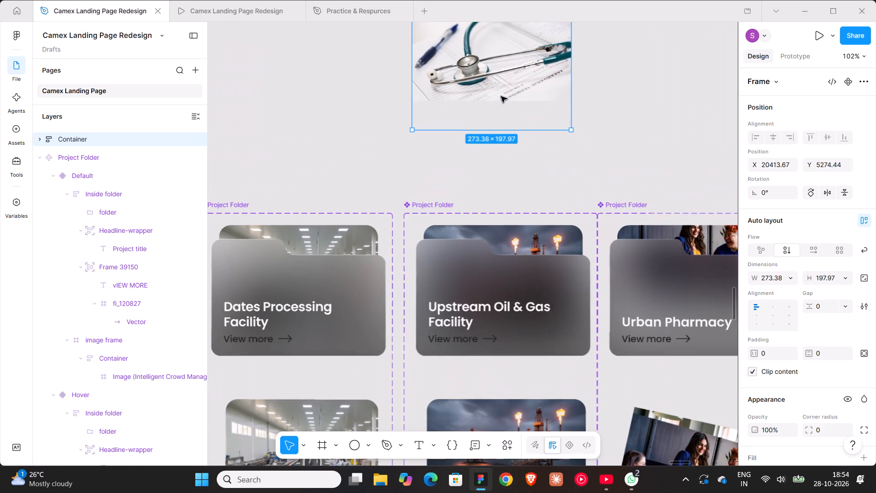
click(502, 91)
drag(506, 99, 510, 127)
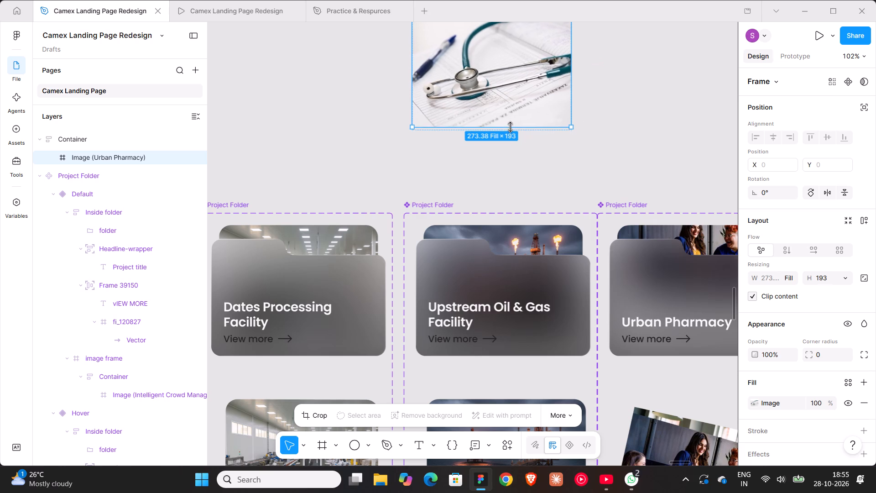
drag(510, 127, 510, 130)
Check the Upstream Oil & Gas Default image's size and set the loose Urban Pharmacy Container's height to 198.97.
double_click(527, 241)
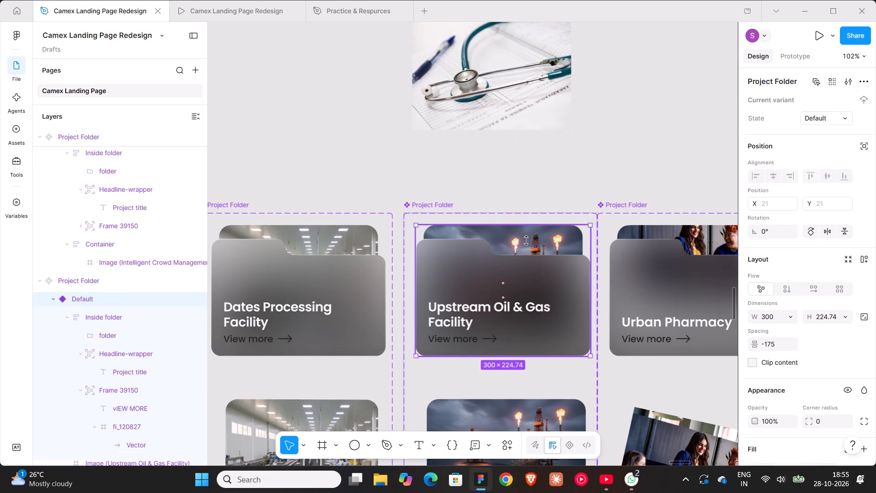
click(538, 231)
click(517, 110)
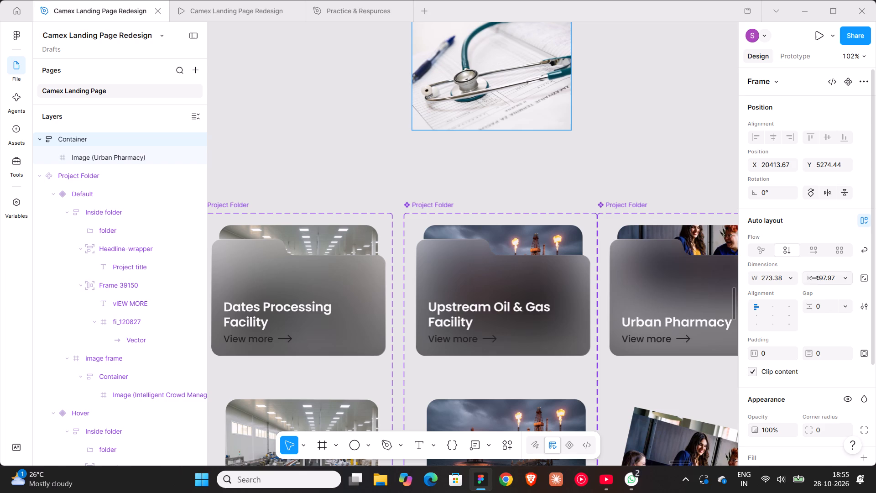
drag(811, 278, 438, 243)
click(831, 280)
click(830, 277)
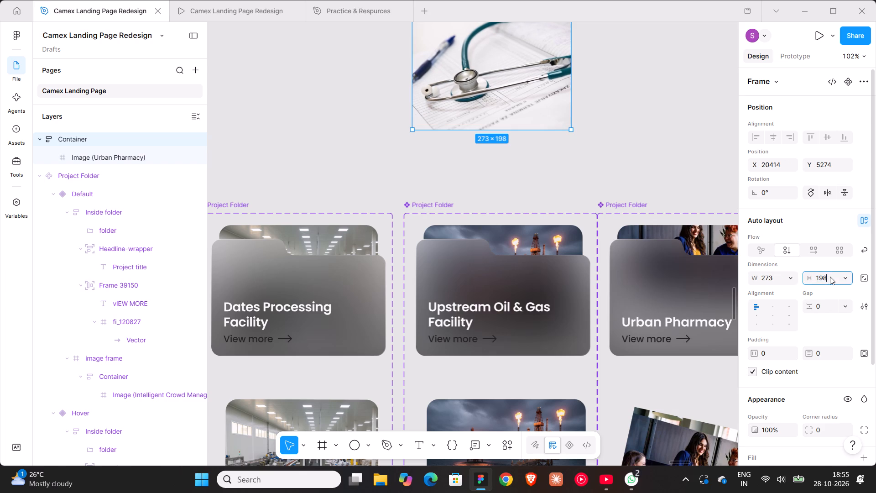
text(.91)
key(BackSpace)
key(7)
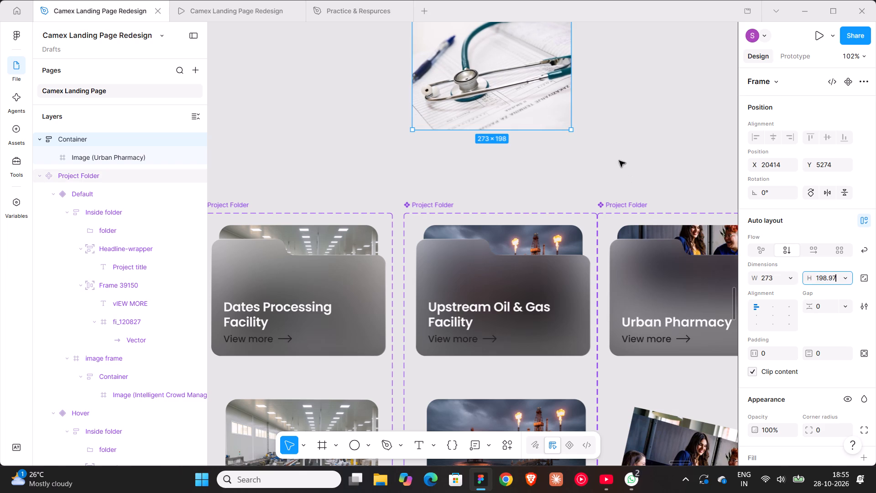
click(618, 150)
Size the Urban Pharmacy image inside the Container to 273.38 × 198.97, matching the Upstream Oil & Gas Default image.
click(544, 103)
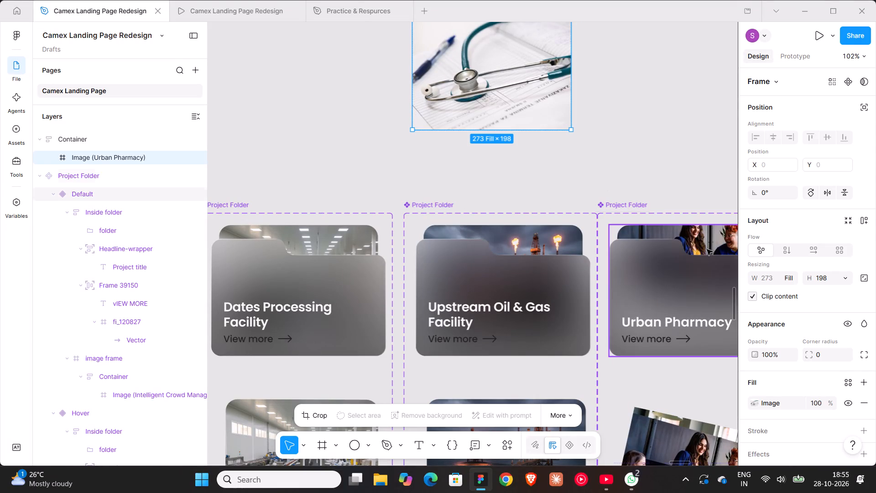
double_click(529, 234)
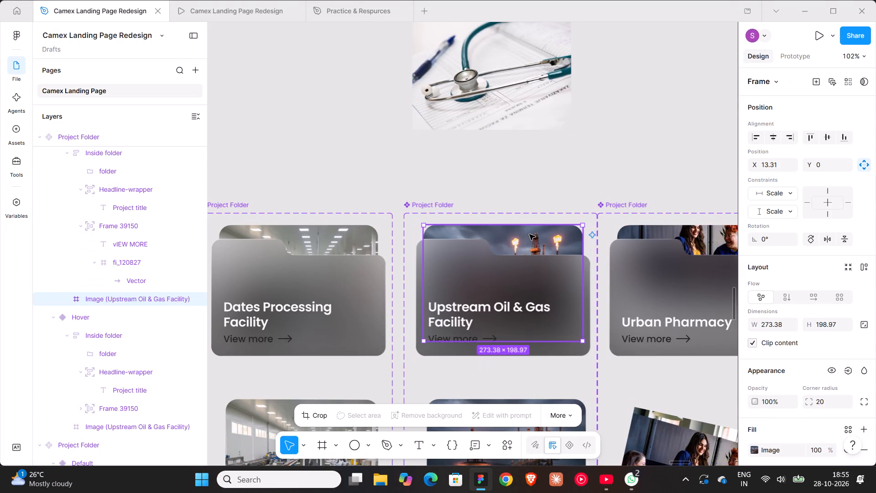
click(536, 92)
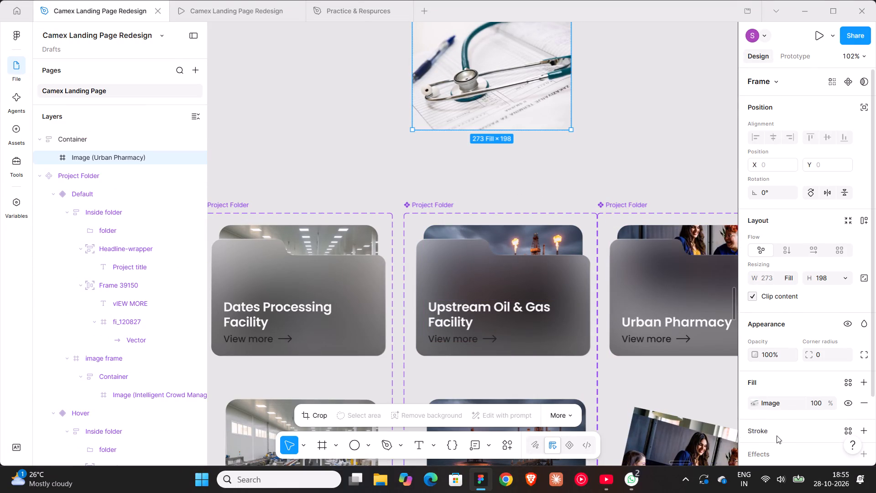
click(780, 275)
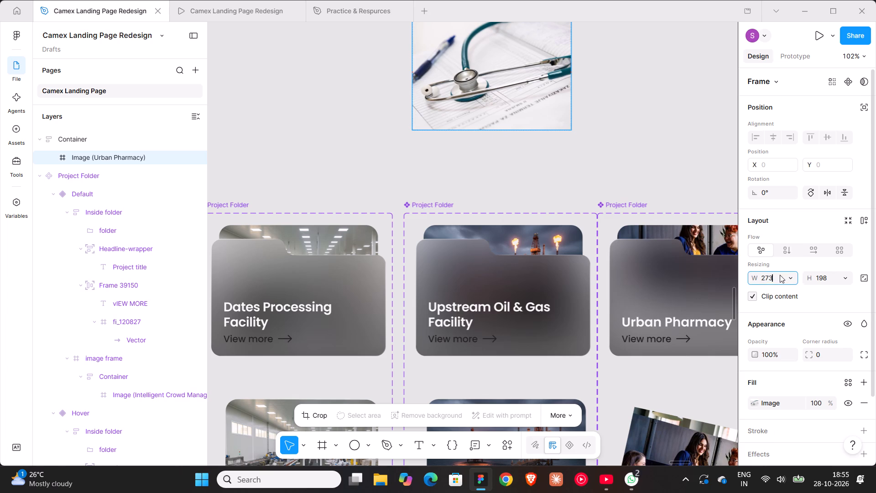
click(777, 279)
text(.38)
key(Return)
click(833, 281)
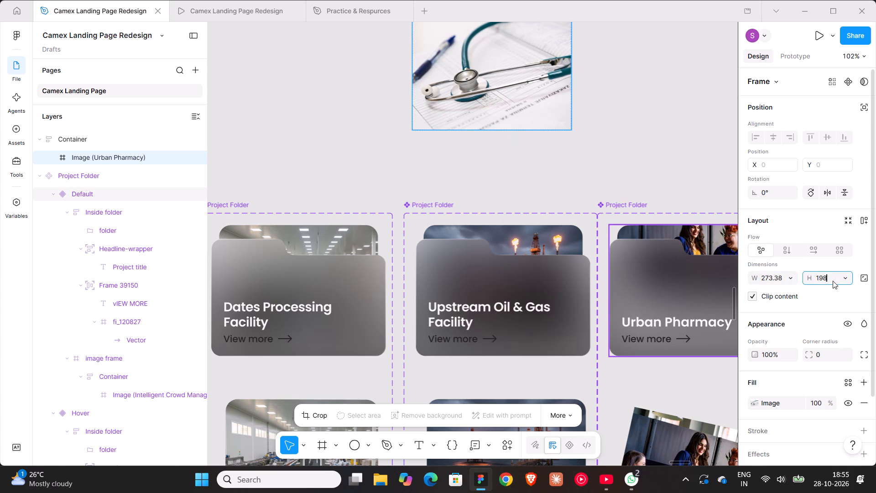
click(833, 281)
text(.947)
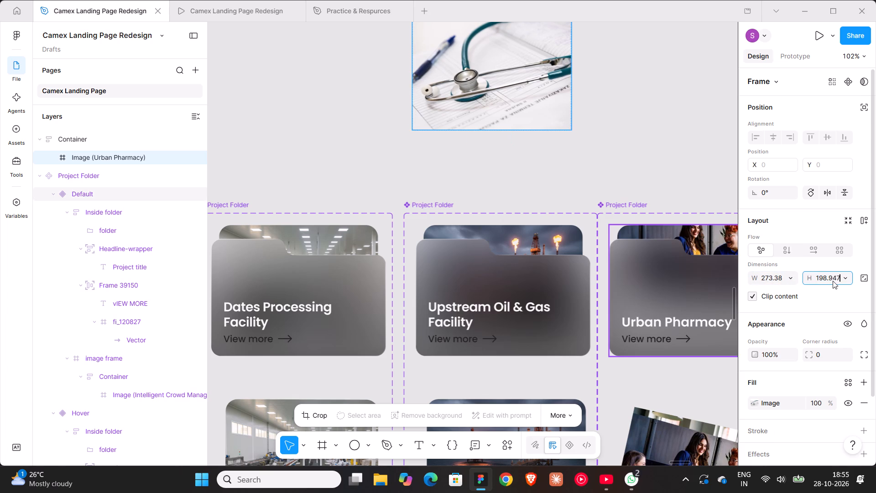
key(Return)
click(833, 281)
click(835, 281)
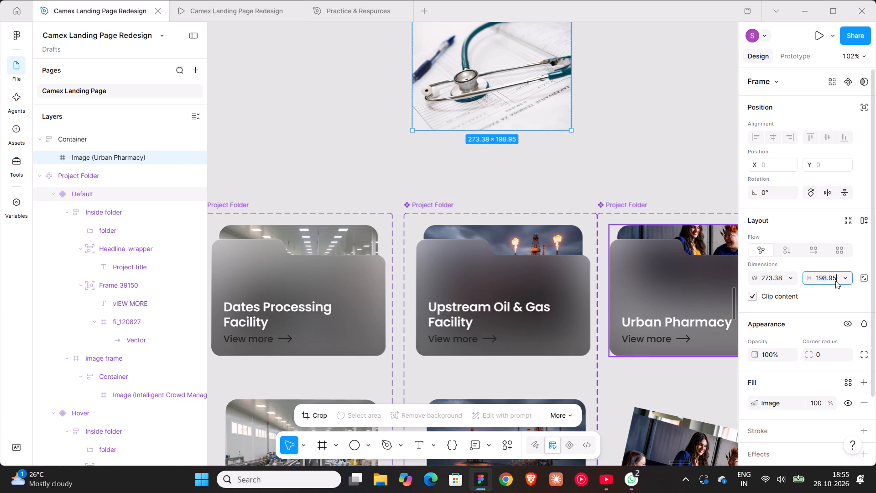
key(BackSpace)
key(7)
key(Return)
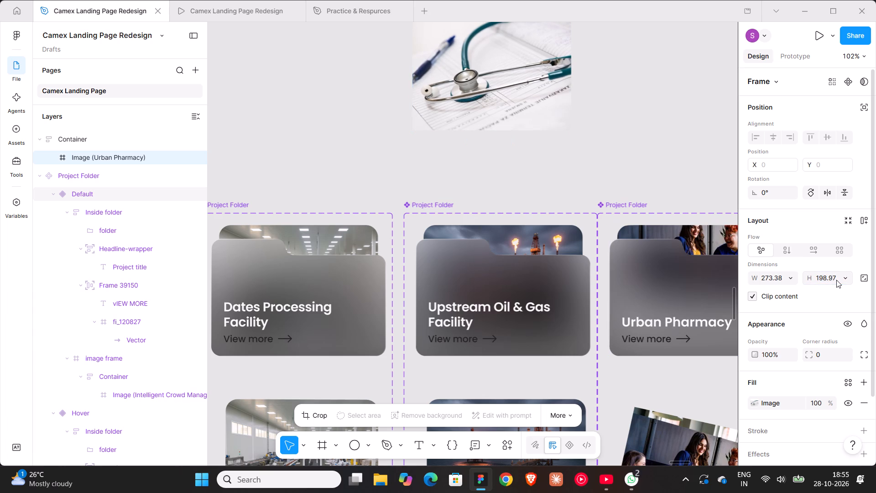
Set the Urban Pharmacy image's corner radius to 20.
click(818, 350)
text(20)
key(Return)
Cut the Urban Pharmacy image and replace the fourth Project Folder's Default image frame with it.
key(ctrl+x)
double_click(693, 240)
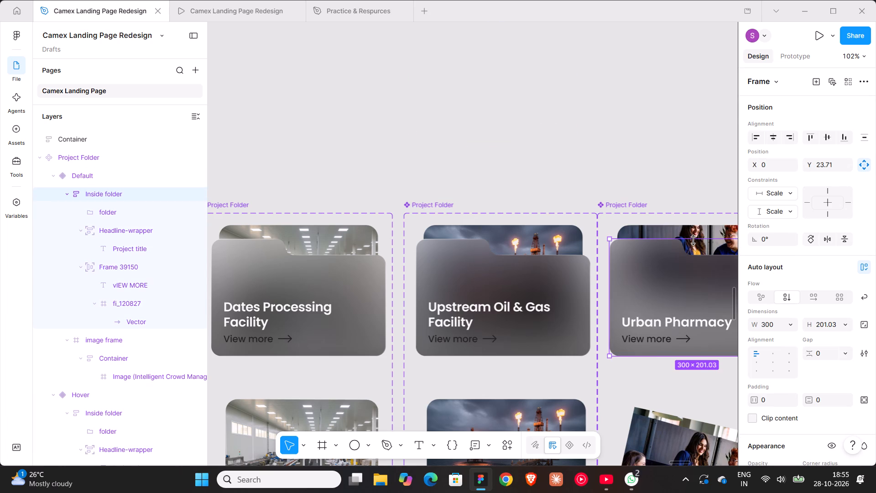
click(704, 226)
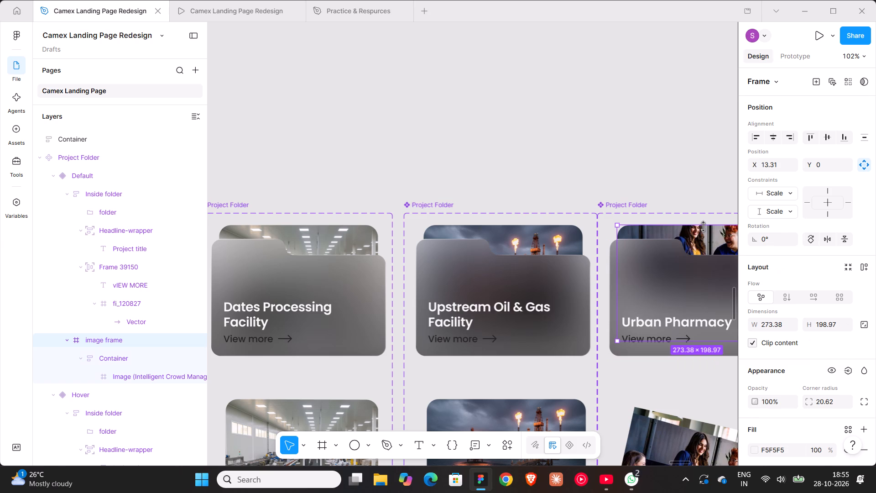
key(ctrl+shift+r)
Replace the tilted image Container in the fourth Project Folder's Hover variant with the cut Urban Pharmacy image.
scroll(700, 227, down, 14)
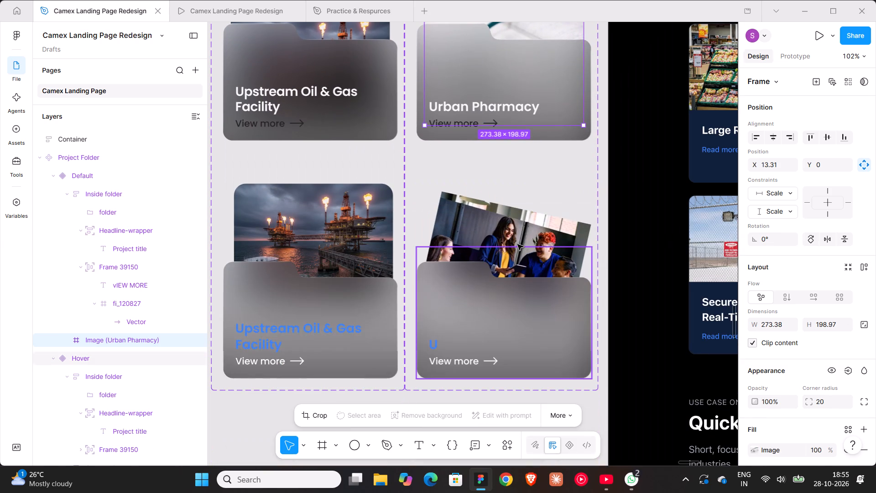
click(512, 223)
key(ctrl+shift+r)
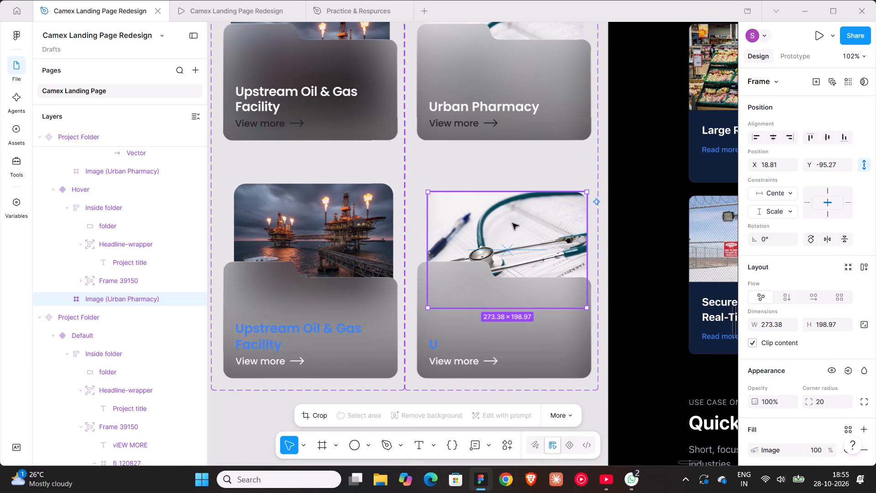
Place Default instances of the Dates Processing Facility, Upstream Oil & Gas Facility and Urban Pharmacy folders in Desktop - 1 near the Intelligent Crowd card.
ctrl+scroll(512, 223, down, 10)
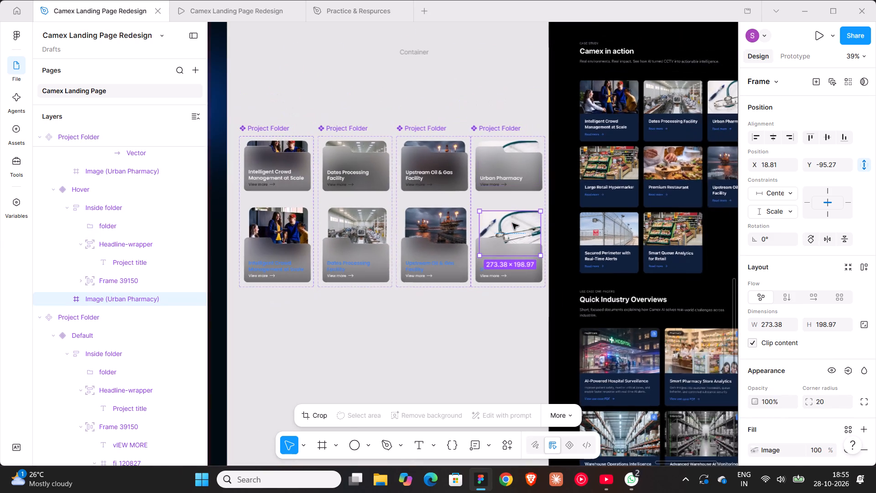
shift+scroll(512, 223, up, 4)
ctrl+scroll(528, 142, down, 5)
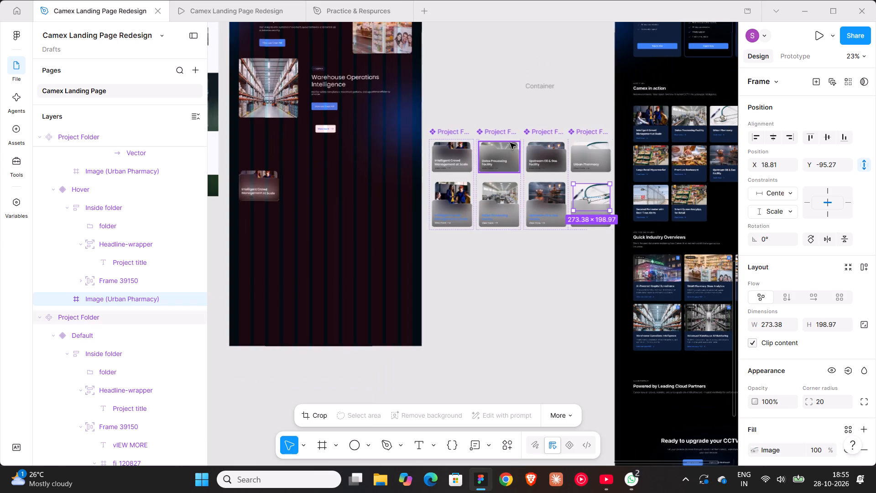
alt+drag(490, 152, 312, 184)
alt+drag(539, 151, 381, 181)
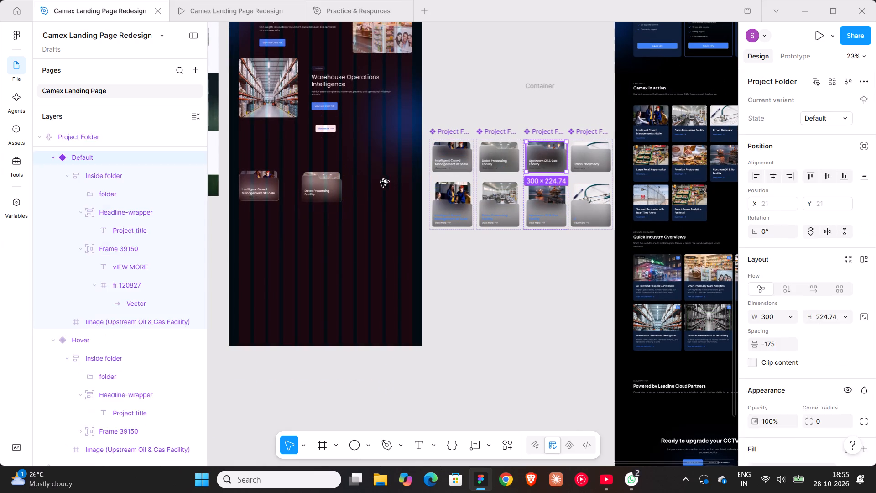
alt+drag(381, 181, 375, 179)
alt+drag(584, 149, 488, 208)
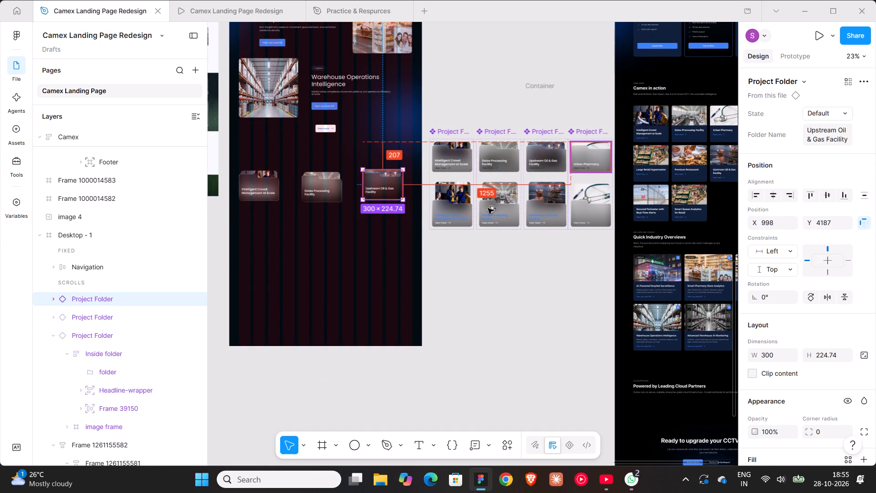
alt+drag(488, 208, 313, 221)
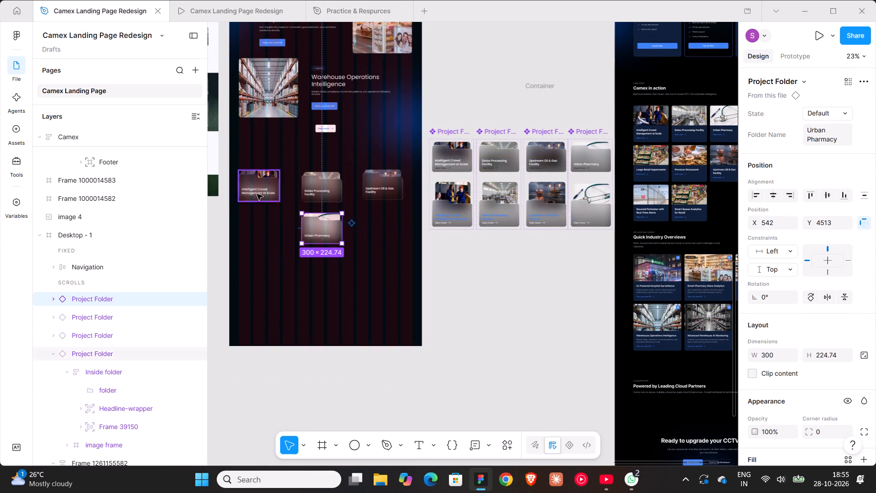
Arrange the four Project Folder cards in one row: Intelligent Crowd, Dates Processing, Upstream Oil & Gas, Urban Pharmacy.
ctrl+scroll(277, 176, up, 9)
ctrl+scroll(334, 227, down, 5)
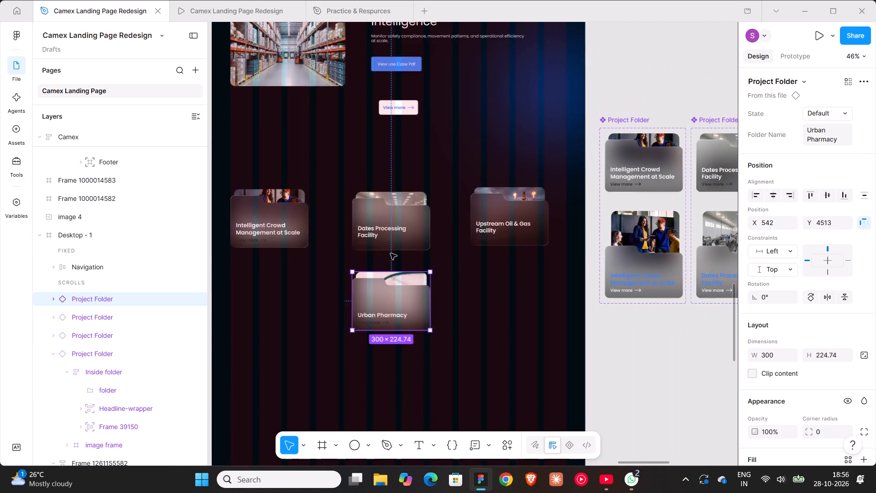
shift+scroll(391, 253, up, 4)
shift+scroll(391, 253, down, 6)
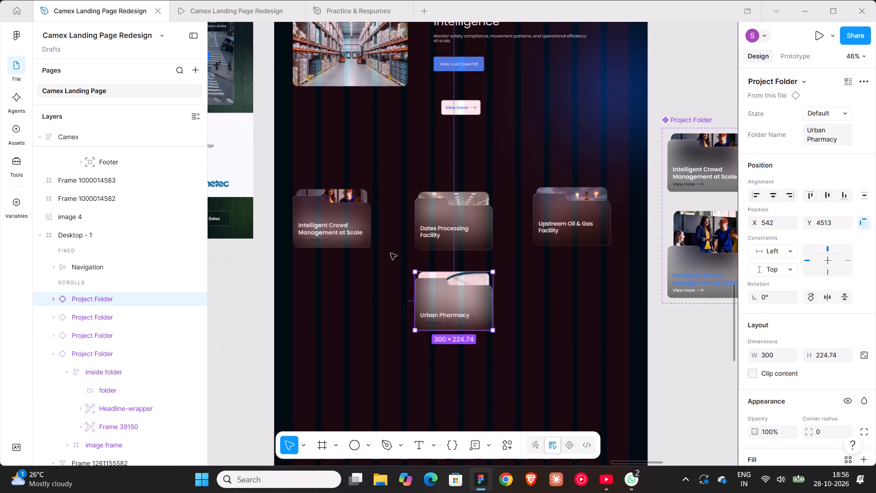
shift+scroll(391, 253, down, 2)
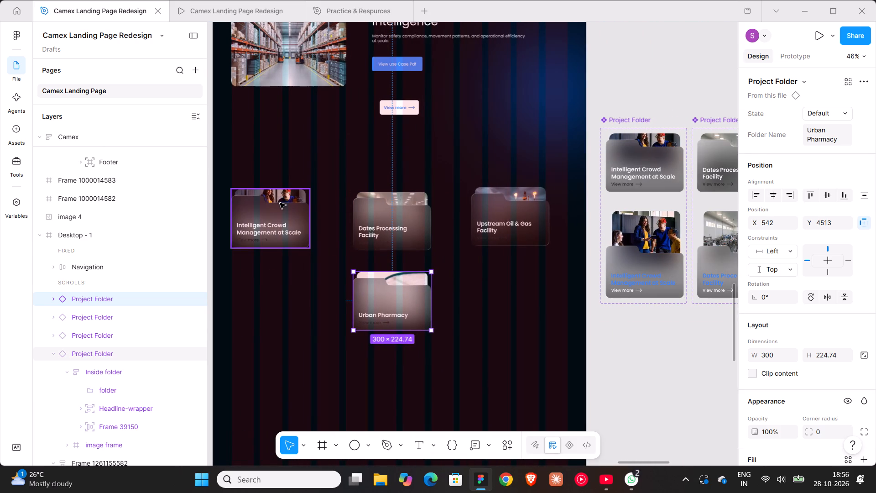
drag(276, 201, 276, 188)
click(380, 208)
drag(382, 210, 368, 200)
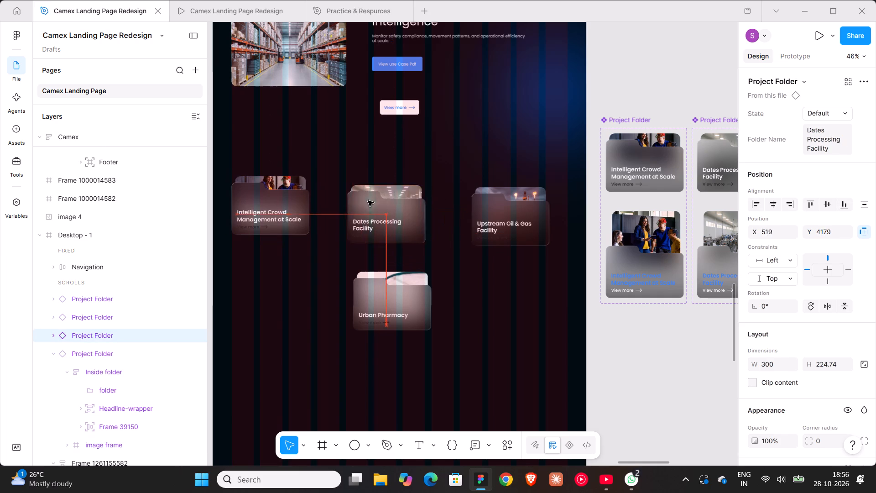
drag(368, 200, 349, 194)
drag(517, 204, 454, 193)
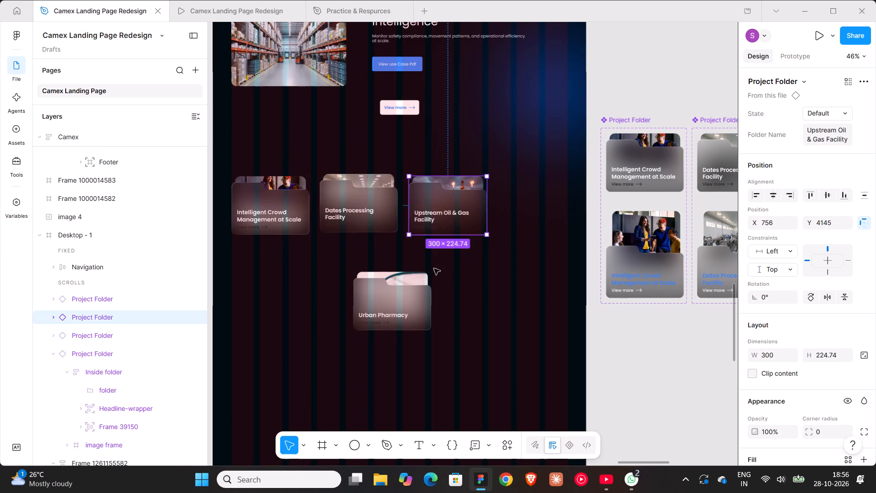
drag(401, 286, 544, 191)
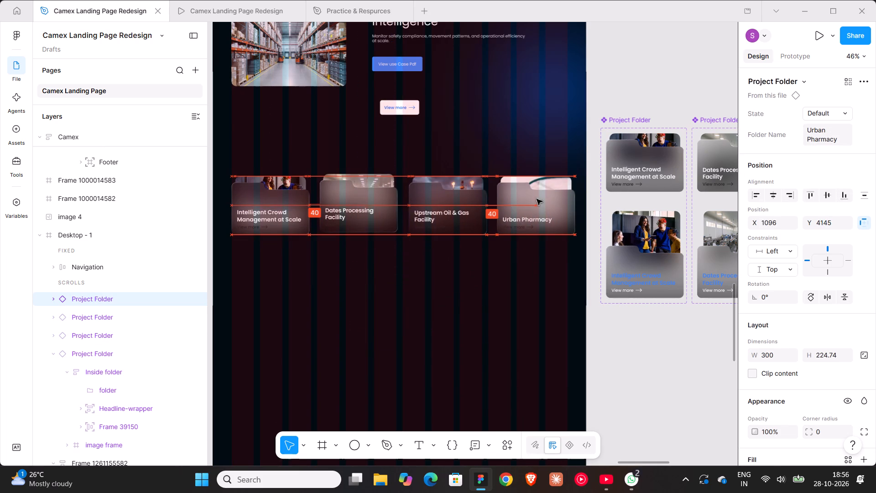
Set the horizontal spacing between all four Project Folder cards to 24 and align their vertical centers.
click(256, 250)
drag(238, 241, 492, 205)
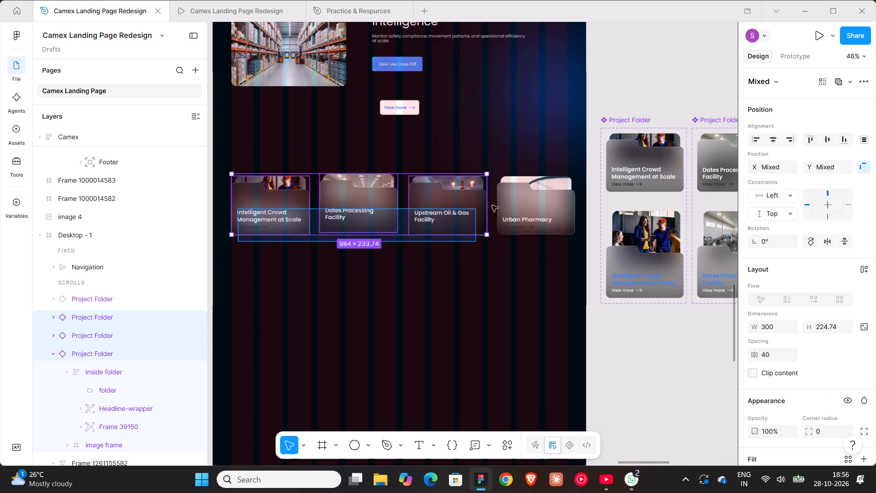
drag(492, 205, 550, 198)
click(774, 354)
text(24)
key(Return)
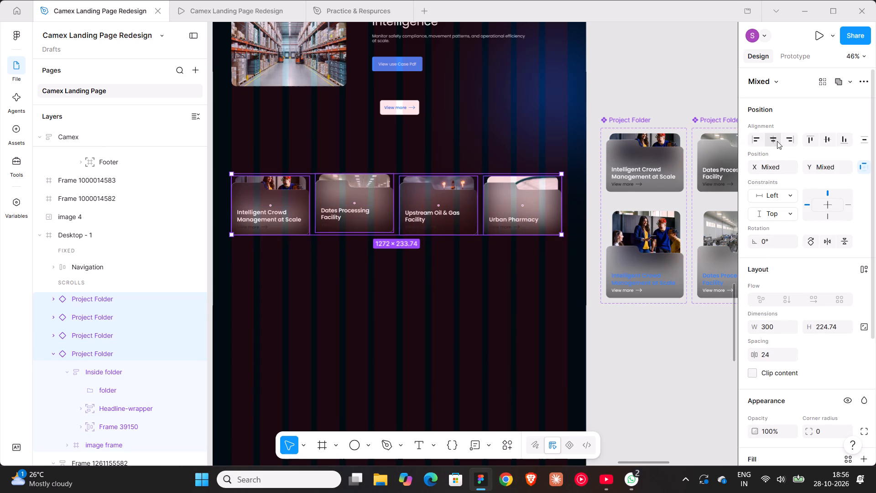
click(820, 140)
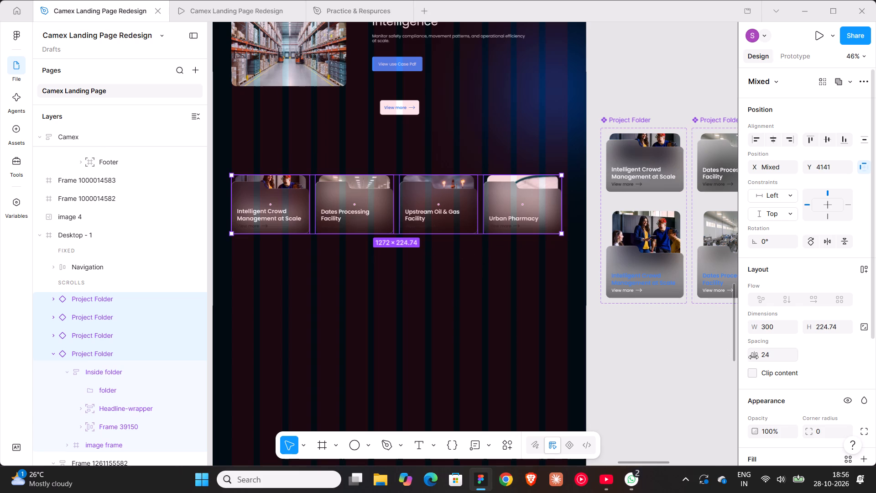
Increase the spacing between the four cards to 32 and wrap them in a horizontal auto layout frame.
drag(754, 357, 446, 246)
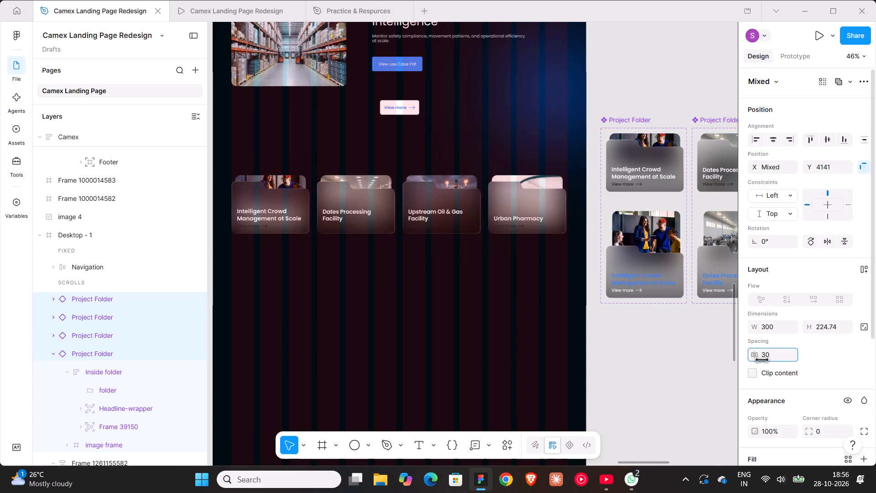
drag(446, 246, 447, 246)
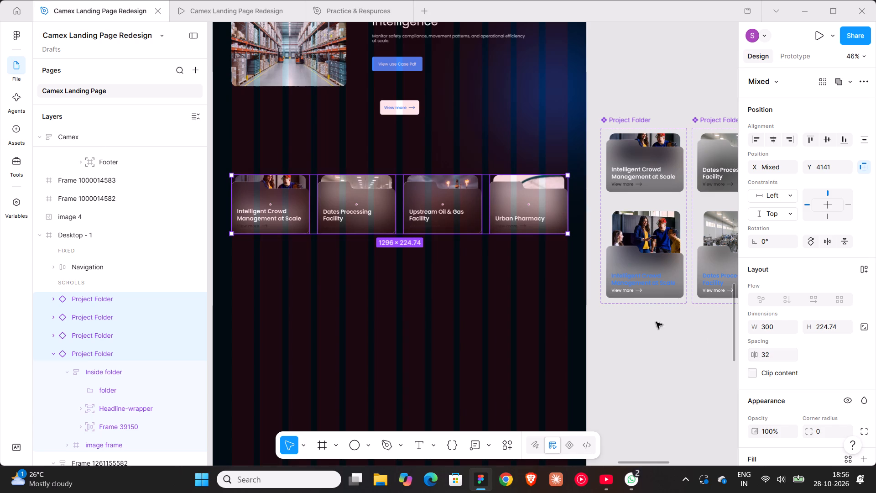
key(shift+a)
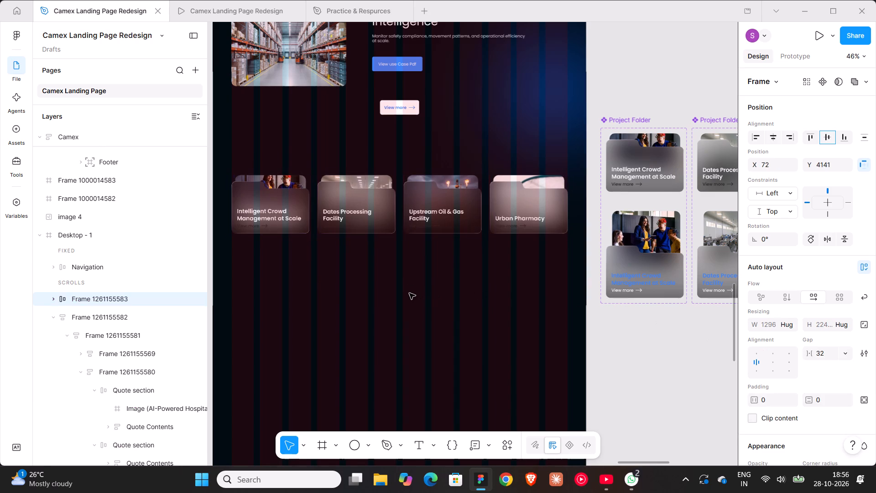
click(410, 283)
Capture a screenshot of the black reference page's Camex in action section, covering its heading and all case study cards.
scroll(411, 305, up, 5)
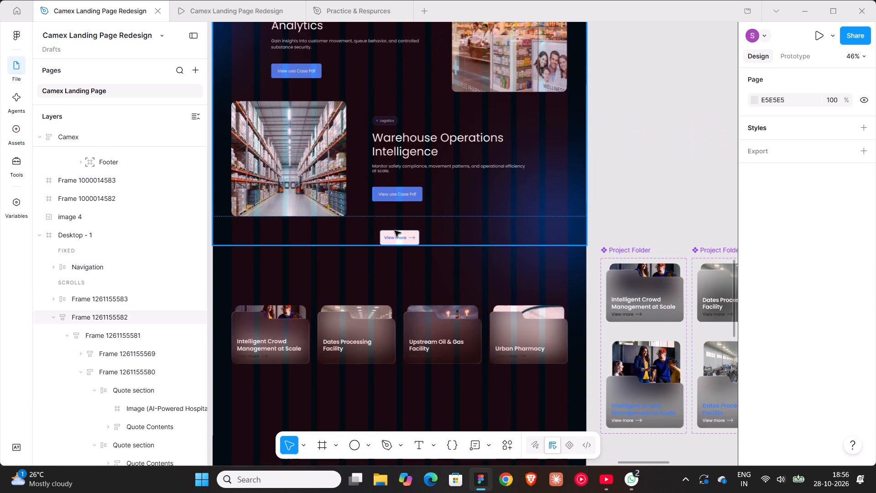
click(395, 231)
ctrl+scroll(403, 282, down, 6)
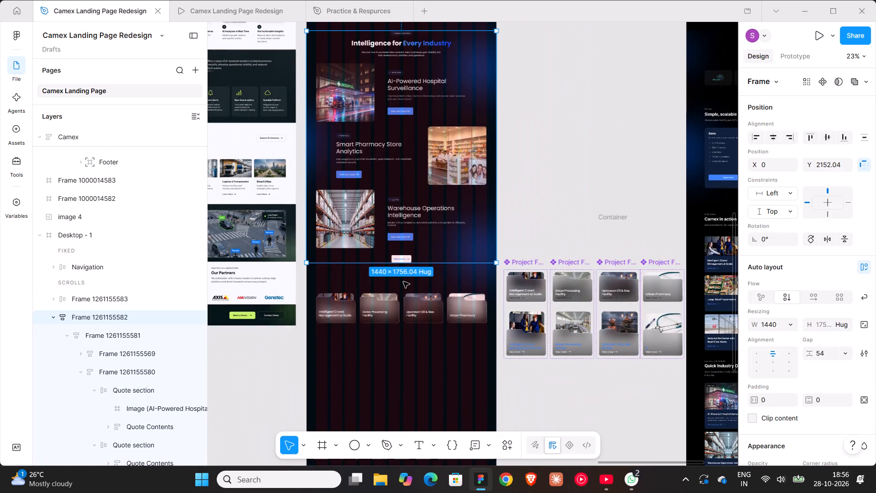
shift+scroll(403, 282, down, 11)
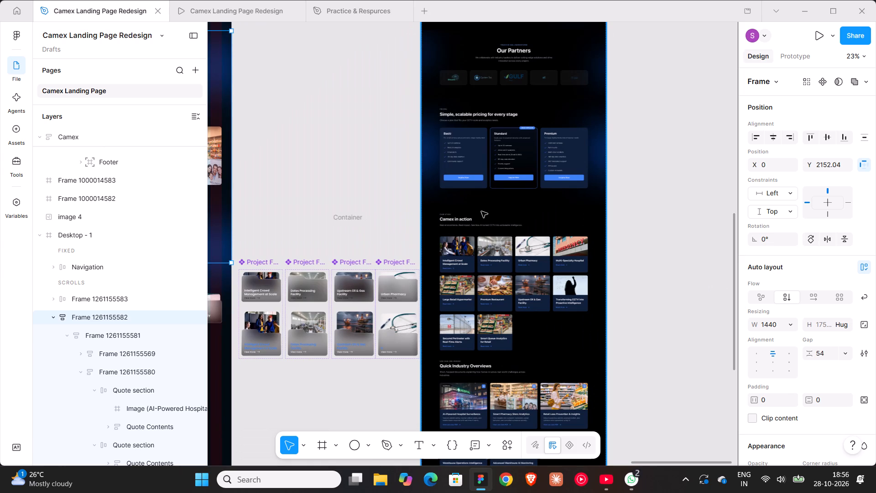
shift+scroll(469, 217, down, 4)
ctrl+scroll(469, 217, down, 2)
ctrl+scroll(469, 217, up, 9)
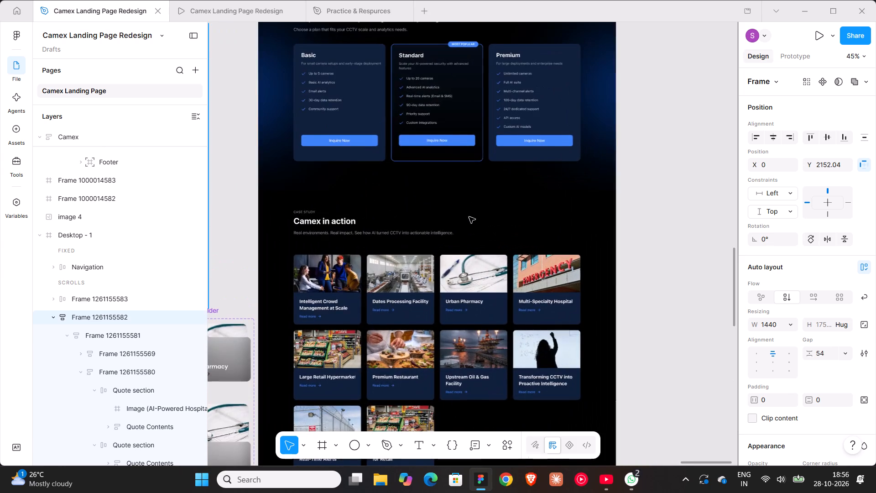
ctrl+scroll(469, 217, down, 4)
ctrl+scroll(367, 201, up, 6)
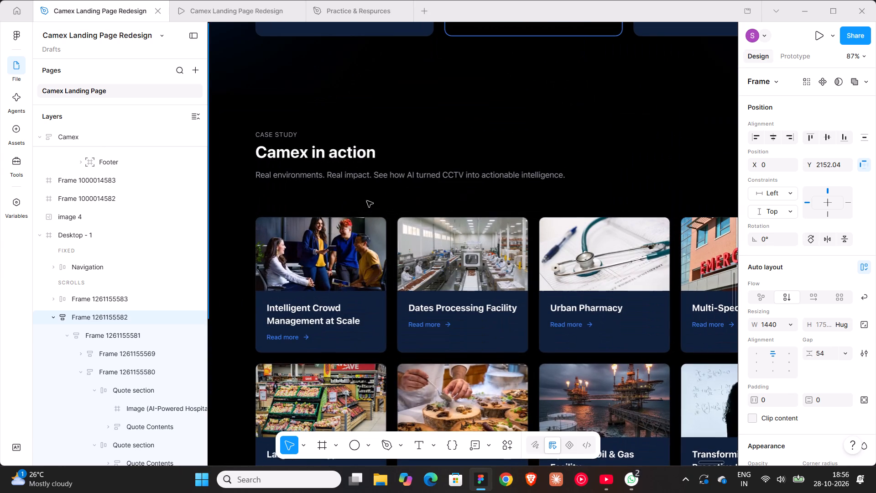
ctrl+scroll(367, 201, down, 5)
scroll(367, 201, down, 4)
key(shift+super+s)
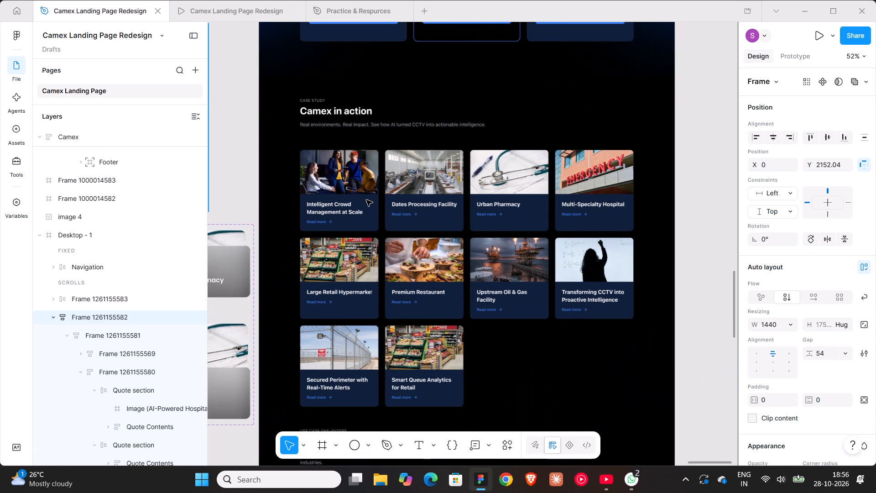
drag(280, 83, 642, 383)
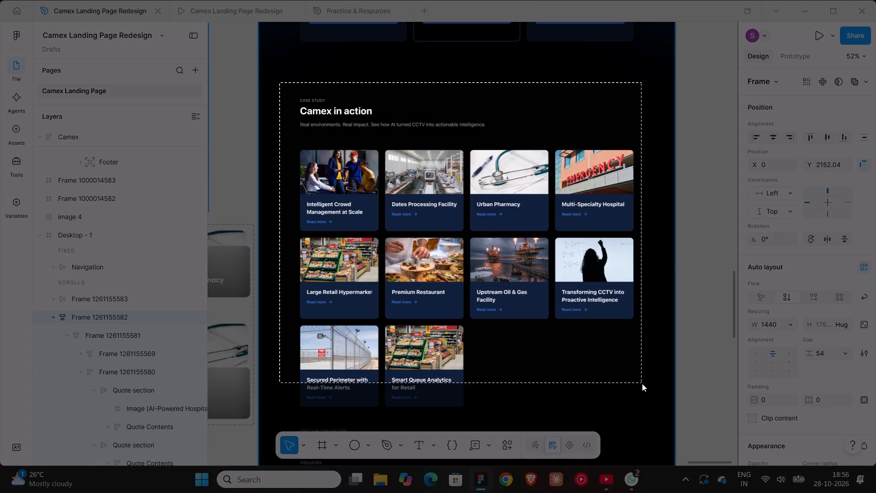
drag(642, 383, 665, 418)
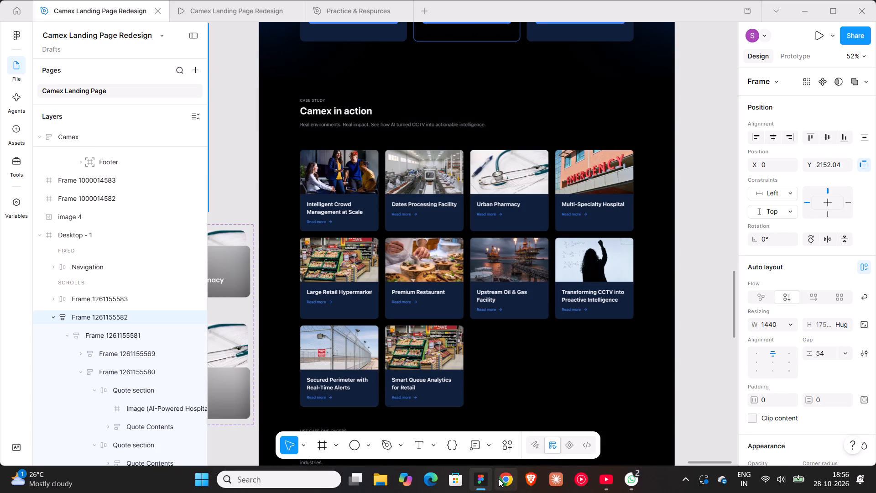
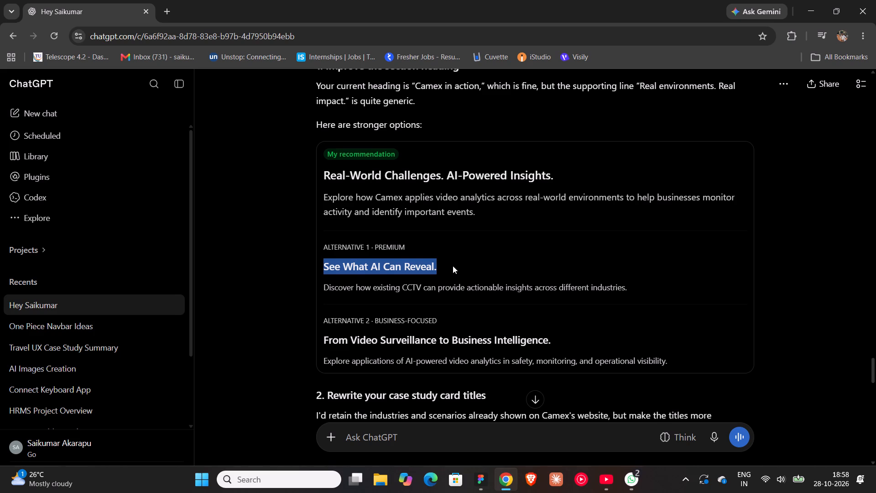
key(ctrl+c)
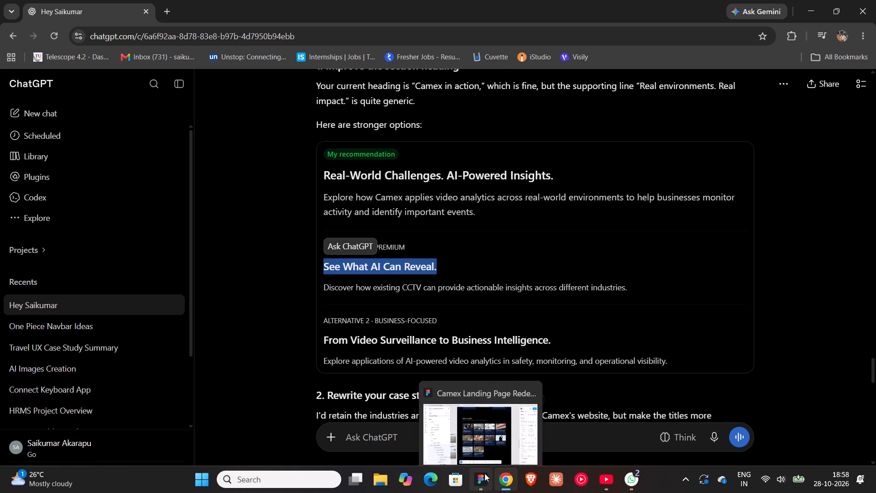
Switch to Figma and place a duplicate of the "Intelligence for Every Industry" heading block below the four folder cards, at about X 280, Y 4535.
click(474, 481)
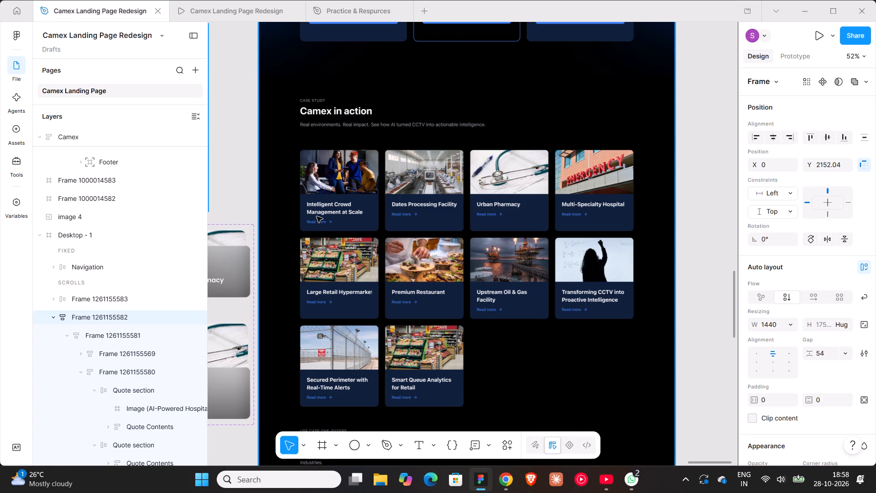
shift+scroll(454, 154, up, 8)
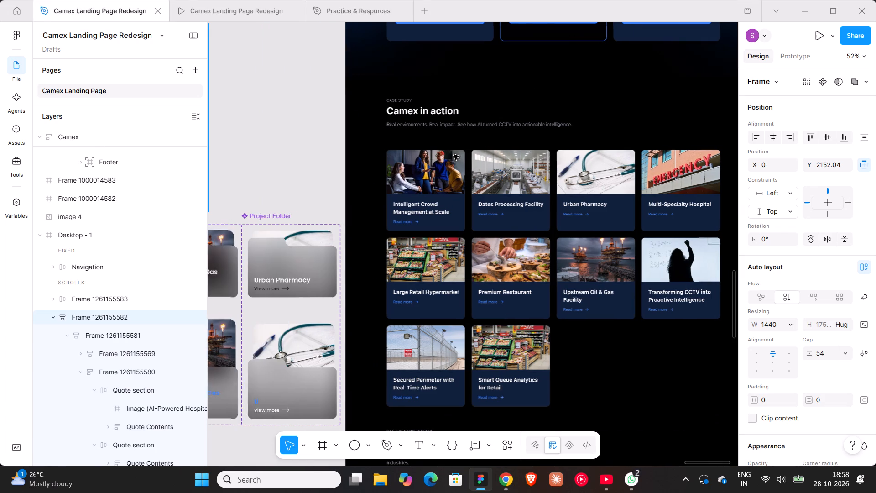
shift+scroll(454, 154, up, 17)
shift+scroll(487, 195, up, 8)
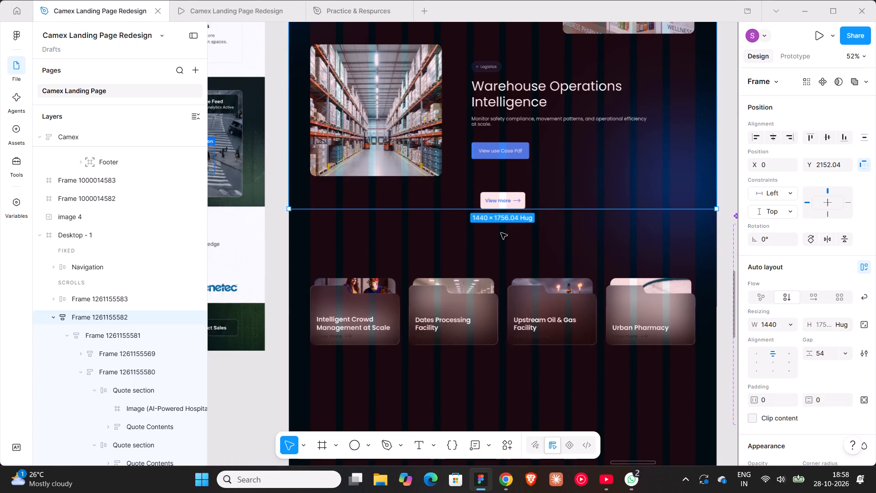
ctrl+scroll(501, 234, down, 7)
scroll(501, 234, up, 9)
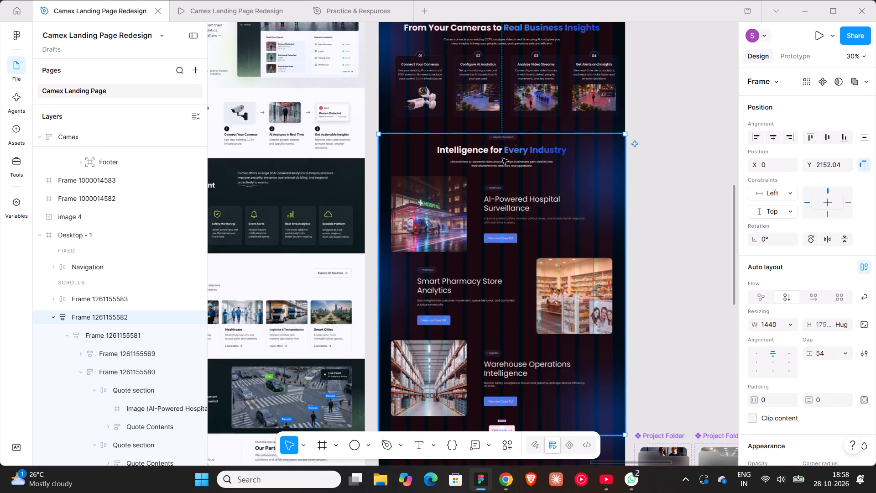
double_click(502, 158)
double_click(502, 158)
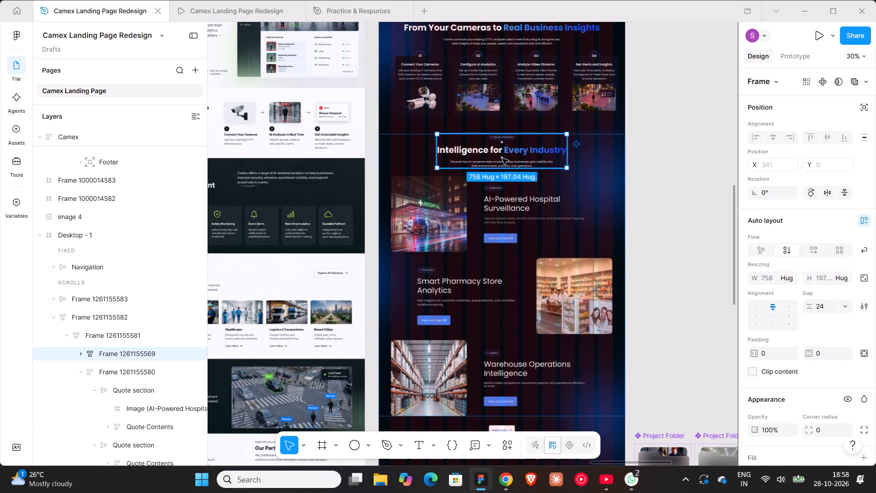
alt+drag(502, 158, 686, 331)
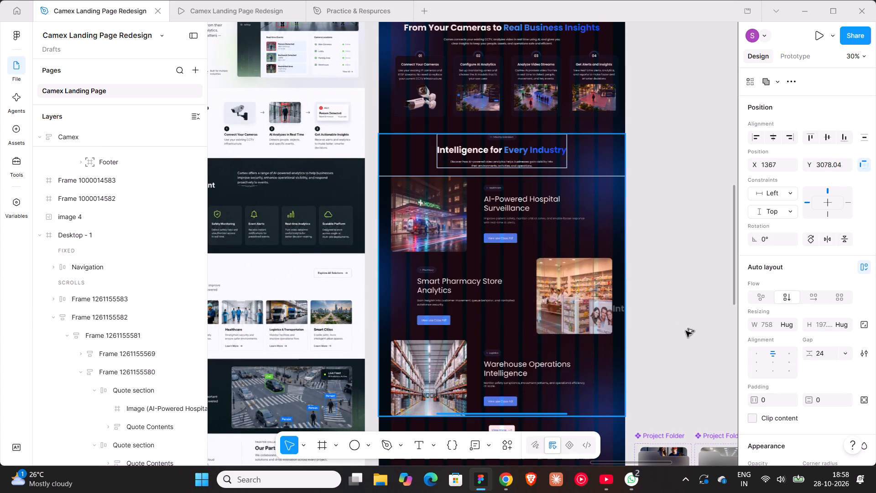
alt+drag(686, 331, 702, 355)
scroll(702, 355, down, 9)
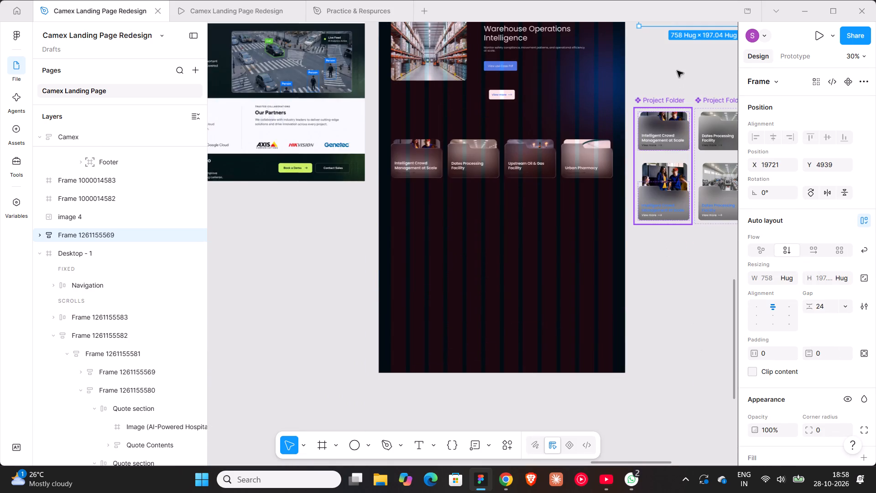
scroll(660, 61, up, 5)
drag(674, 115, 524, 337)
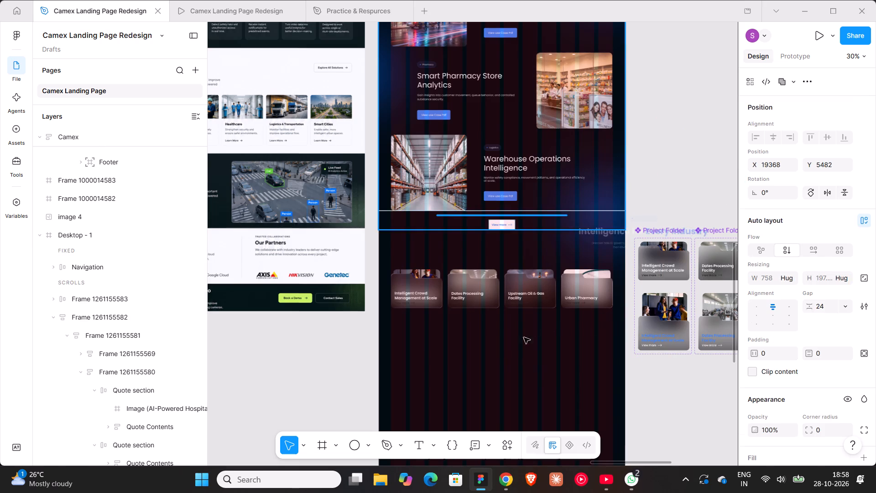
drag(524, 337, 461, 327)
scroll(475, 334, down, 2)
ctrl+scroll(488, 325, up, 17)
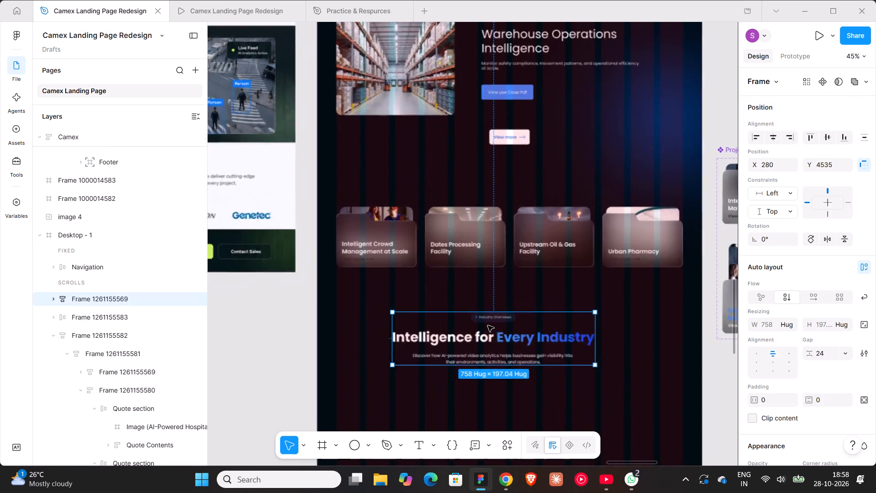
Change the duplicated block's badge text to "Case Studies".
ctrl+scroll(488, 325, up, 5)
triple_click(496, 310)
triple_click(496, 310)
click(496, 310)
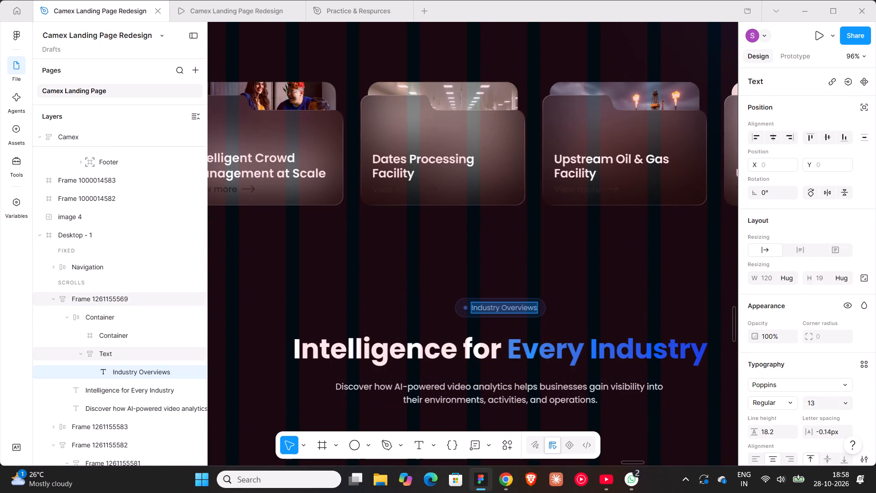
text(Case)
text(st)
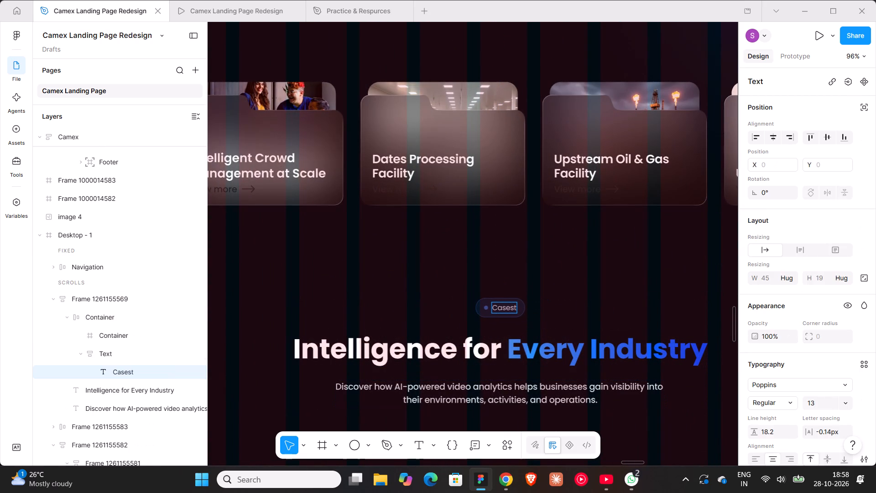
key(BackSpace)
key(BackSpace)
key(space)
text(Studies)
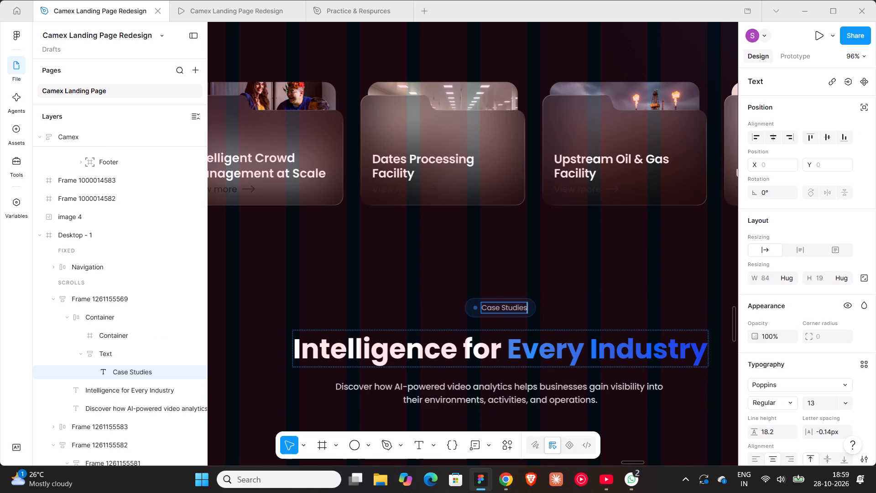
Replace the duplicated block's main heading with the copied text "See What AI Can Reveal.".
triple_click(479, 351)
key(ctrl+v)
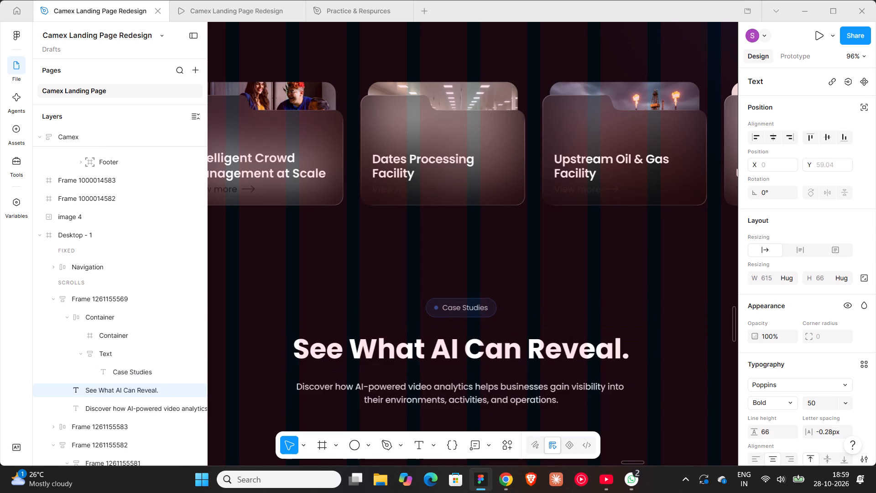
click(625, 303)
Apply a linear gradient fill to only the words "AI Can Reveal." in the new heading.
scroll(625, 303, down, 2)
double_click(515, 330)
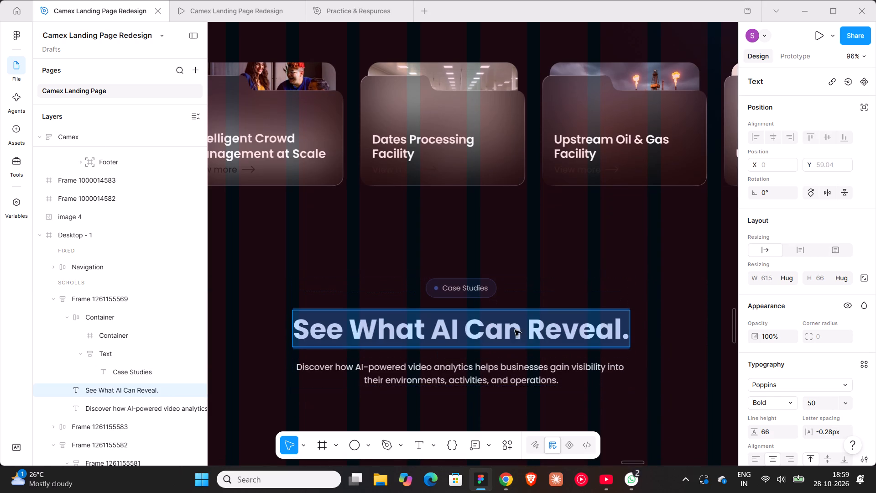
click(507, 327)
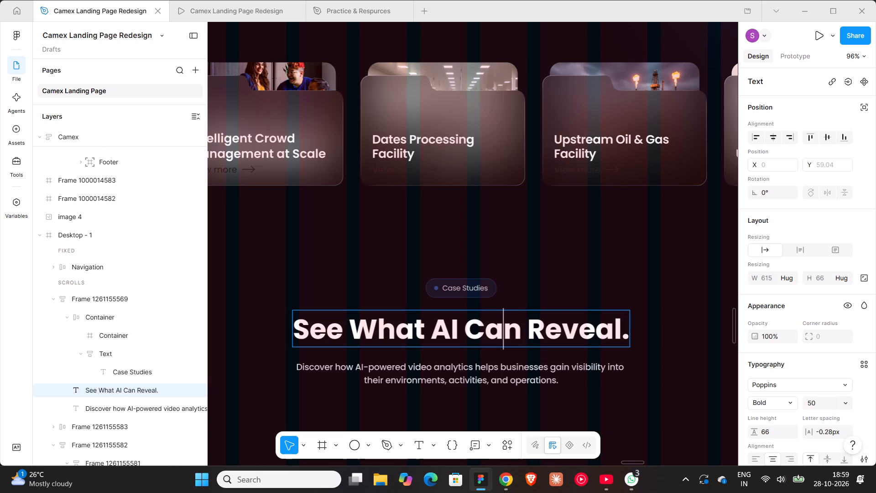
drag(436, 330, 659, 344)
scroll(788, 371, down, 2)
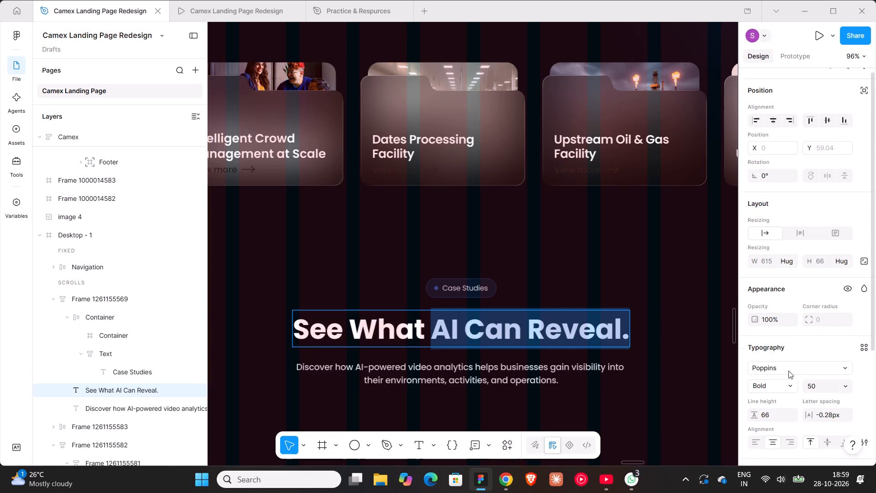
click(751, 393)
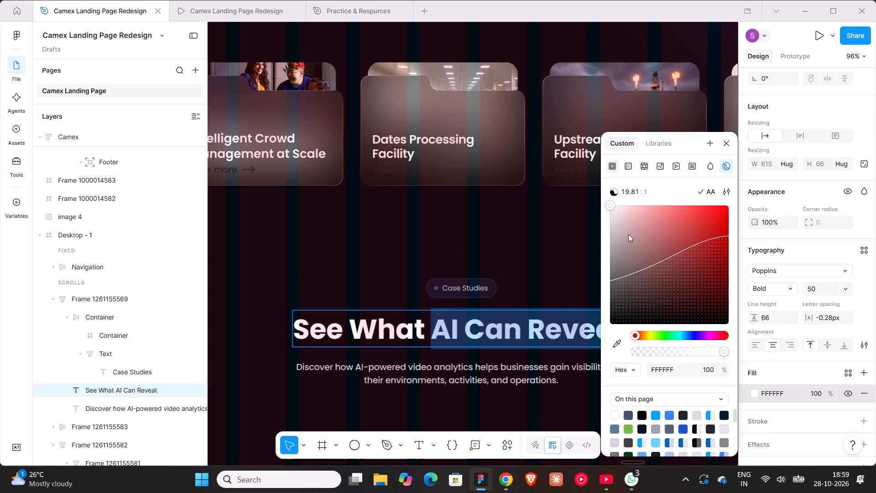
click(627, 172)
Sample the swatches above the Desktop - 1 frame for the gradient stops: light blue 61ECFD at 0% and the dark blue at 100%.
ctrl+scroll(619, 223, down, 14)
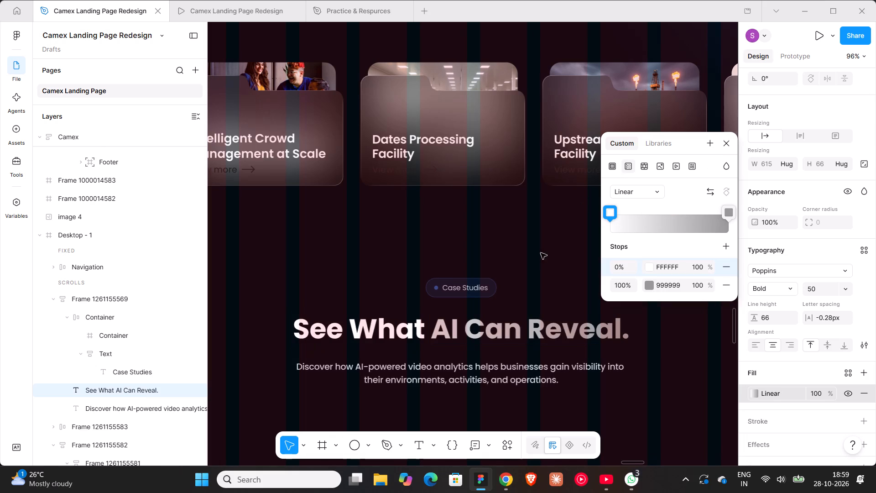
ctrl+scroll(541, 253, down, 20)
ctrl+scroll(541, 253, down, 1)
scroll(551, 289, up, 20)
scroll(551, 289, up, 5)
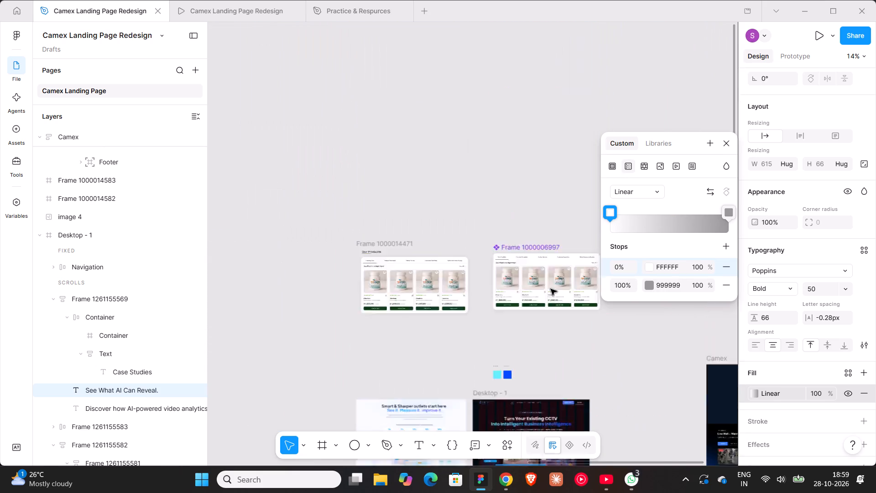
scroll(628, 280, down, 6)
scroll(500, 299, down, 5)
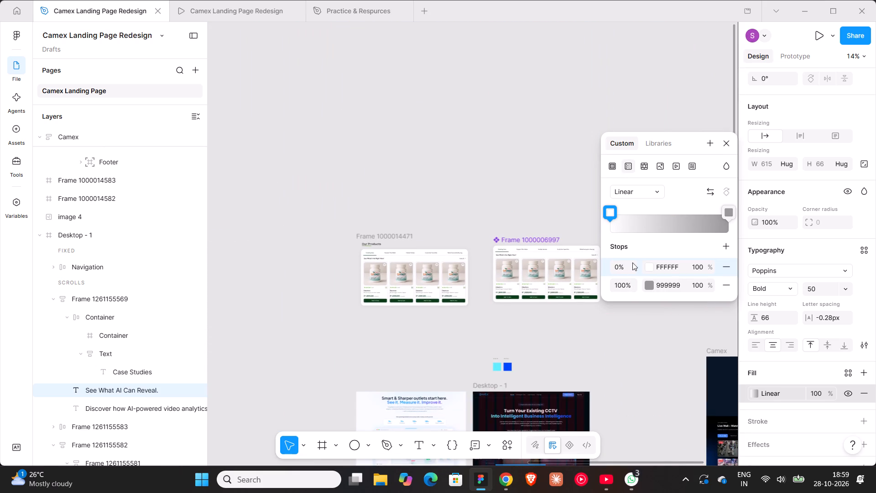
click(648, 269)
click(478, 340)
shift+scroll(411, 343, down, 7)
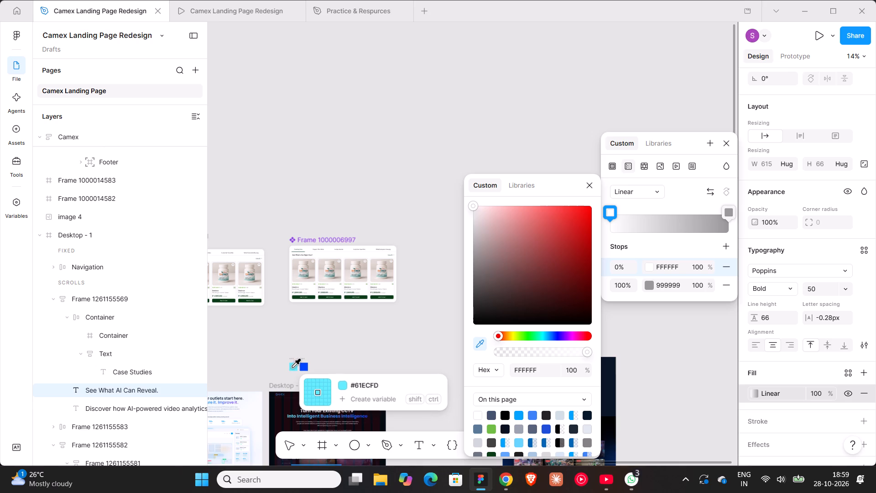
click(292, 367)
click(649, 284)
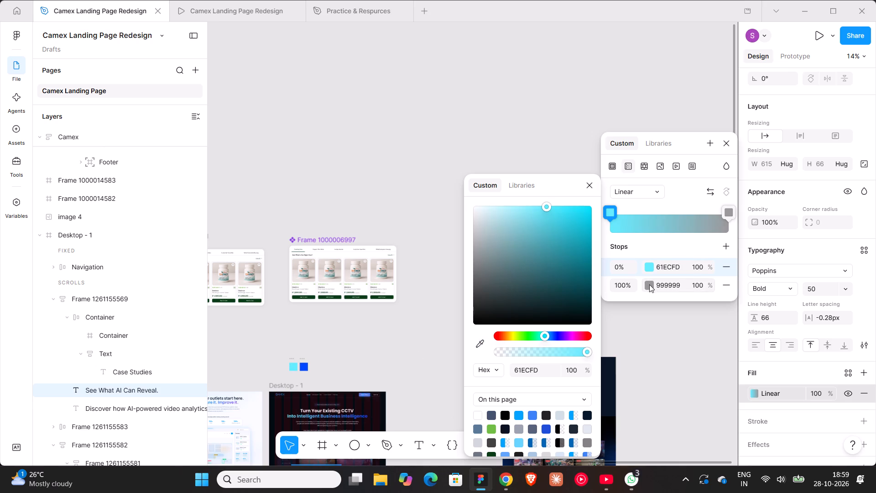
click(476, 343)
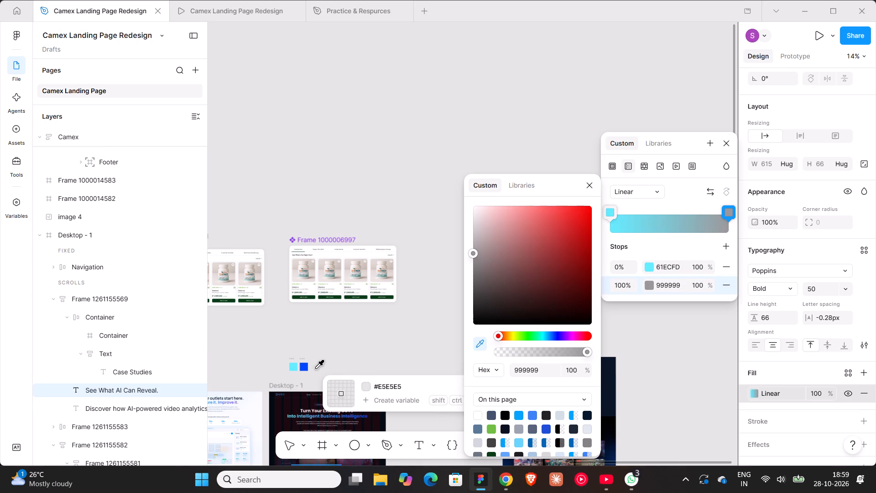
click(305, 365)
click(369, 337)
scroll(369, 337, down, 8)
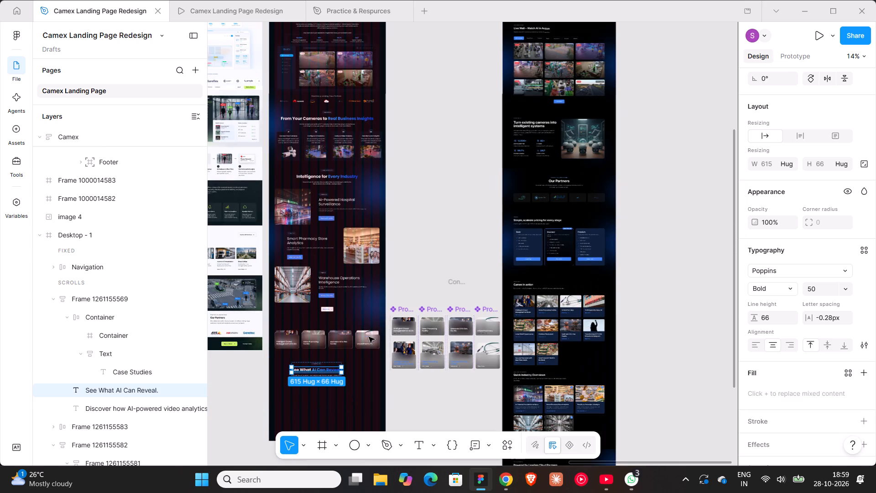
scroll(417, 388, down, 3)
click(422, 341)
shift+scroll(380, 300, up, 3)
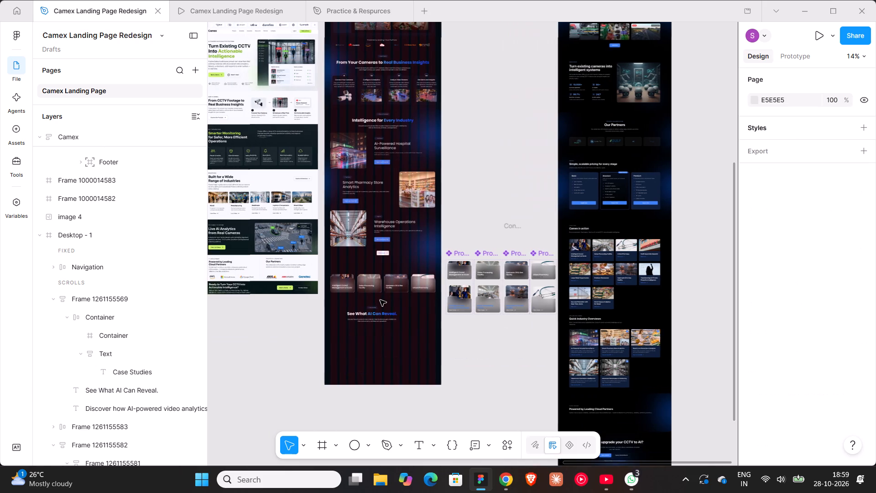
ctrl+scroll(382, 329, up, 10)
click(355, 251)
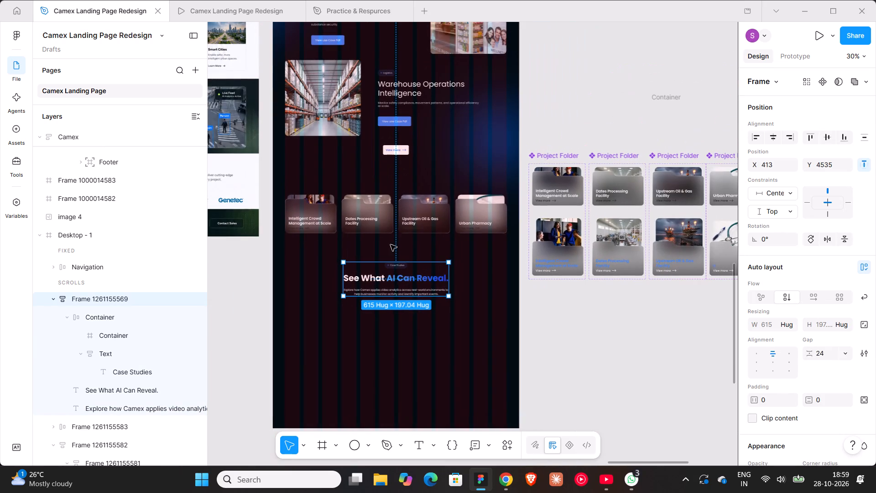
click(397, 209)
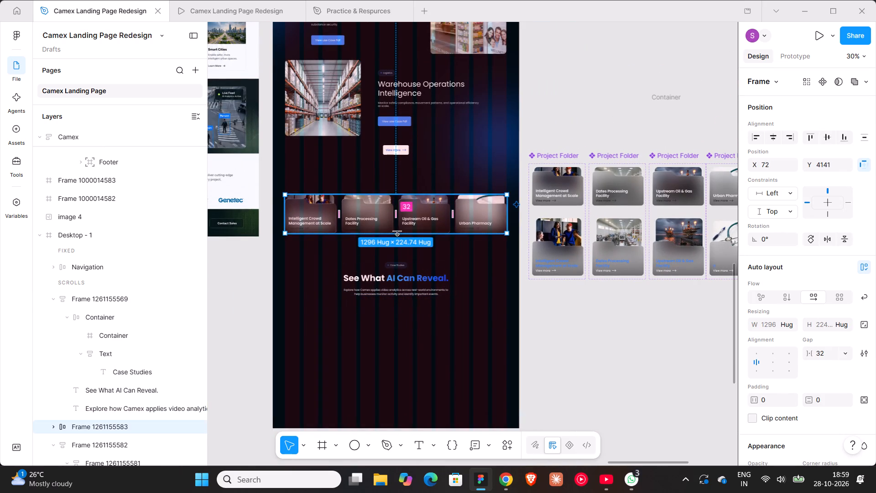
double_click(397, 150)
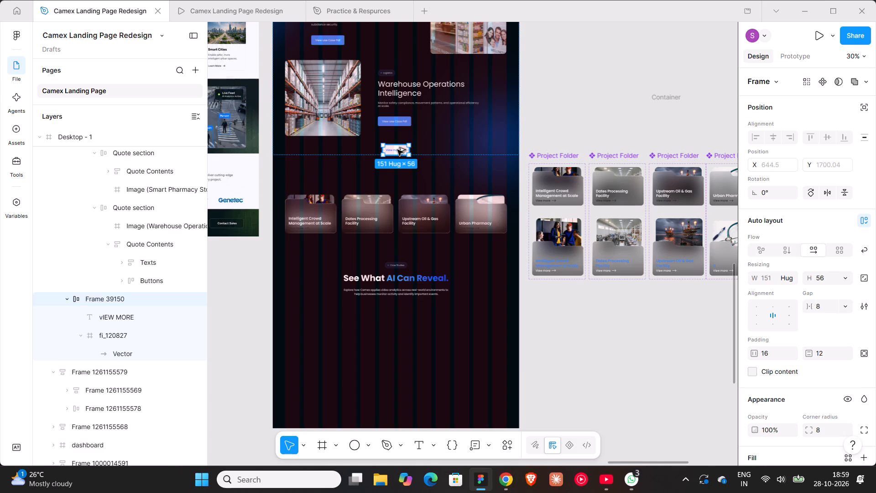
alt+drag(397, 150, 396, 242)
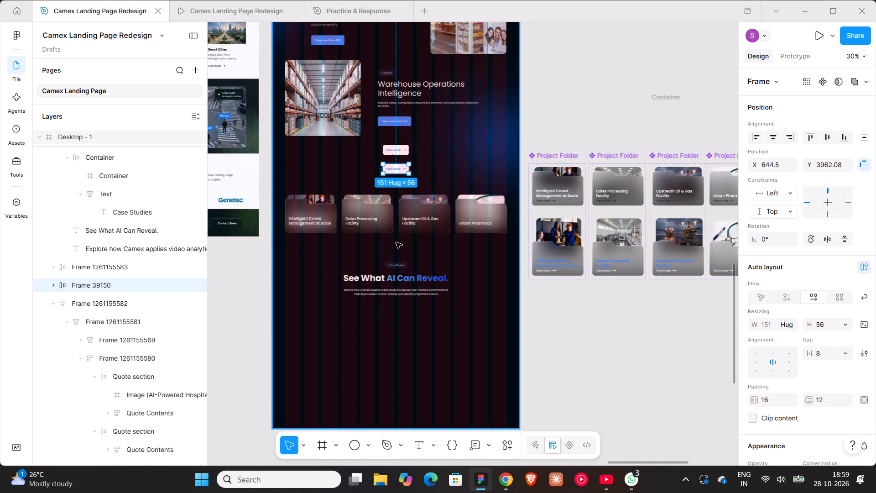
drag(394, 164, 402, 224)
key(ctrl+z)
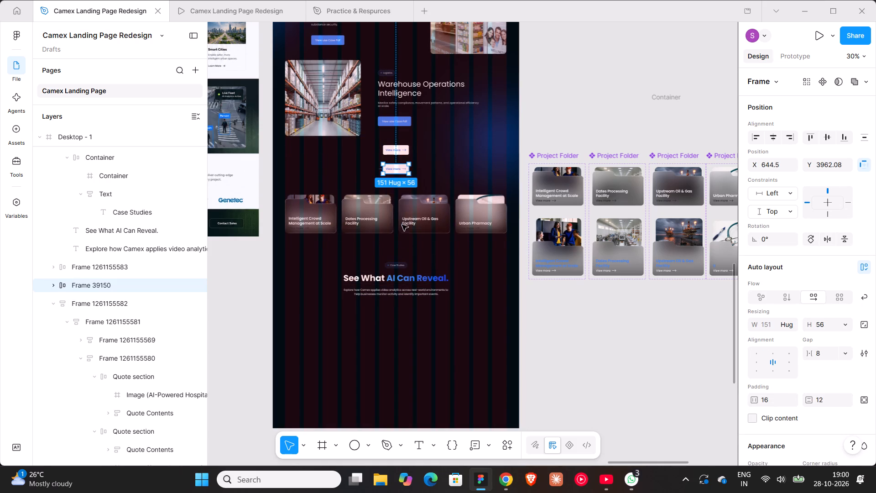
drag(397, 168, 401, 243)
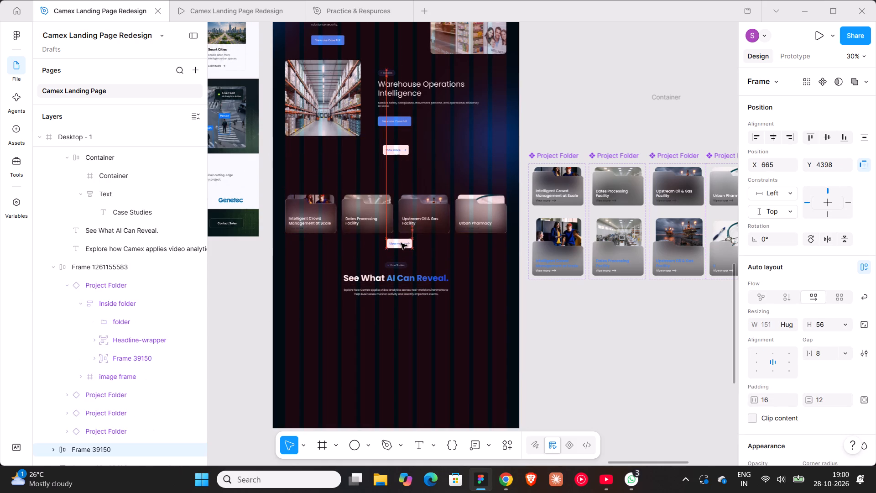
Align the copied View more button and the Project Folder card row on their horizontal centers.
shift+click(393, 219)
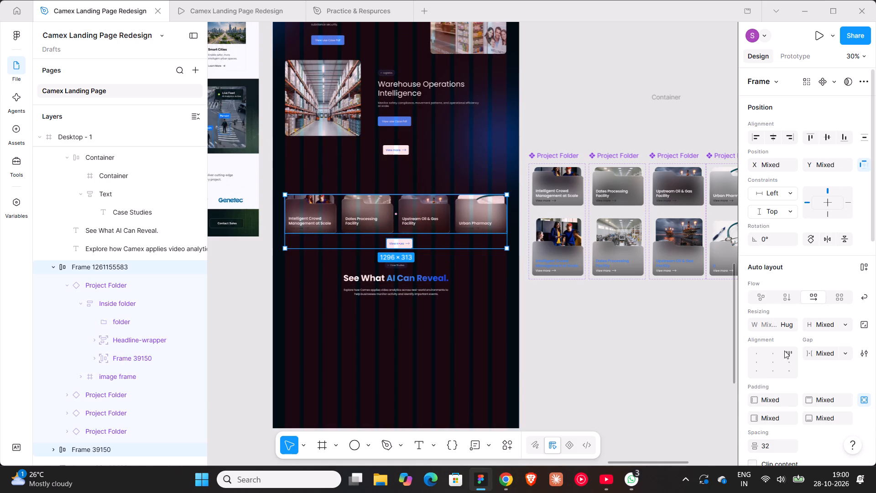
click(771, 142)
Set the spacing between the card row and its View more button to 54 and wrap both in an auto layout frame.
click(415, 133)
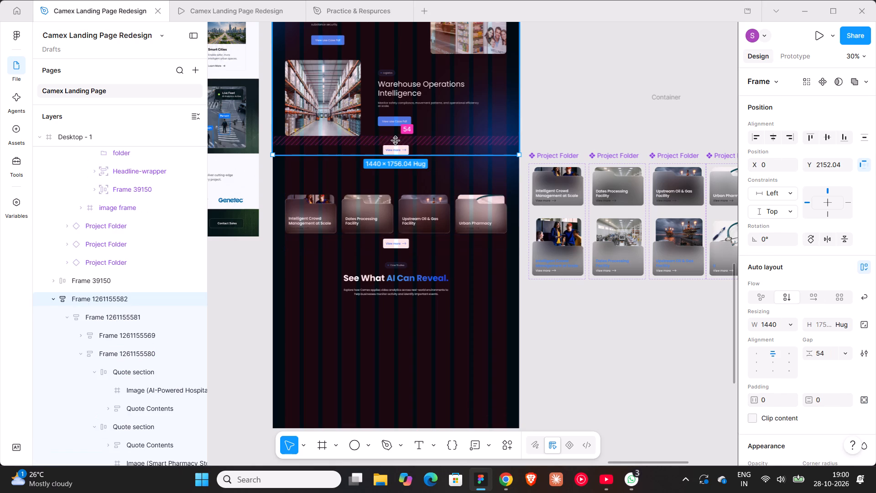
shift+click(399, 240)
shift+click(405, 215)
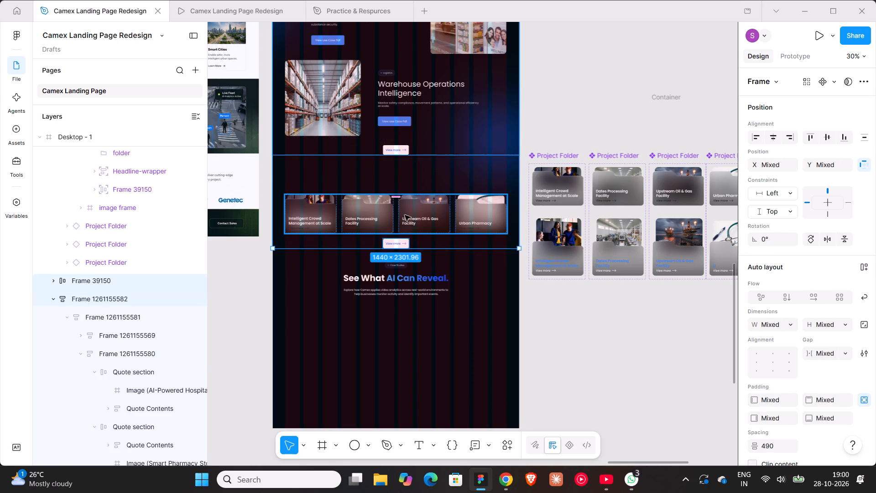
click(596, 318)
click(393, 237)
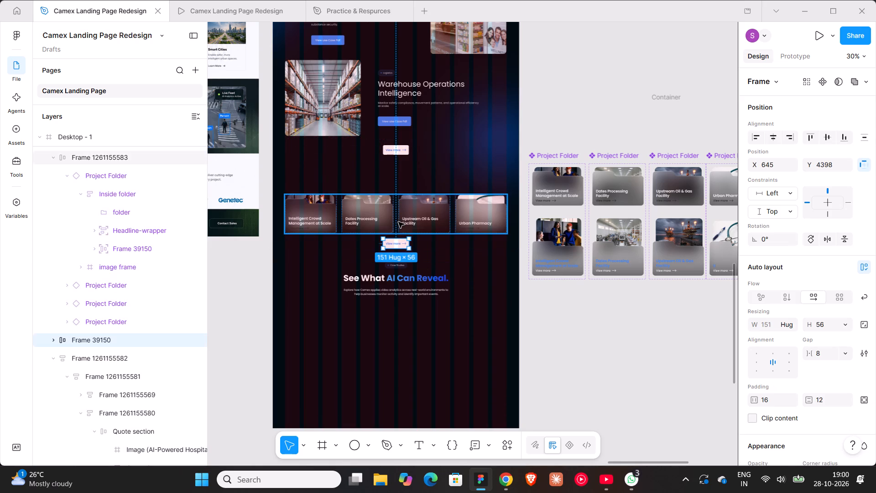
shift+click(398, 222)
click(771, 443)
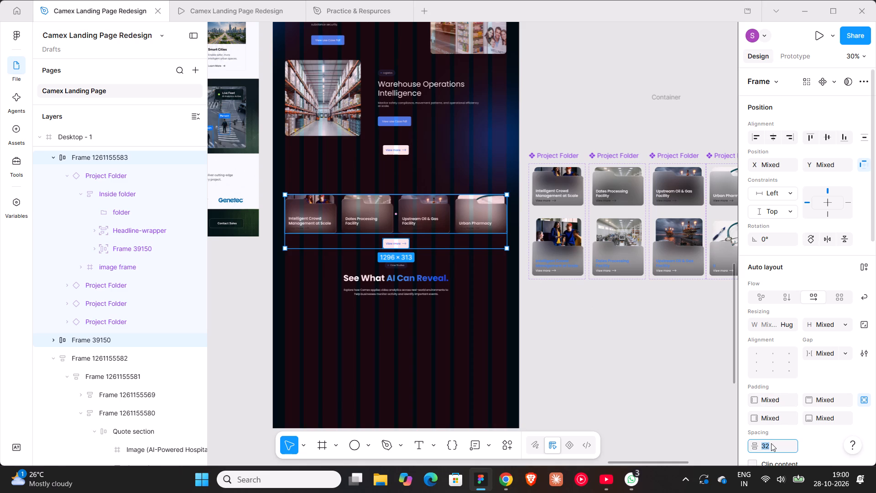
text(54)
key(Return)
key(shift+a)
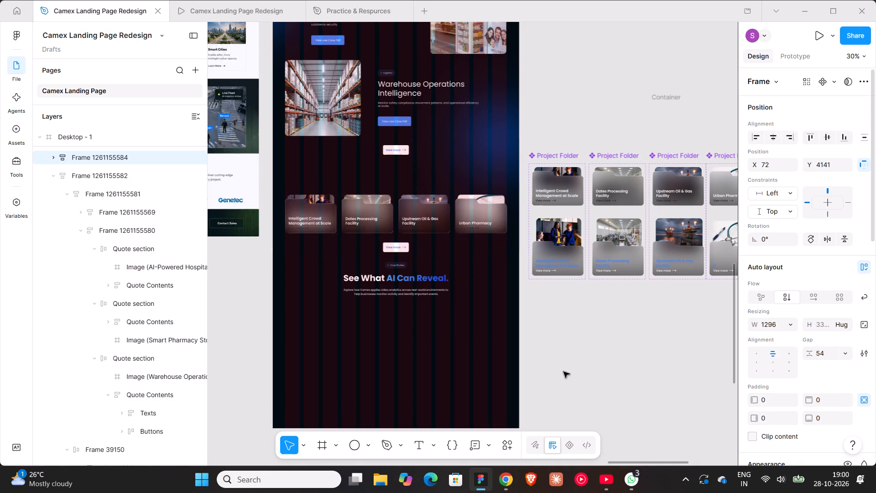
Move the cards-and-button group below the Case Studies heading block and wrap both in one vertical auto layout frame.
drag(404, 207, 403, 341)
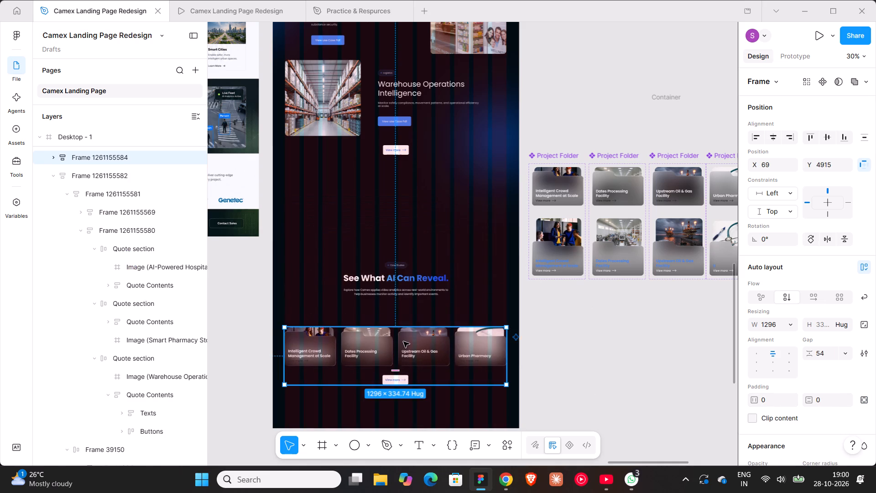
shift+click(398, 296)
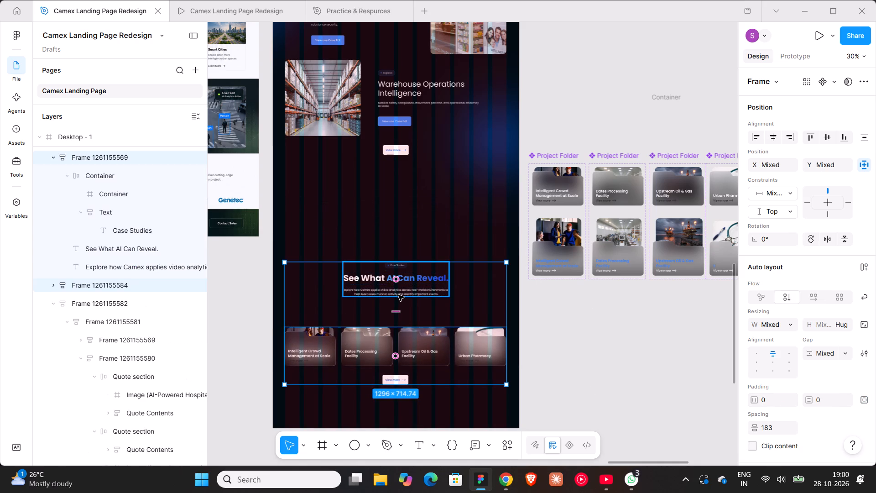
key(shift+a)
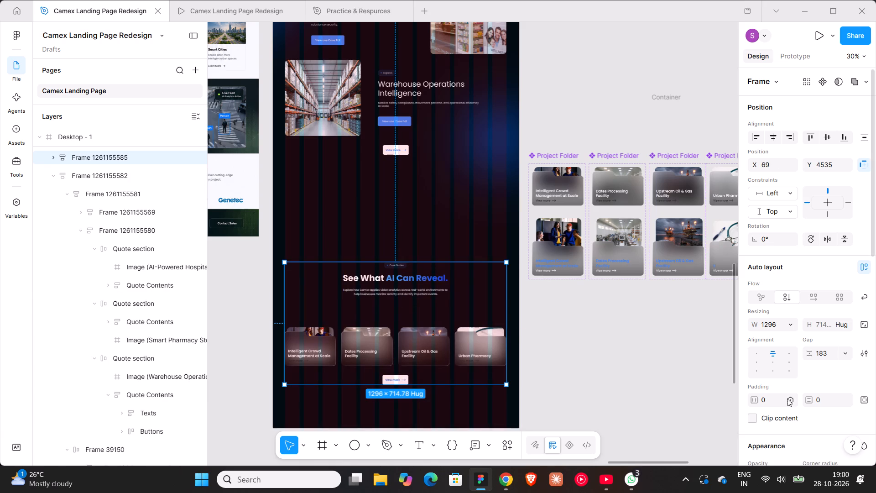
Try a gap of 54 between the heading block and the cards group, and settle on 48.
scroll(798, 389, down, 1)
click(827, 295)
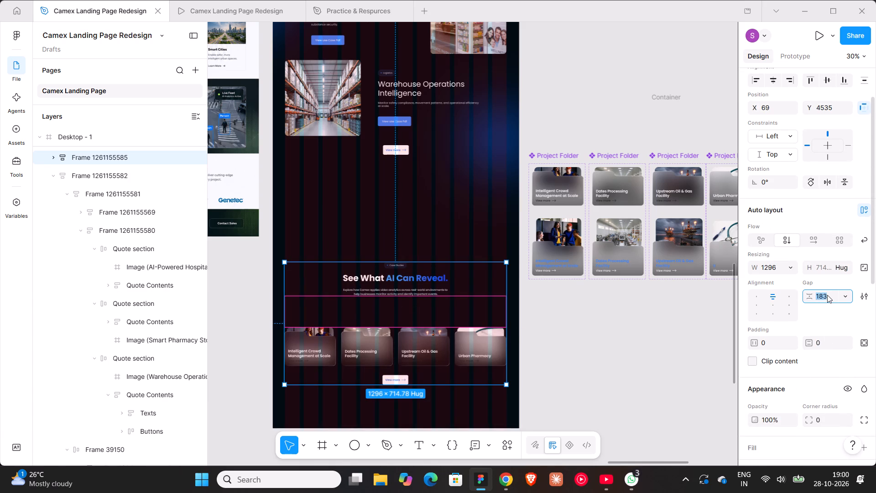
text(54)
key(Return)
click(827, 295)
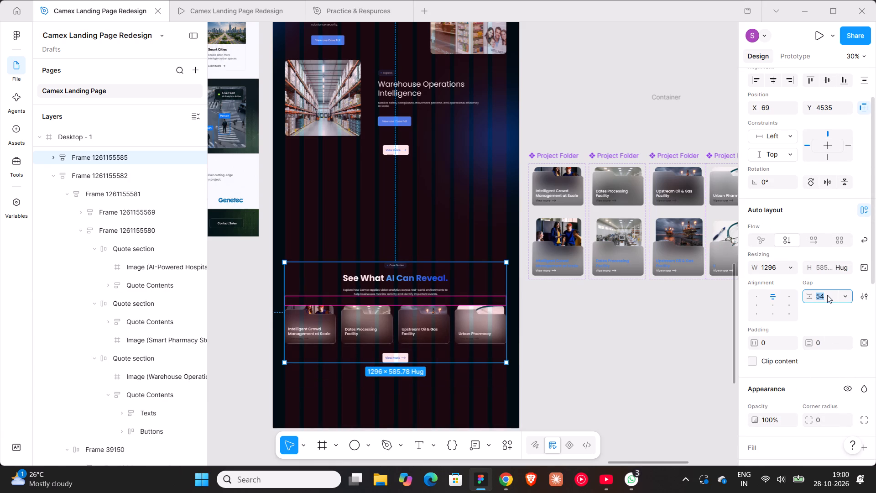
text(48)
key(Return)
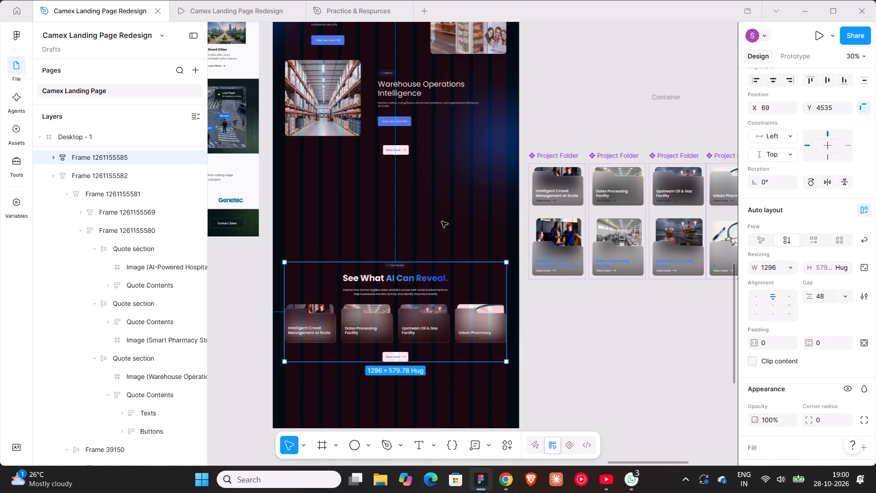
Set the spacing between the industries section and the Case Studies section to 104.
scroll(428, 221, down, 3)
scroll(396, 256, up, 4)
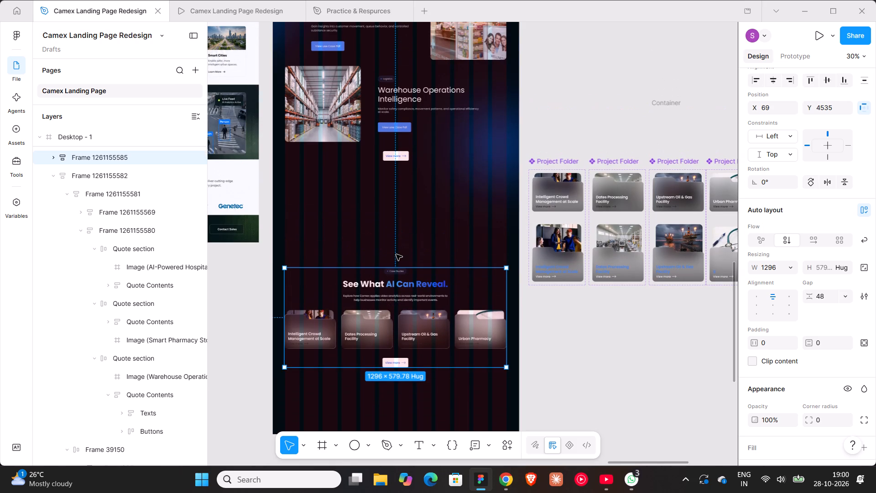
shift+click(391, 144)
click(771, 372)
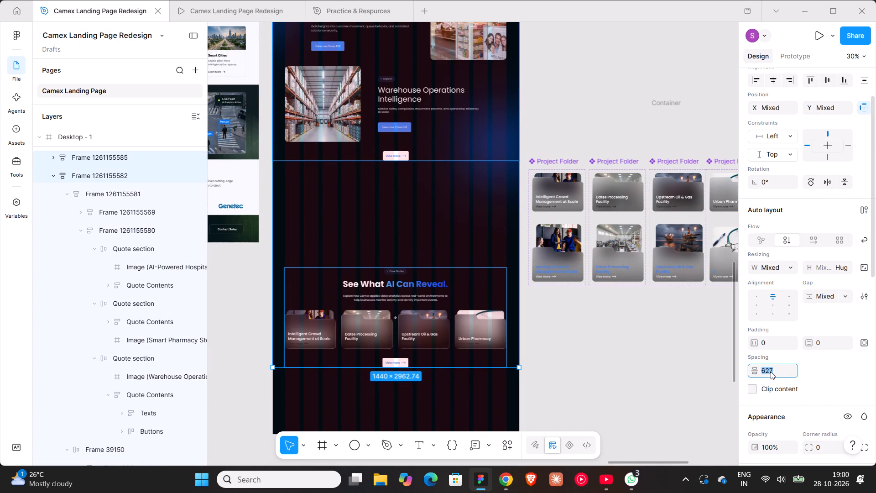
key(1)
text(04)
key(Return)
click(554, 360)
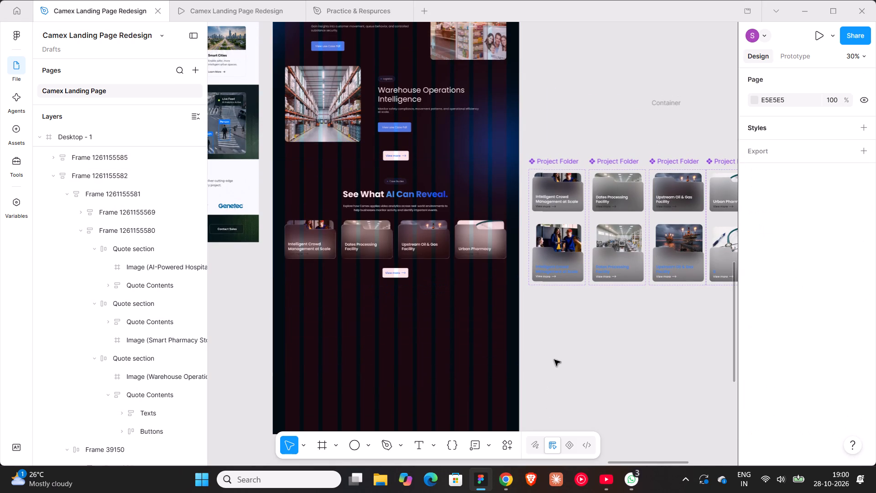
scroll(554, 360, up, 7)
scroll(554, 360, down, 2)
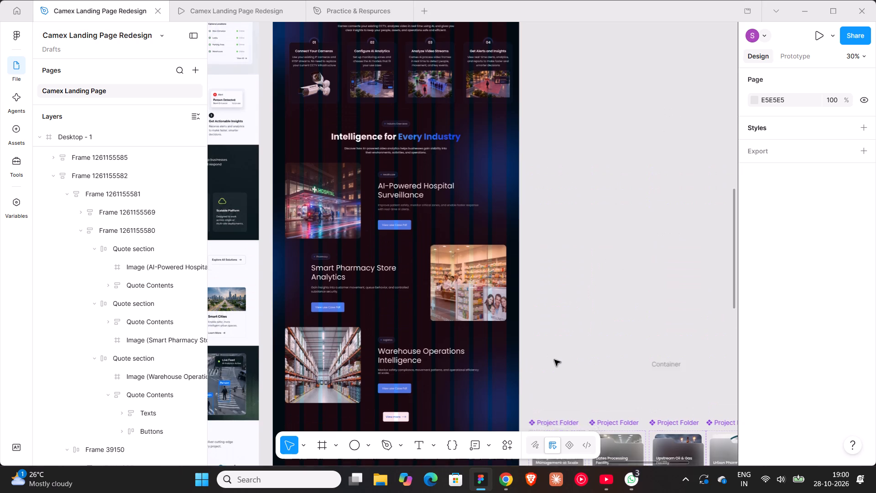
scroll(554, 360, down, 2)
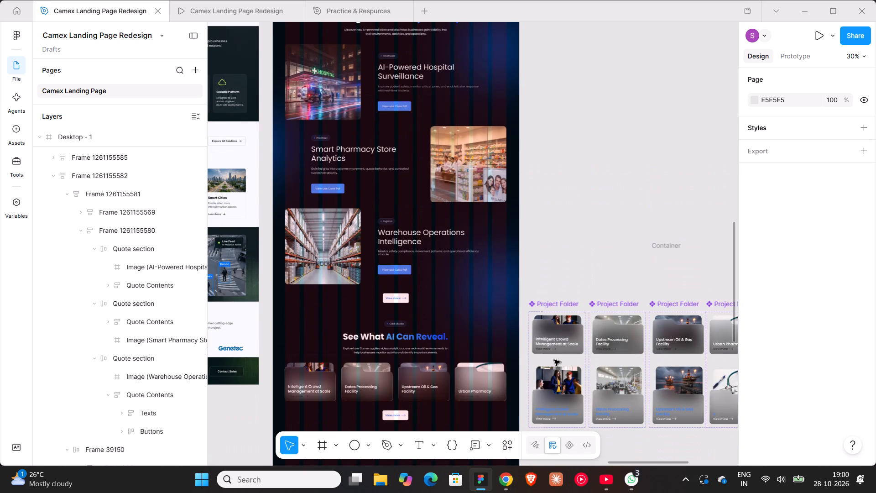
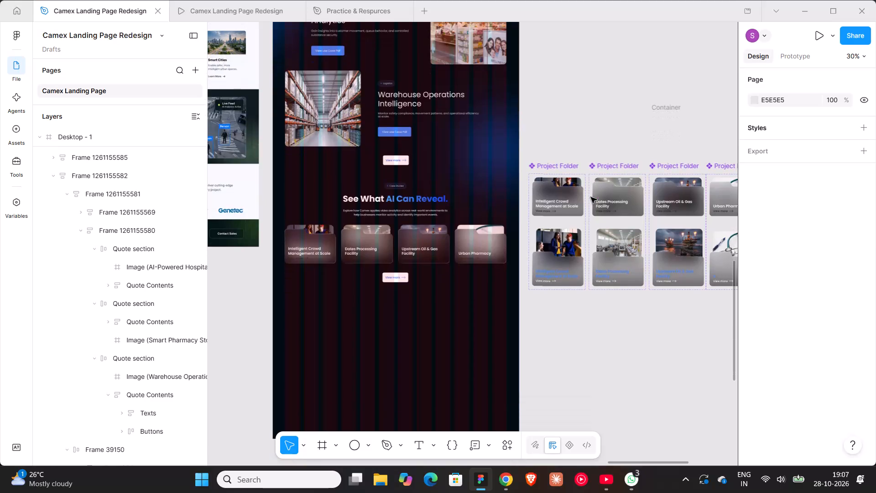
Preview the Case Studies section in the prototype and check how the Project Folder cards behave in their hover state.
scroll(591, 197, down, 5)
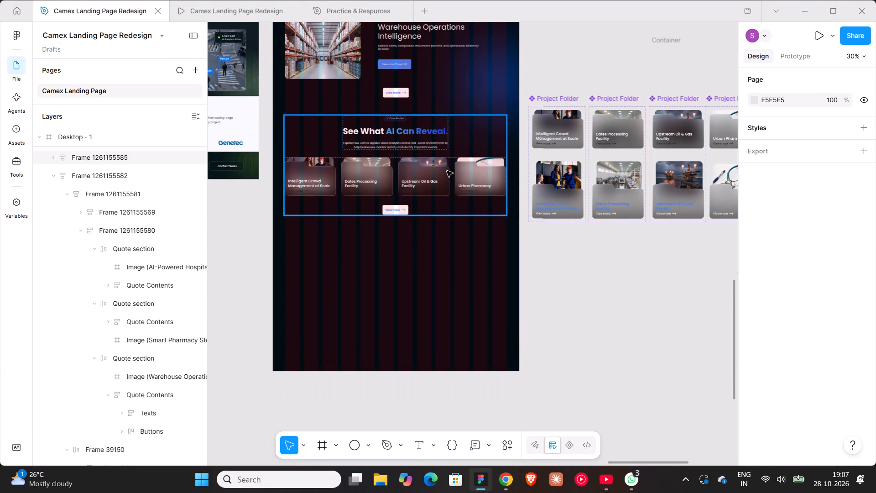
click(207, 6)
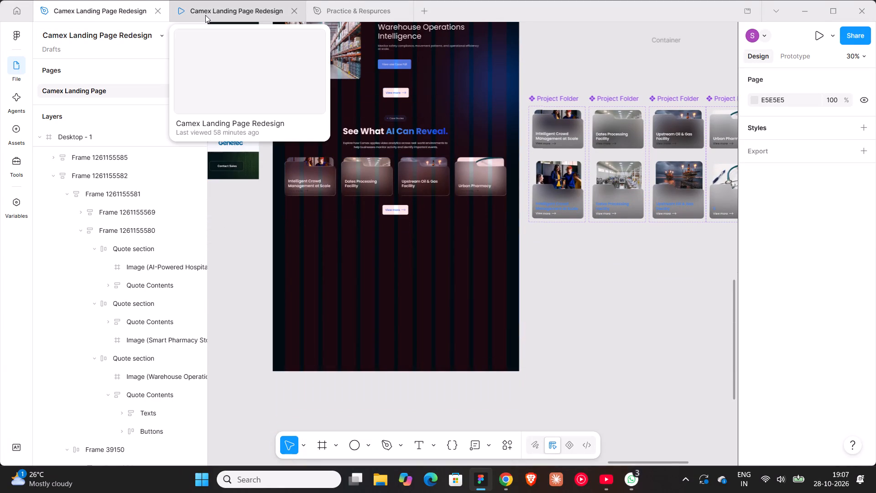
click(205, 15)
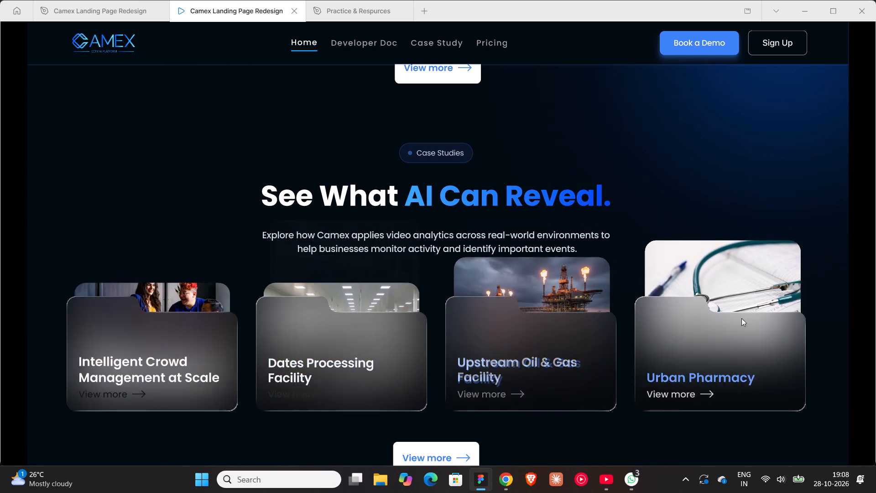
Set the gap between the Case Studies heading block and the cards group to 80 and preview it in the prototype.
click(106, 10)
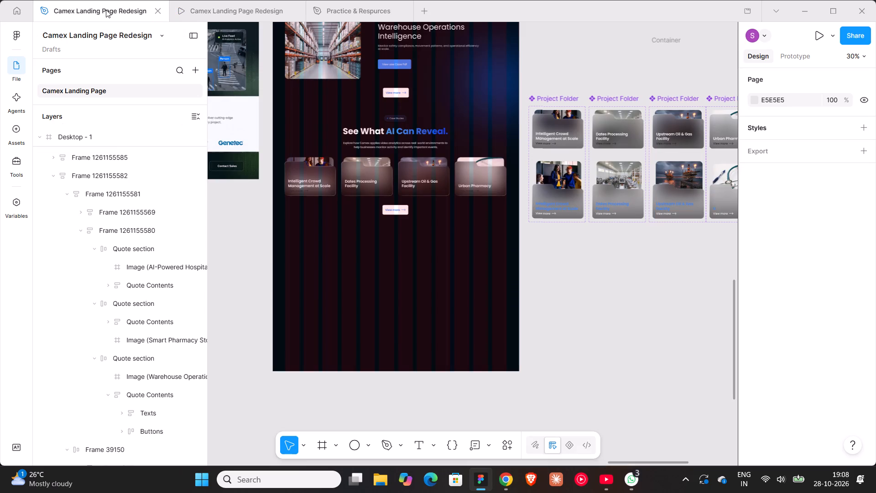
double_click(414, 155)
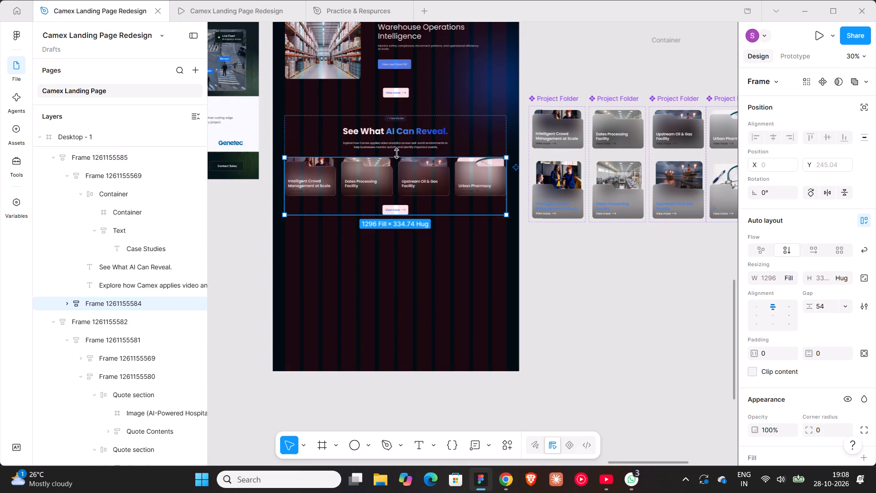
click(477, 136)
ctrl+scroll(401, 147, up, 9)
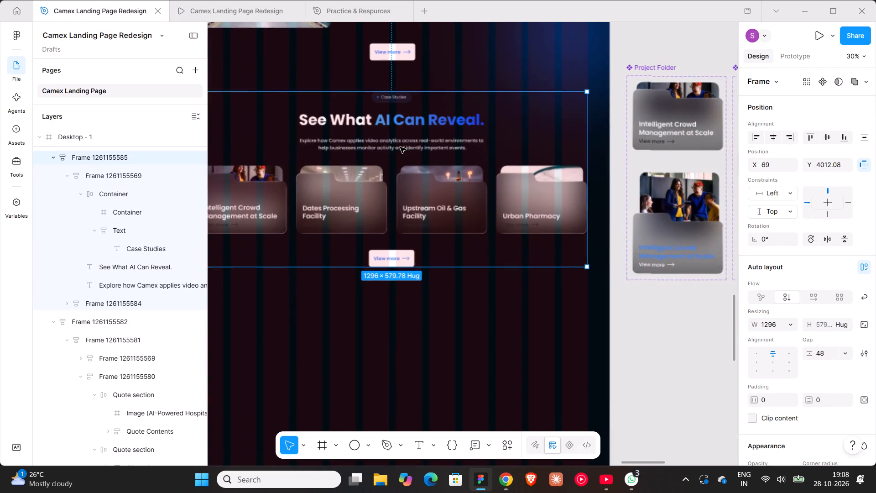
drag(393, 161, 392, 168)
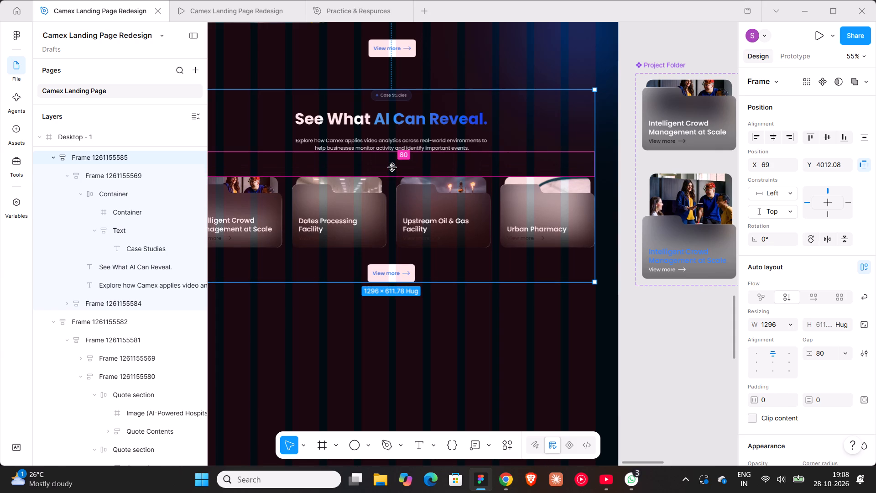
drag(392, 168, 392, 168)
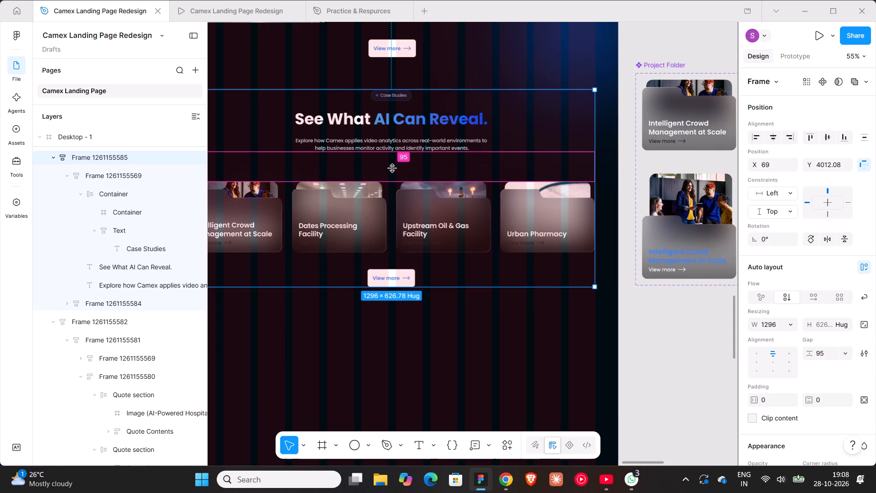
drag(392, 168, 393, 168)
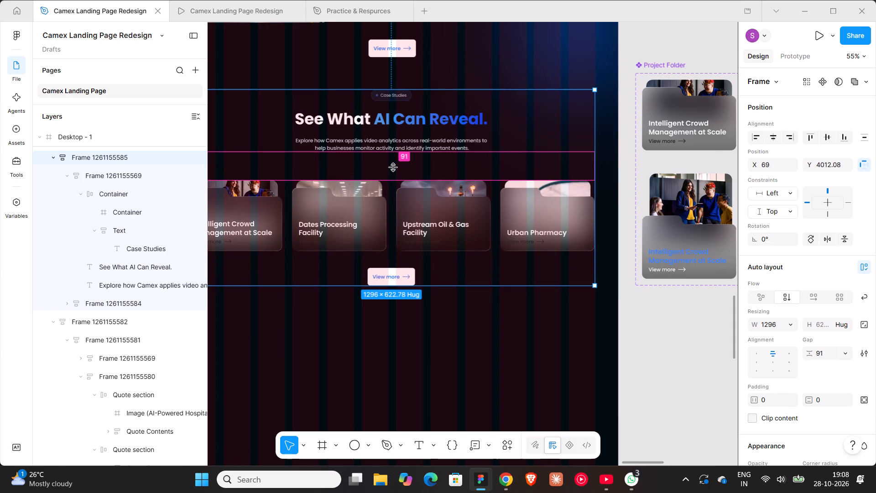
drag(393, 168, 391, 166)
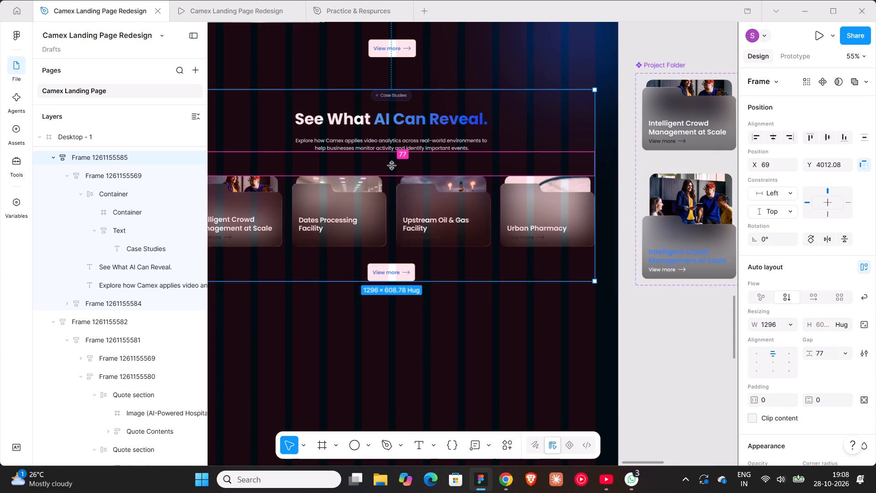
drag(391, 166, 392, 166)
click(818, 350)
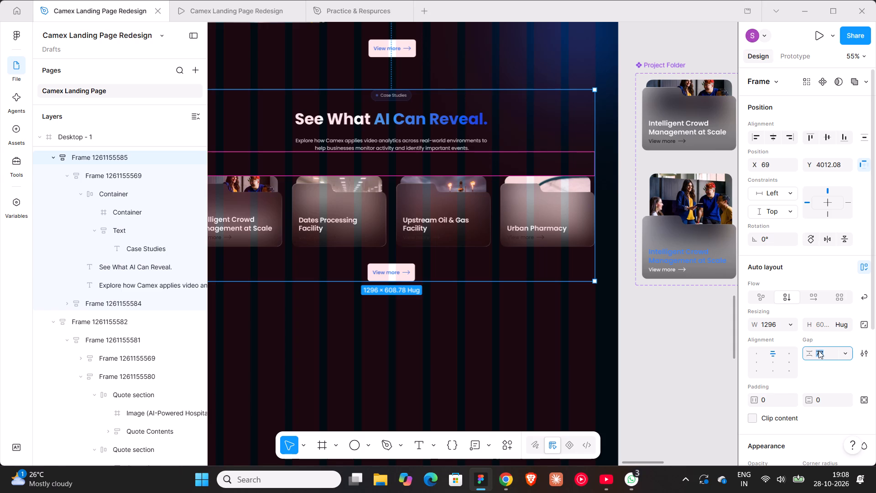
text(80)
key(Return)
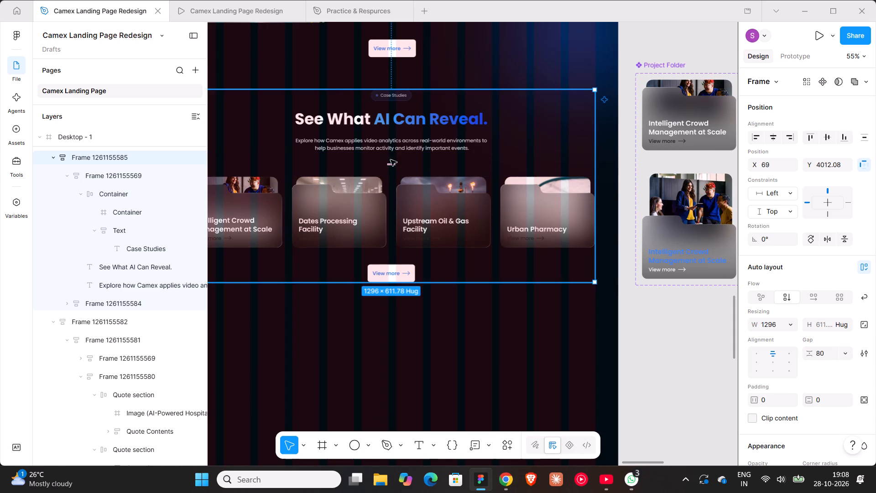
click(245, 18)
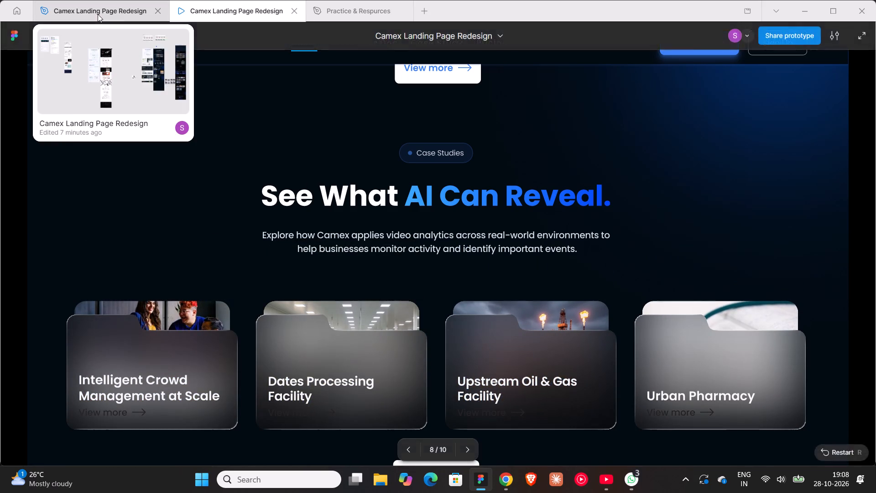
Replace the title in the Urban Pharmacy folder's Hover variant with "Urban Pharmacy", copied from its Default variant.
click(98, 14)
ctrl+scroll(552, 229, down, 14)
shift+scroll(552, 229, up, 1)
shift+scroll(552, 229, down, 3)
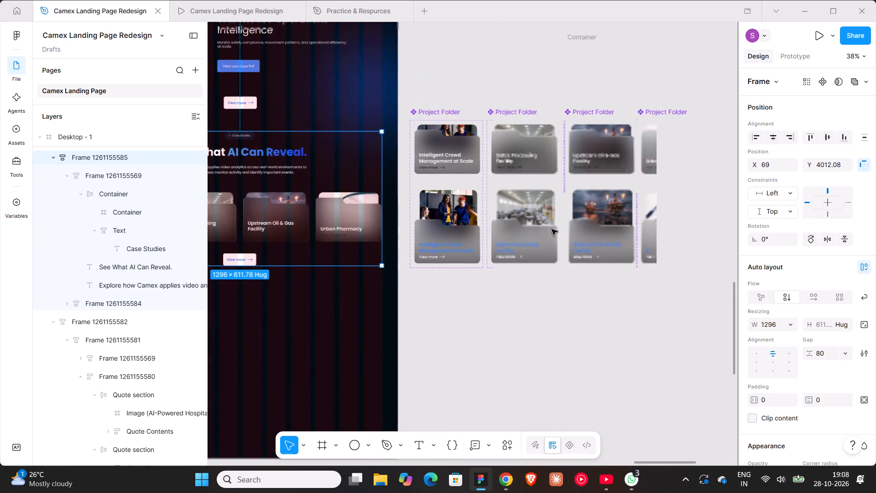
shift+scroll(552, 229, down, 2)
ctrl+scroll(473, 240, up, 10)
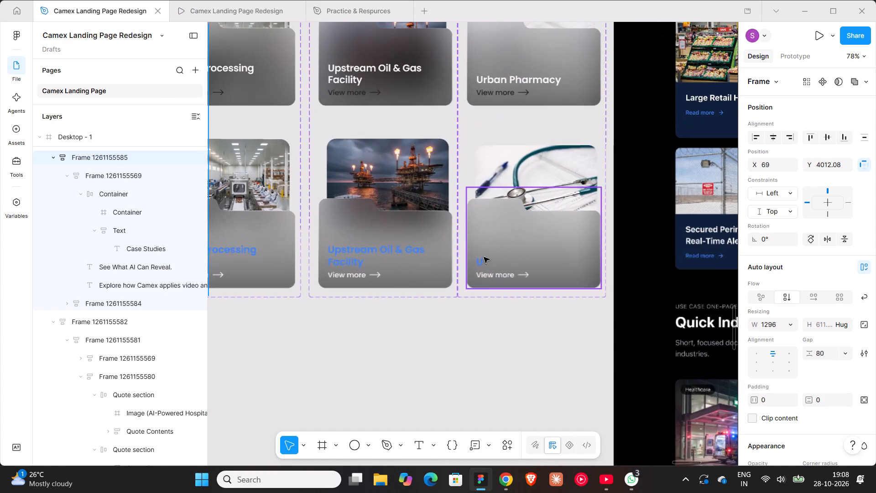
triple_click(516, 79)
triple_click(516, 79)
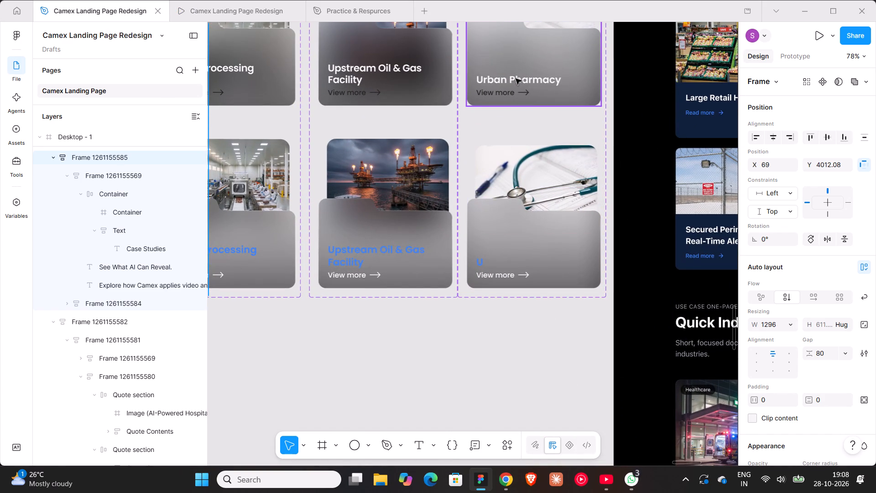
triple_click(516, 79)
triple_click(516, 79)
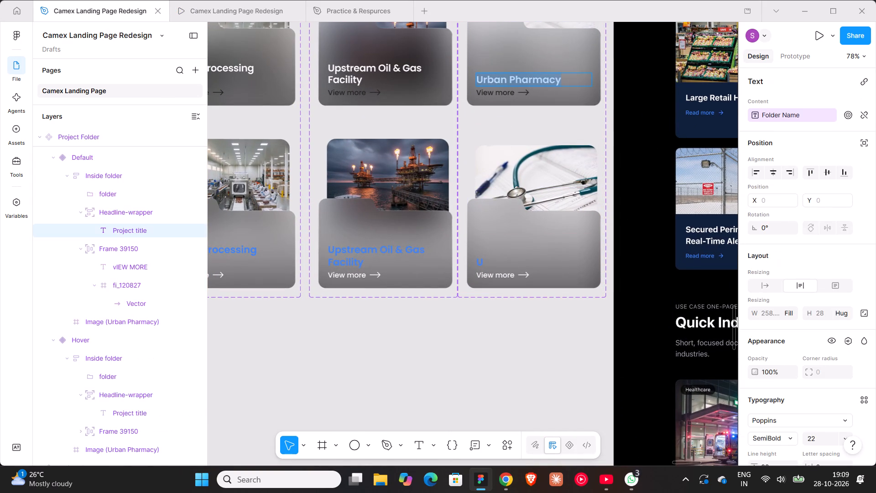
key(ctrl+c)
double_click(482, 262)
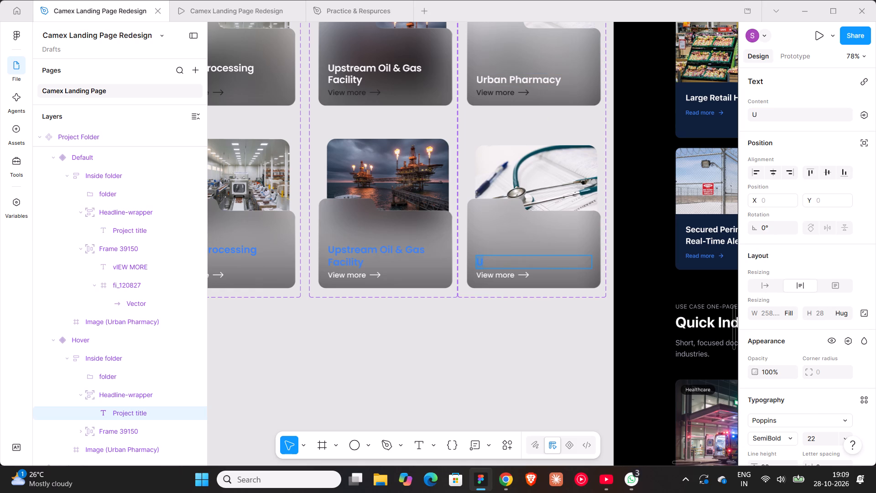
key(ctrl+v)
click(535, 327)
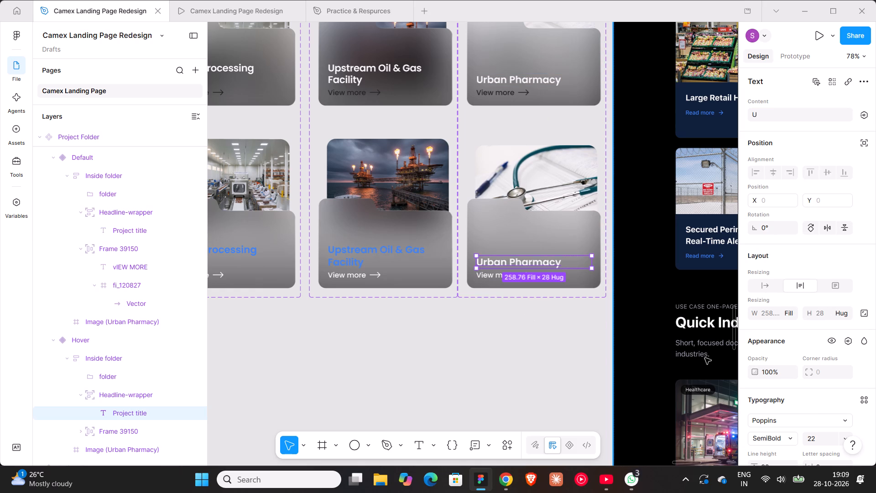
Fill the Urban Pharmacy hover title with blue 3B82F6, sampled from the Upstream Oil & Gas Facility hover title.
scroll(775, 363, down, 3)
click(853, 373)
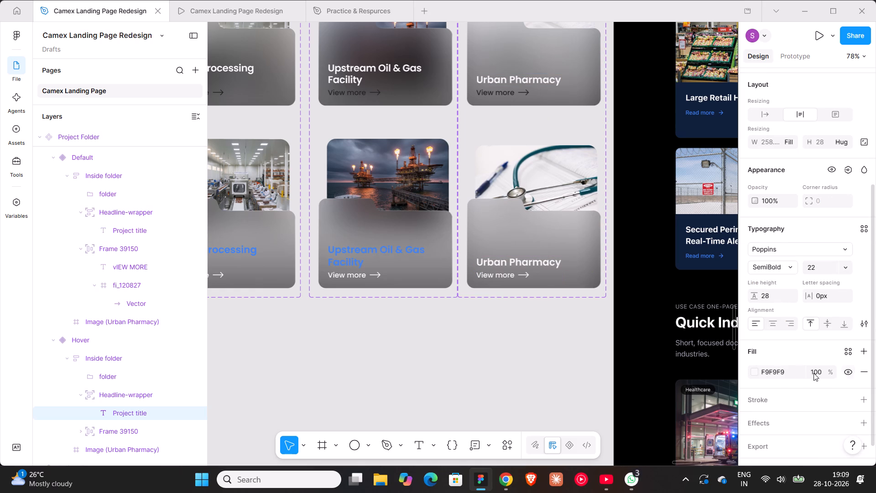
click(755, 369)
click(612, 341)
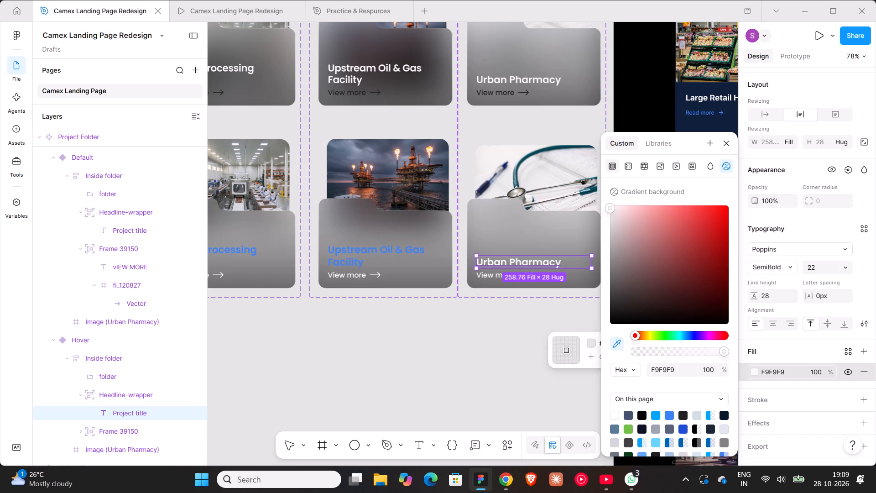
ctrl+scroll(404, 262, up, 20)
ctrl+scroll(404, 262, up, 4)
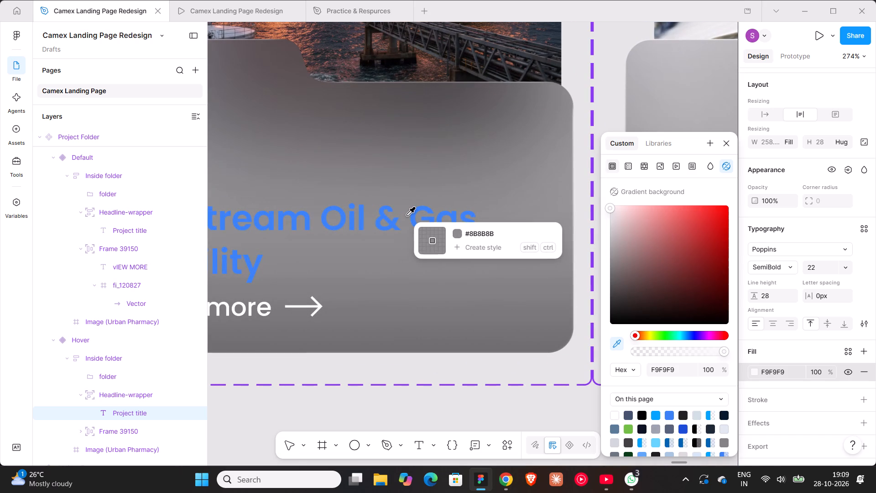
click(413, 217)
ctrl+scroll(413, 217, down, 9)
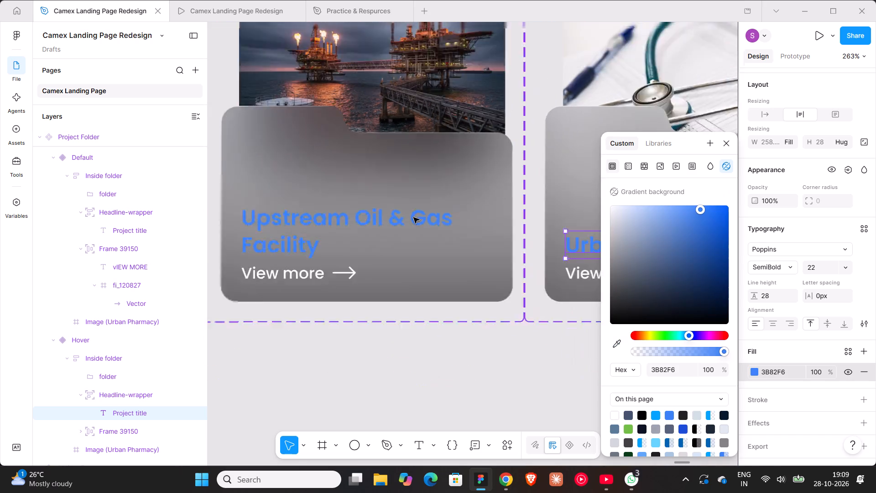
click(433, 393)
ctrl+scroll(433, 394, down, 15)
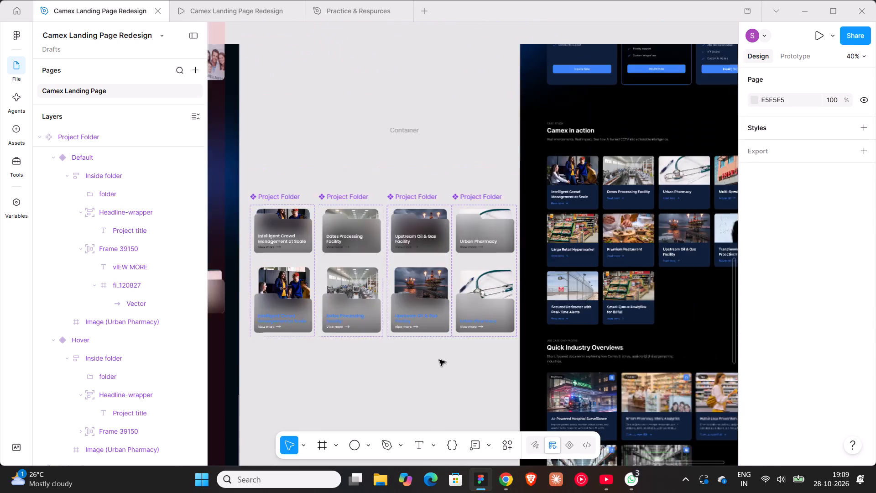
shift+scroll(439, 360, up, 8)
Capture a screenshot of the Case Studies section in the prototype, with the Intelligent Crowd Management at Scale card in its hover state.
click(229, 16)
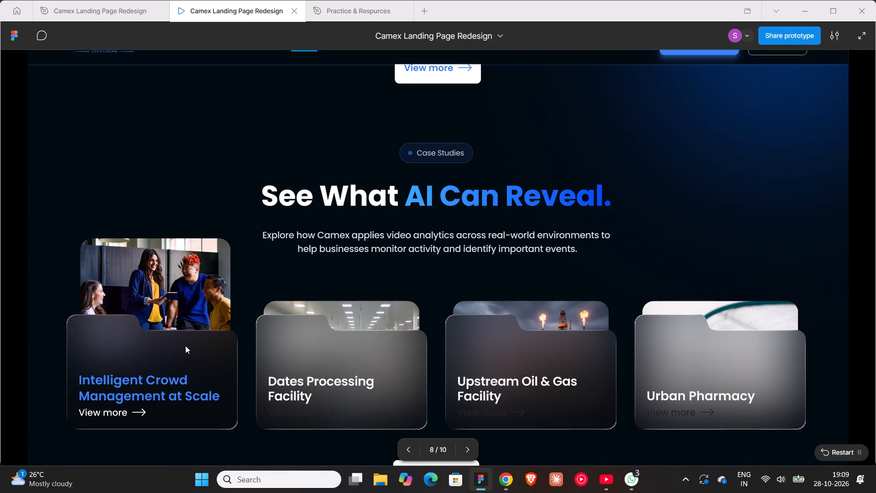
scroll(185, 346, down, 2)
scroll(185, 346, up, 1)
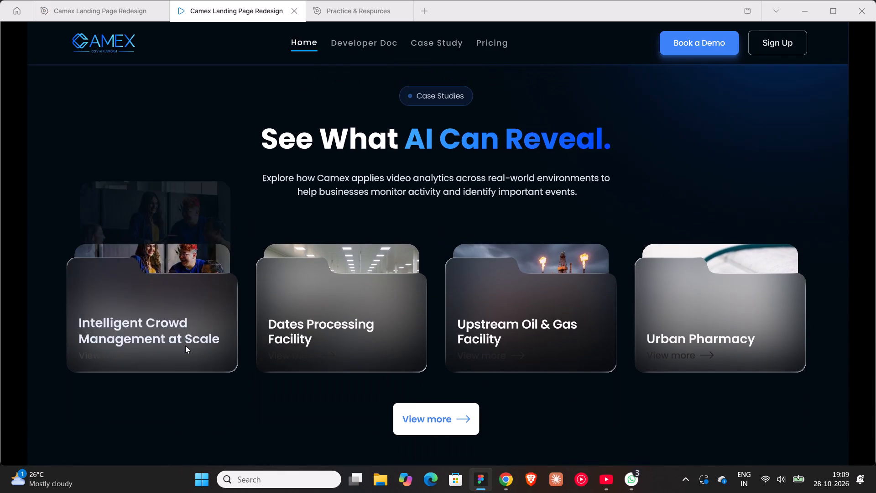
key(shift+super+s)
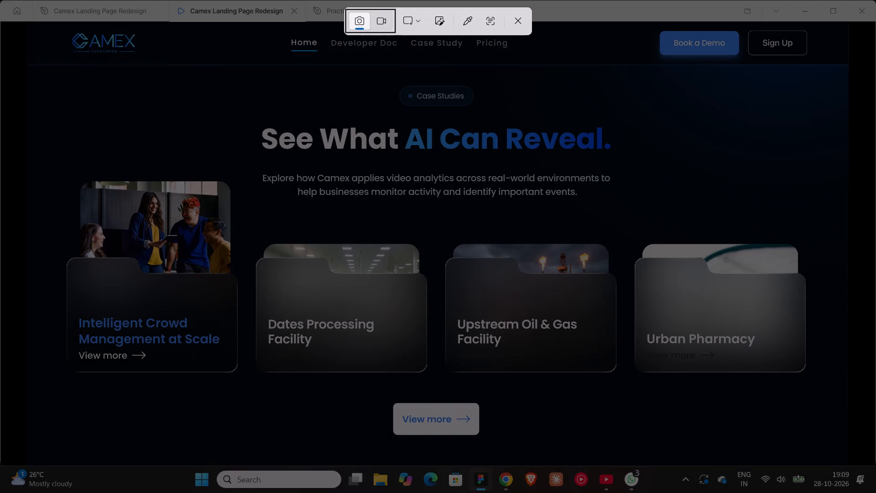
drag(25, 86, 782, 367)
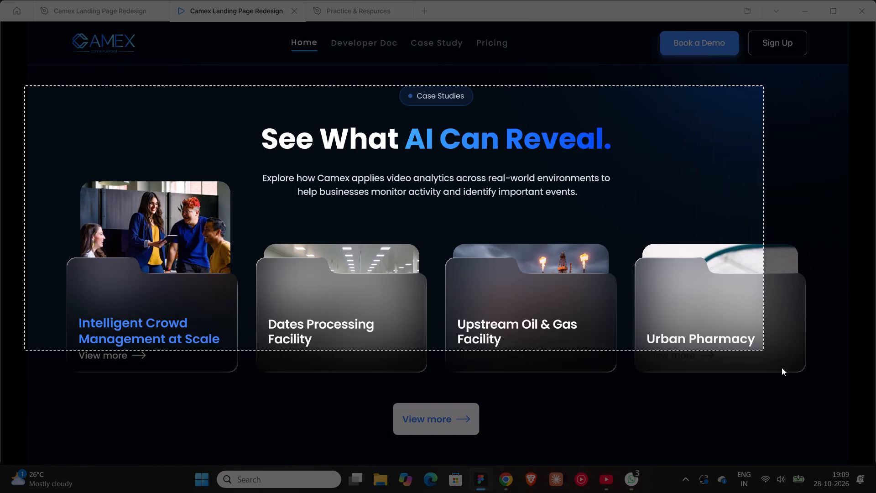
drag(782, 367, 855, 449)
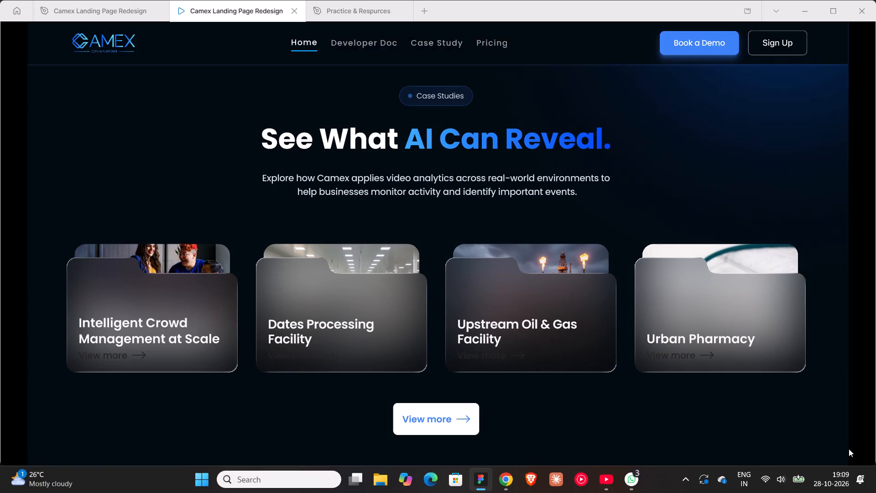
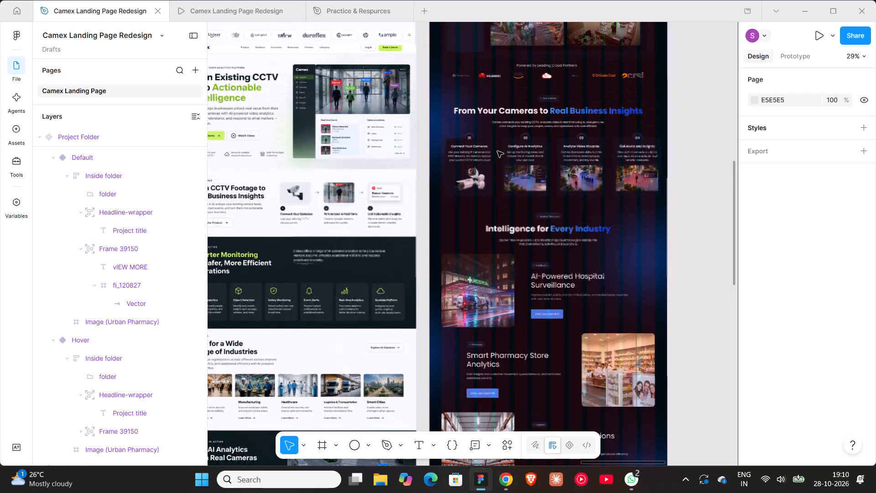
Examine the sidebar menu of the hero dashboard mockup in the Desktop - 1 frame.
scroll(497, 151, up, 9)
scroll(528, 331, down, 9)
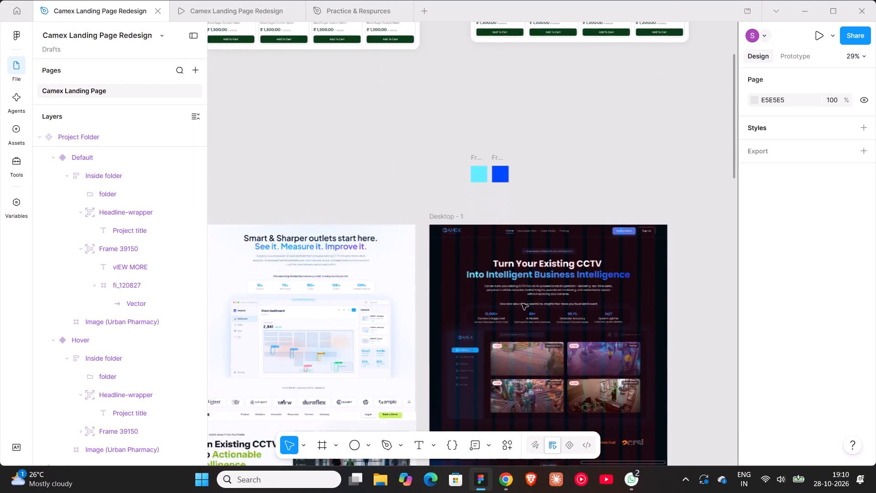
scroll(522, 304, down, 3)
ctrl+scroll(474, 290, up, 11)
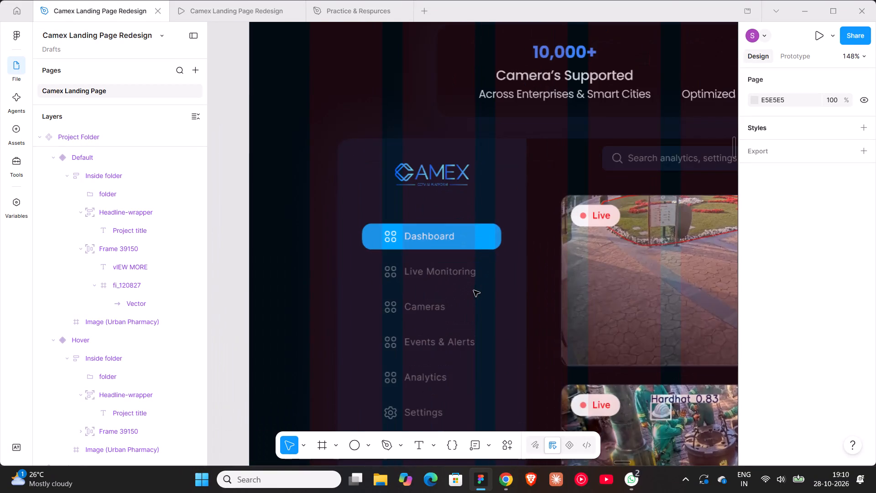
scroll(447, 252, down, 3)
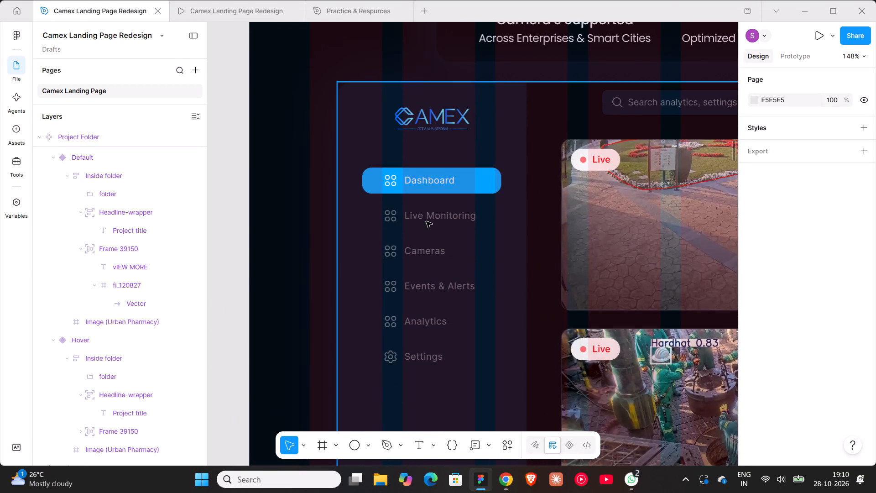
ctrl+scroll(426, 221, down, 7)
shift+scroll(426, 221, down, 4)
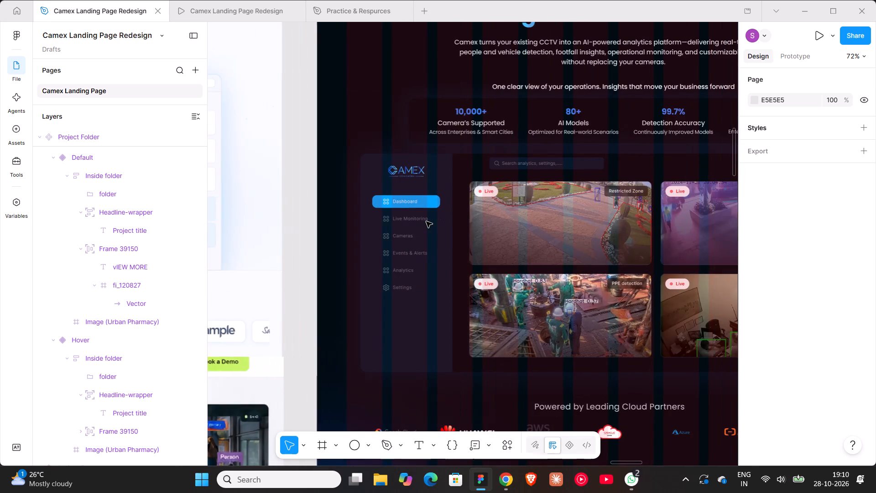
triple_click(407, 219)
triple_click(407, 219)
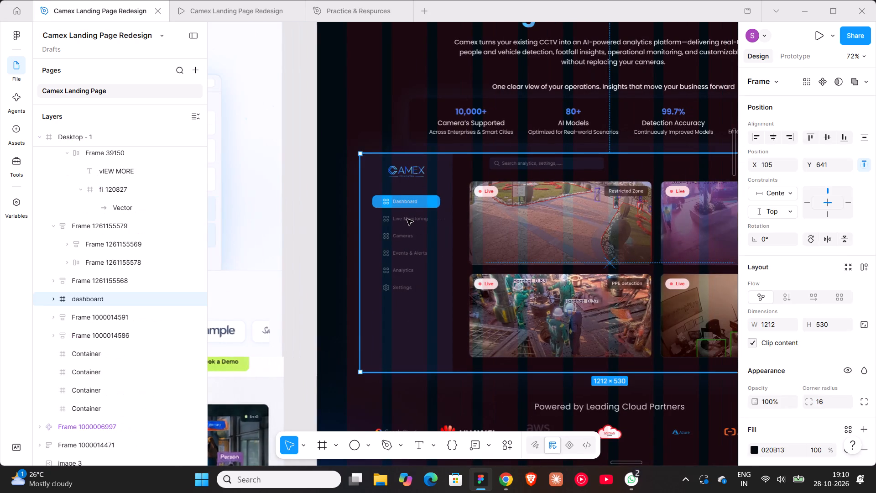
Move the Camex reference frame closer to the Desktop - 1 frame, to about X 19711, Y 1745.
ctrl+scroll(407, 219, down, 7)
shift+scroll(407, 219, down, 6)
scroll(611, 247, up, 4)
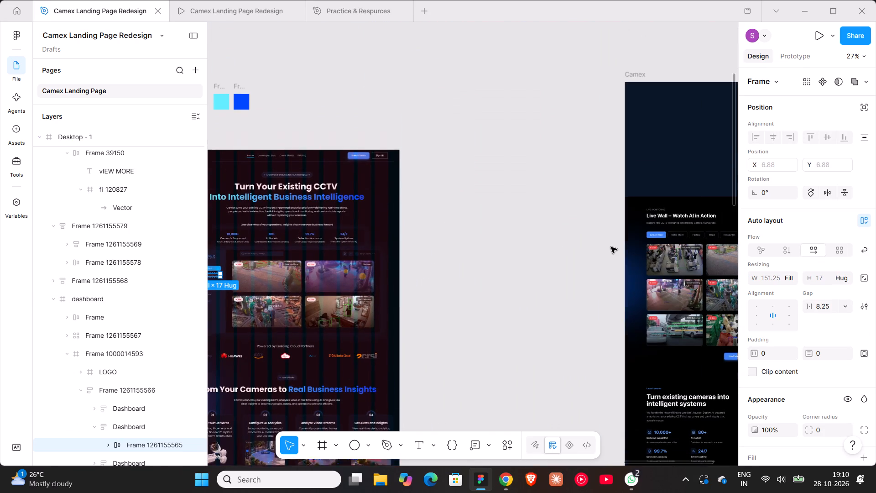
drag(642, 141, 433, 217)
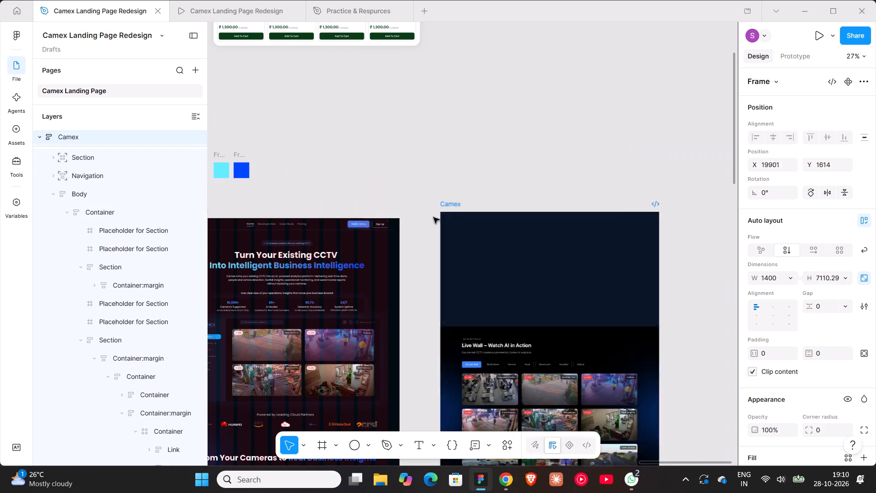
drag(433, 217, 428, 222)
Replace the Live Monitoring label in the hero dashboard sidebar with "Retails Store", taking the category from the Camex frame's Live Wall filters.
scroll(428, 222, down, 6)
ctrl+scroll(469, 145, up, 9)
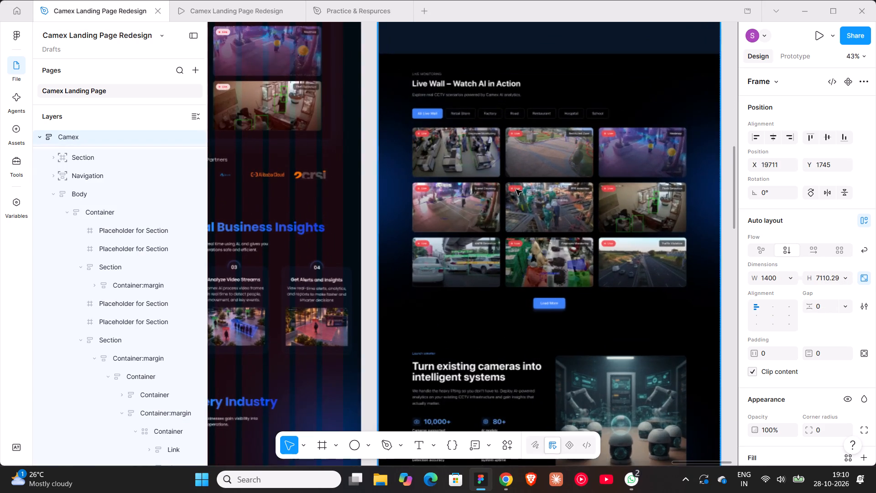
shift+scroll(516, 190, up, 5)
shift+scroll(488, 160, up, 5)
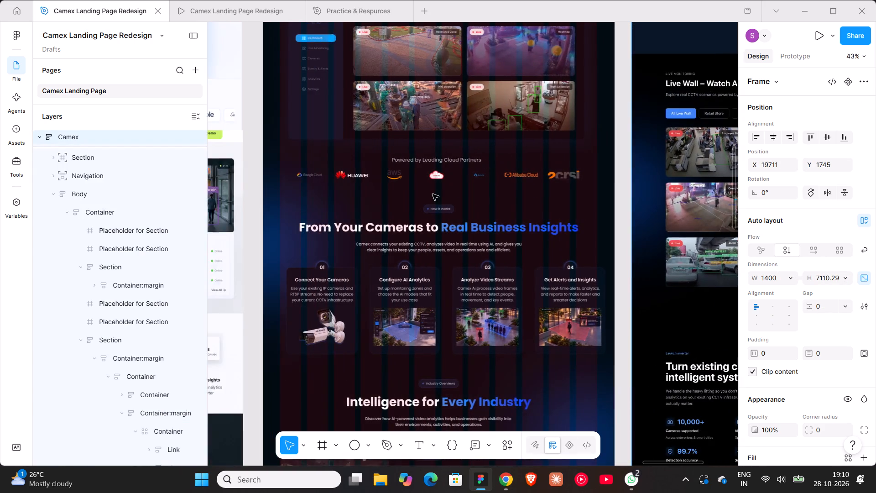
scroll(433, 194, up, 6)
ctrl+scroll(315, 236, up, 18)
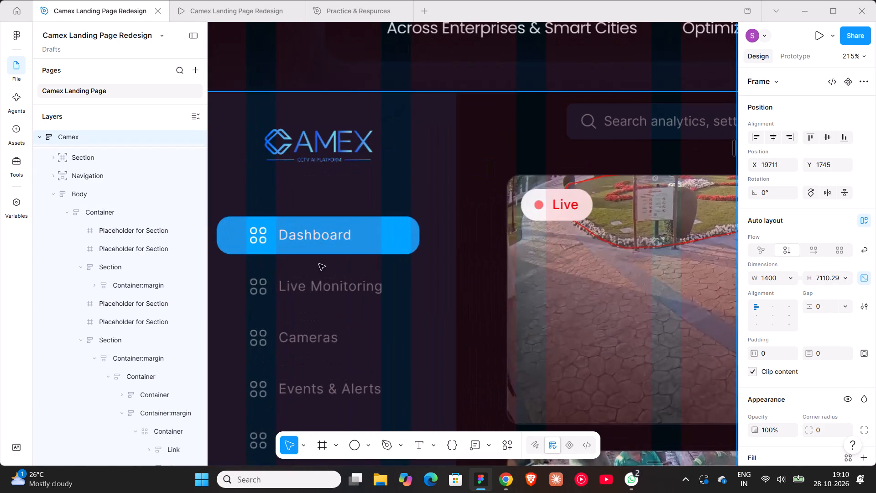
triple_click(319, 285)
triple_click(319, 285)
double_click(319, 285)
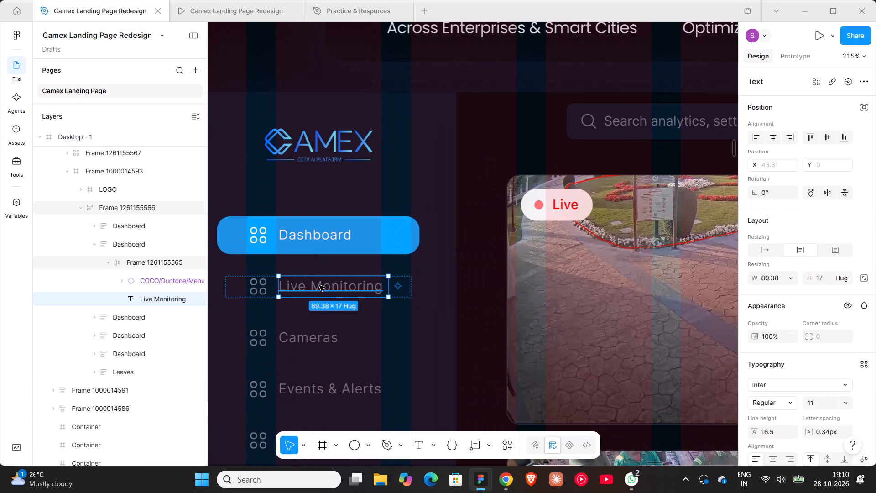
double_click(319, 285)
key(ctrl+a)
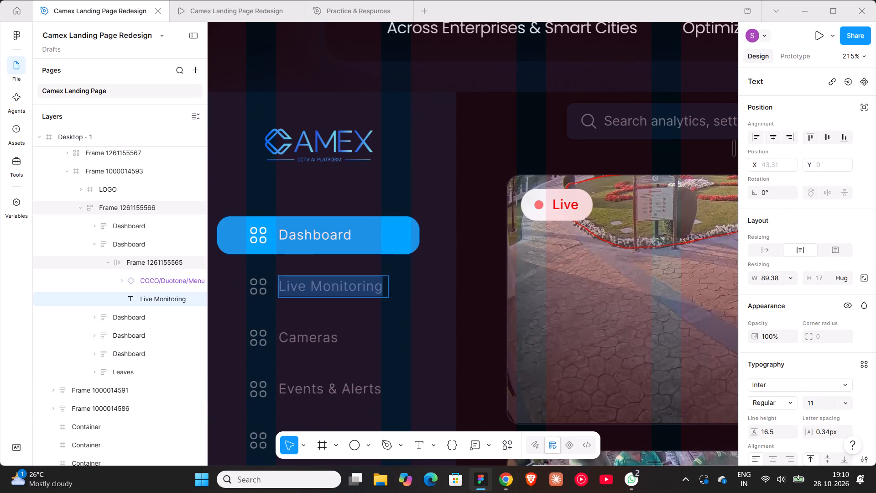
text(reta)
key(BackSpace)
key(BackSpace)
key(BackSpace)
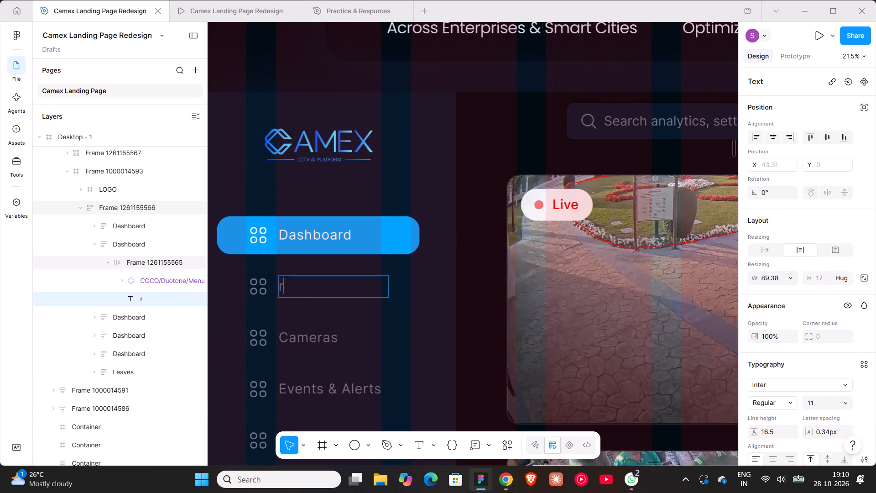
key(BackSpace)
key(BackSpace)
text(Retails Store)
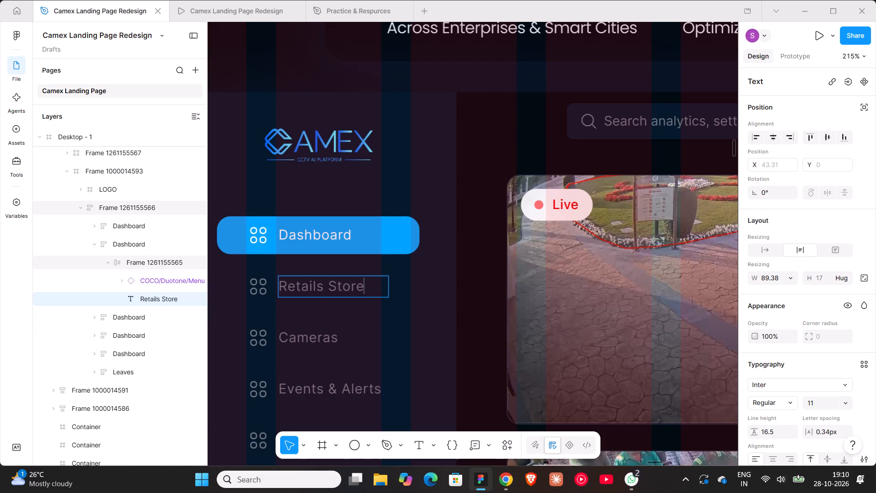
Replace the Cameras label in the dashboard sidebar with "Factory".
triple_click(316, 337)
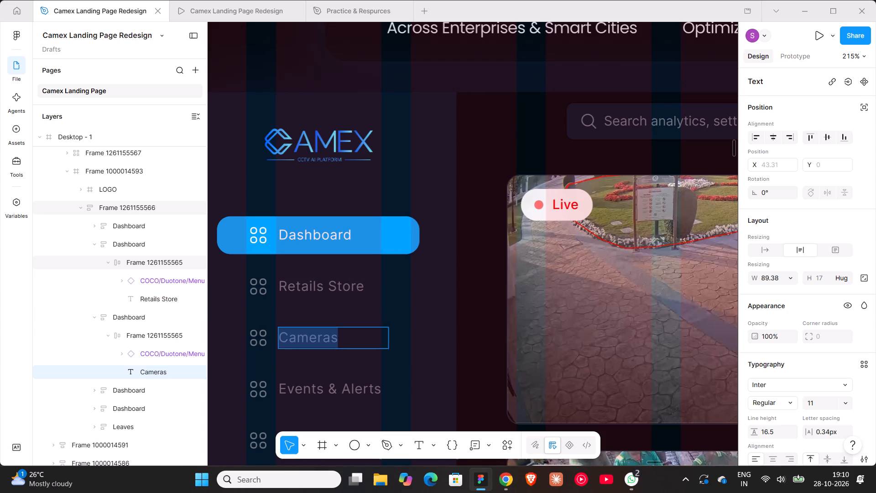
text(fac===)
key(BackSpace)
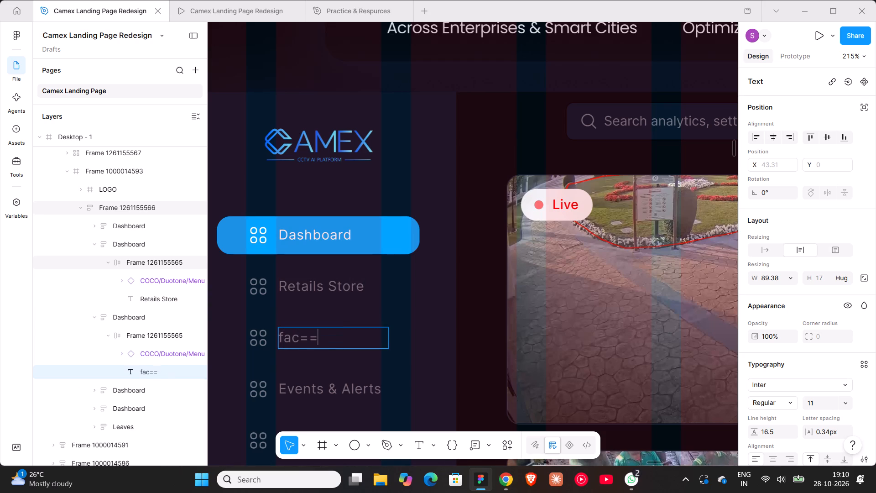
key(BackSpace)
key(BackSpace)
key(BackSpace)
key(BackSpace)
key(BackSpace)
text(Factory)
Check the Live Wall filter categories and replace the Events & Alerts sidebar label with "Road".
scroll(316, 337, down, 2)
ctrl+scroll(316, 338, down, 19)
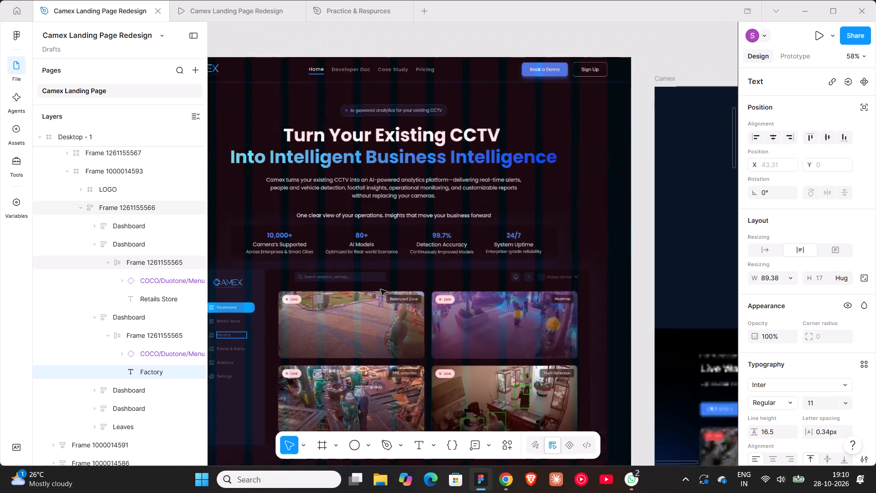
shift+scroll(381, 289, down, 5)
scroll(429, 303, down, 3)
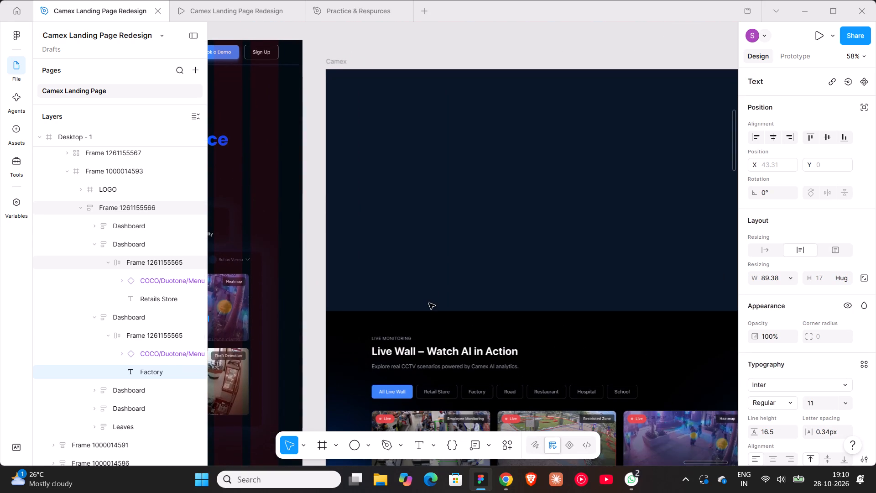
shift+scroll(430, 304, up, 12)
scroll(430, 304, down, 3)
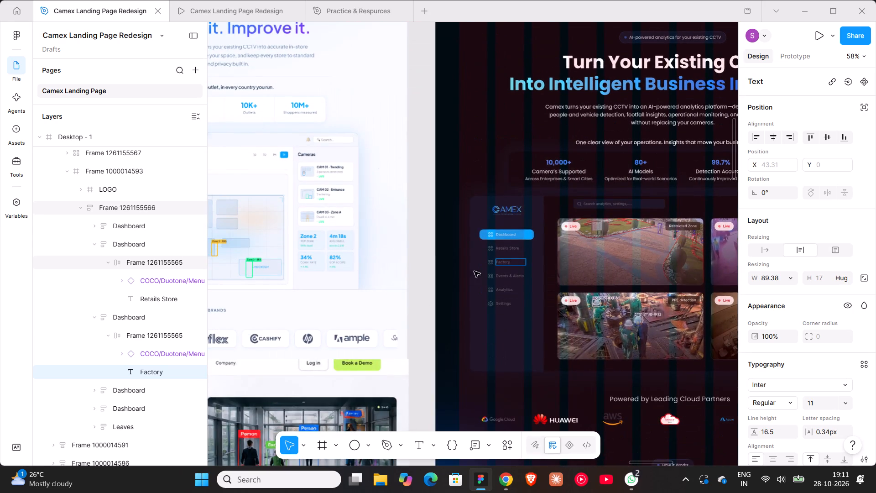
ctrl+scroll(513, 275, up, 13)
double_click(513, 275)
click(513, 275)
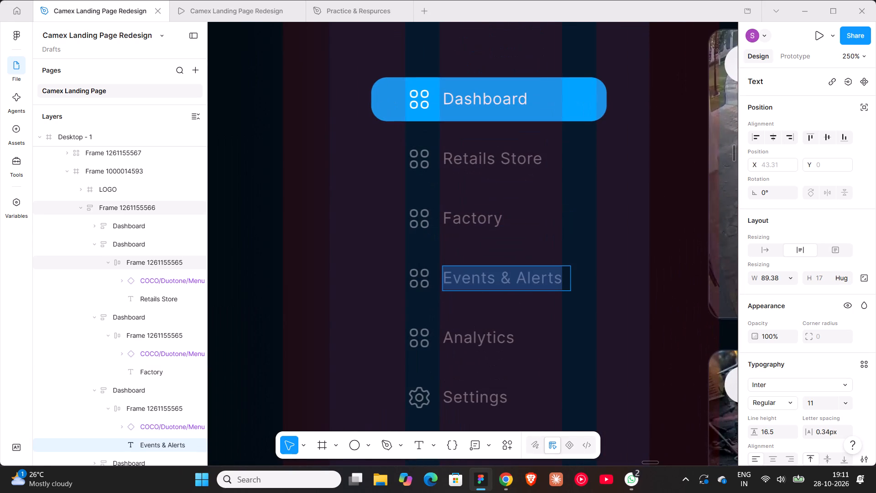
text(Road)
Replace the Analytics label in the dashboard sidebar with "Restaurant".
triple_click(480, 340)
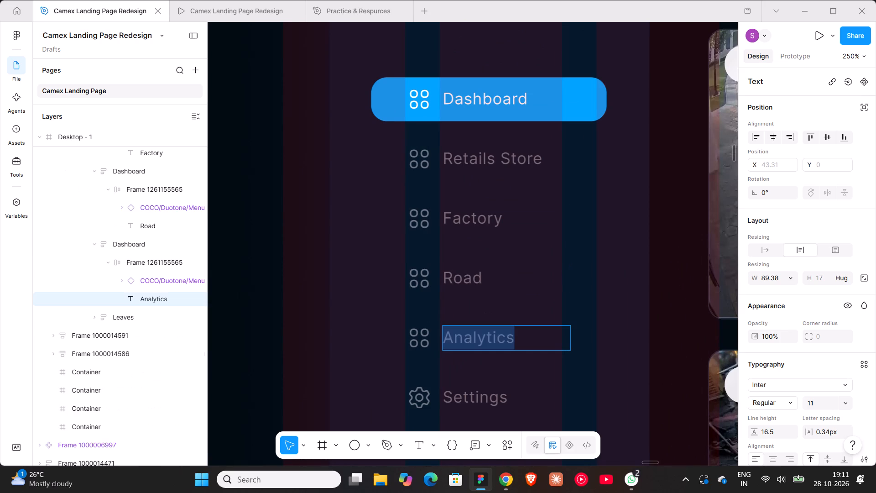
text(Restaurant)
Try "Hospital" as the Settings item's label, copy the word, and undo the label change.
triple_click(485, 403)
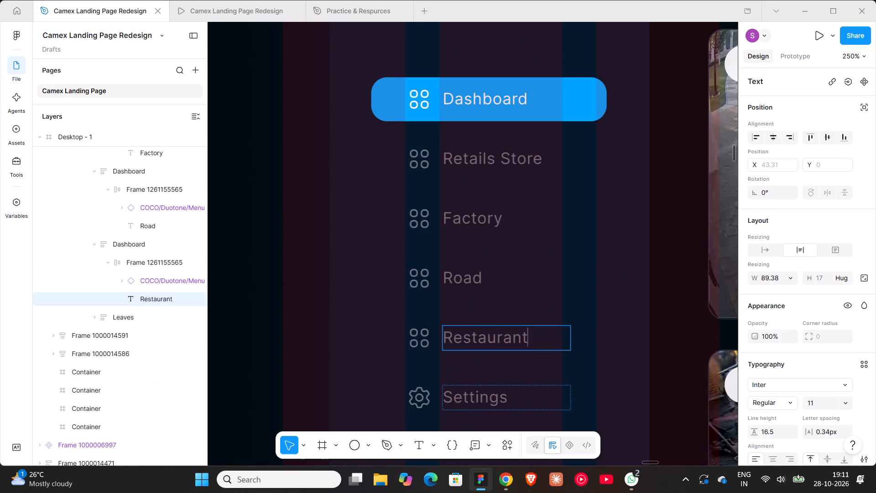
text(Hospital)
ctrl+scroll(486, 403, down, 3)
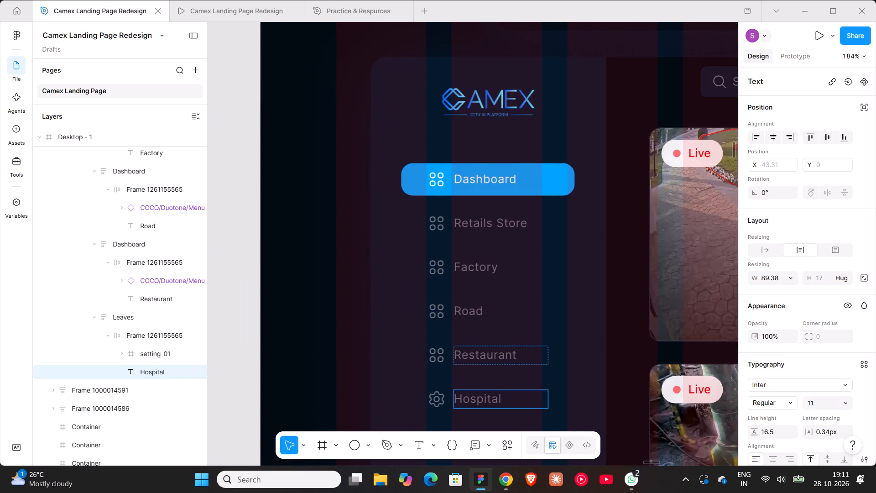
key(ctrl+z)
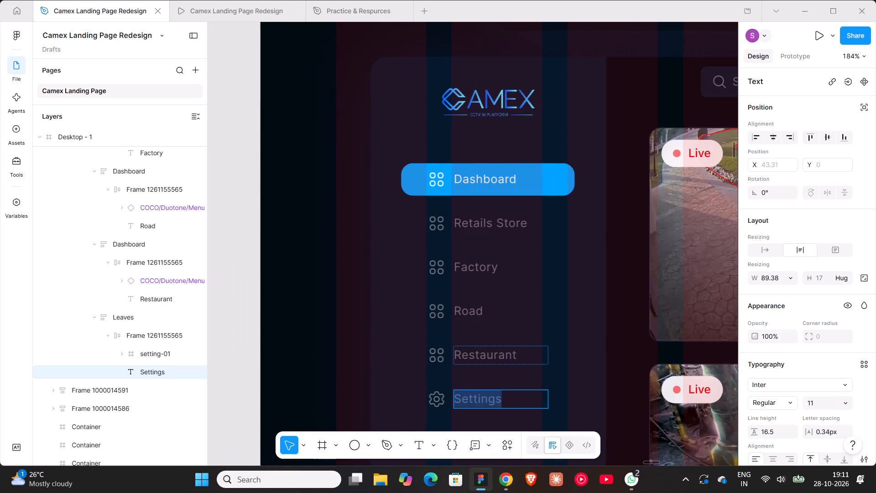
key(ctrl+y)
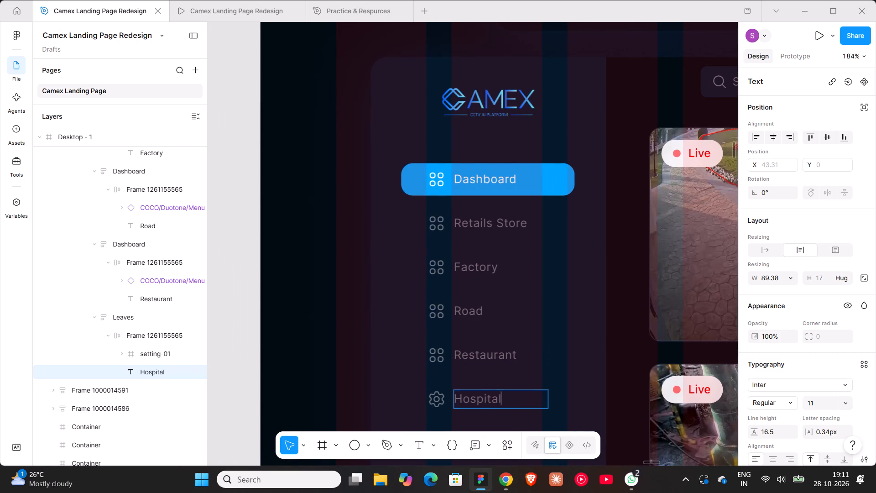
key(ctrl+a)
key(ctrl+c)
key(ctrl+z)
key(ctrl+z)
key(ctrl+z)
click(548, 376)
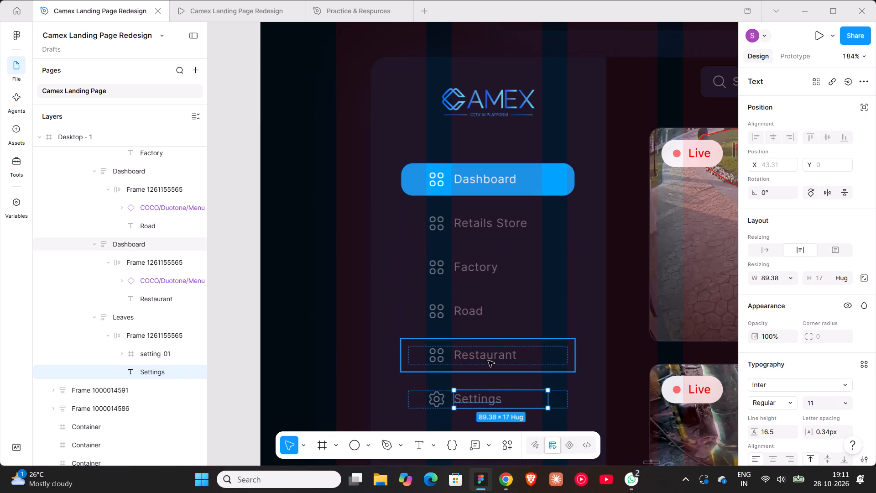
Duplicate the Restaurant sidebar item twice, placing the copies above Settings.
click(488, 358)
key(ctrl+d)
key(ctrl+d)
Replace the first duplicated Restaurant item's label with the copied word "Hospital".
scroll(488, 358, down, 1)
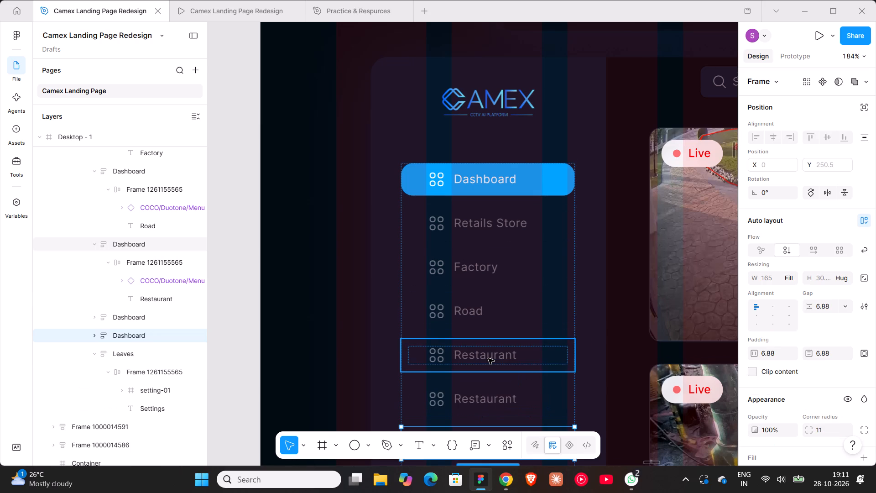
scroll(488, 358, down, 2)
double_click(478, 363)
triple_click(478, 374)
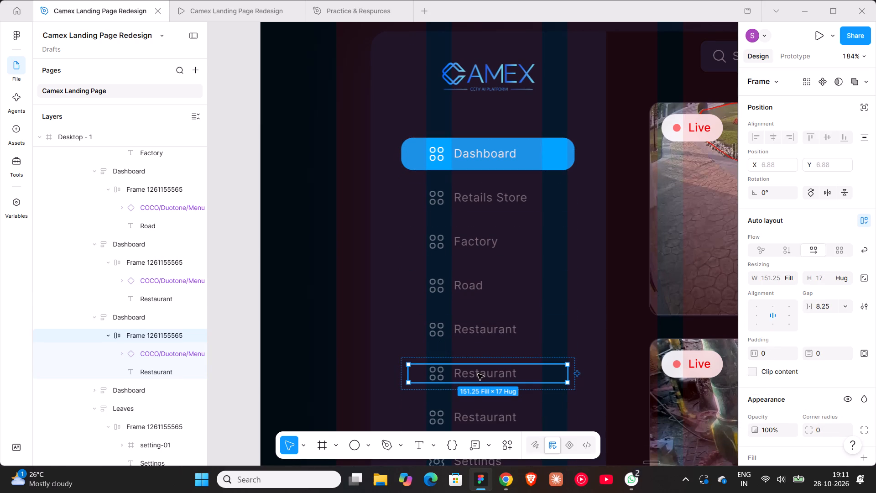
double_click(478, 374)
key(ctrl+v)
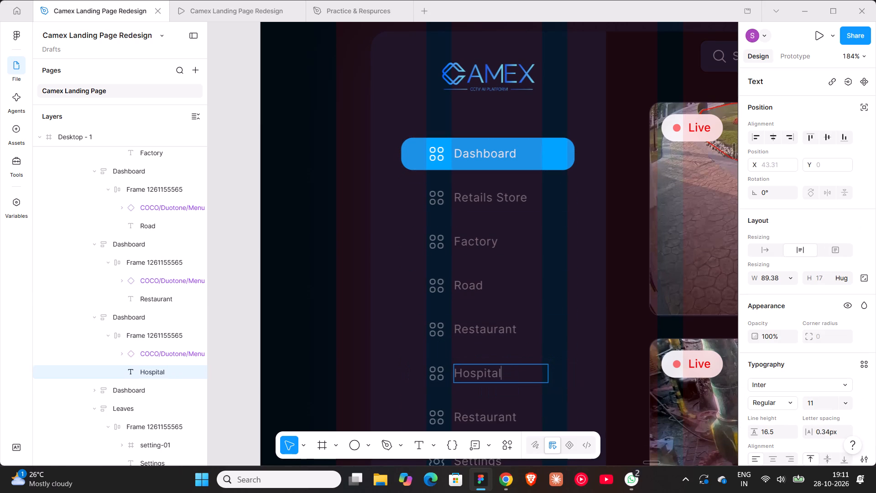
Replace the remaining duplicated Restaurant label above Settings in the dashboard sidebar with "School".
scroll(478, 374, down, 6)
shift+scroll(478, 374, down, 8)
ctrl+scroll(478, 374, down, 9)
shift+scroll(478, 374, down, 4)
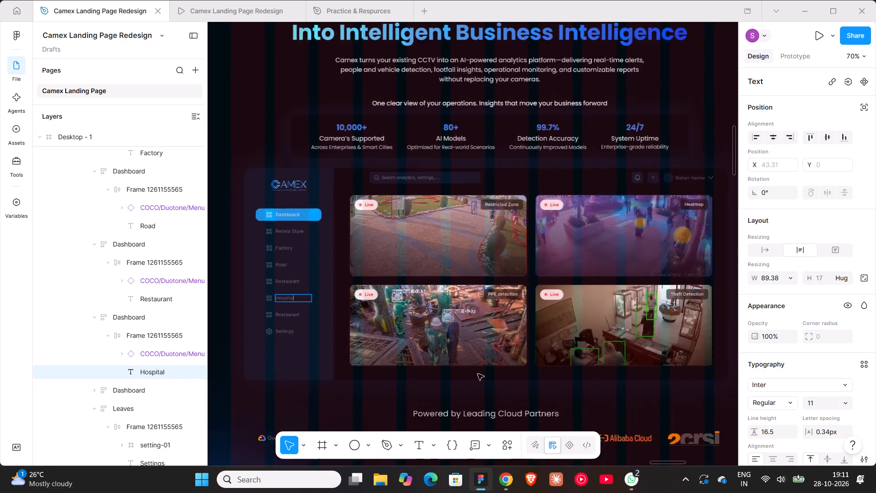
shift+scroll(478, 374, down, 12)
shift+scroll(478, 374, up, 17)
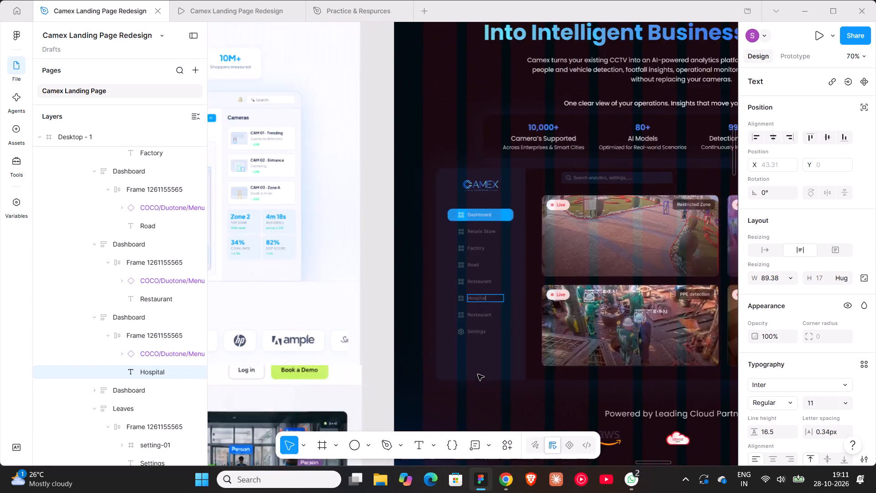
shift+scroll(478, 374, up, 10)
shift+scroll(478, 374, down, 9)
shift+scroll(519, 333, down, 3)
ctrl+scroll(485, 325, up, 7)
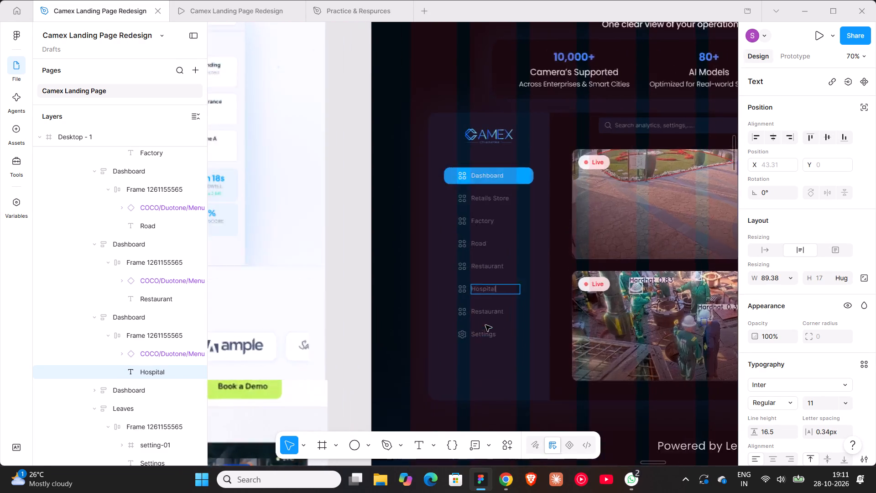
ctrl+scroll(485, 325, up, 3)
double_click(488, 304)
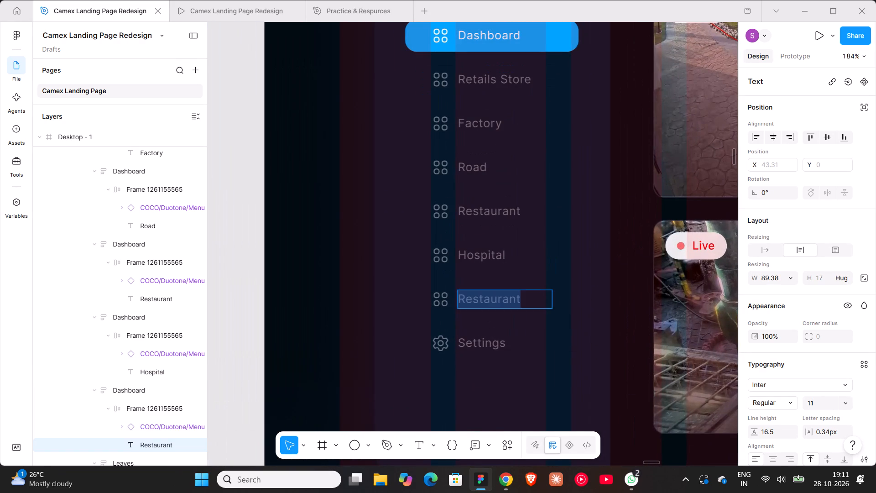
text(School)
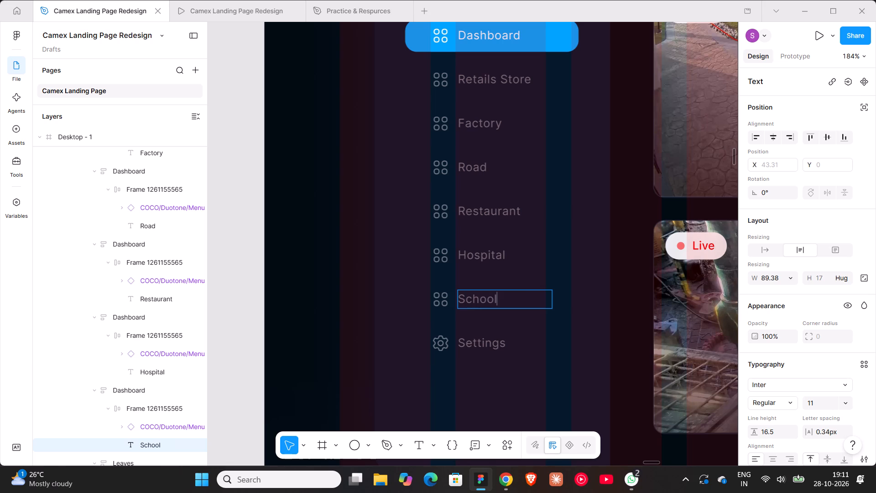
click(245, 268)
ctrl+scroll(318, 287, down, 5)
click(315, 287)
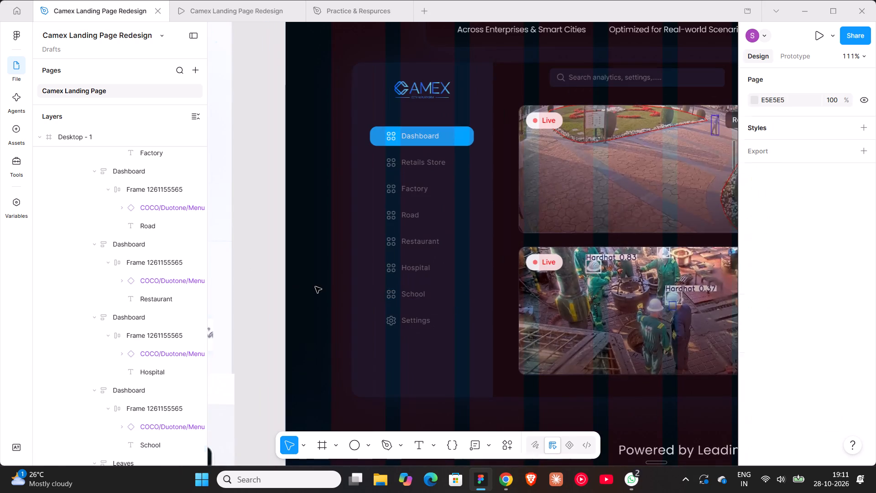
Examine the lower sections of the redesign and of the reference Camex page for content still to bring over.
ctrl+scroll(315, 287, down, 6)
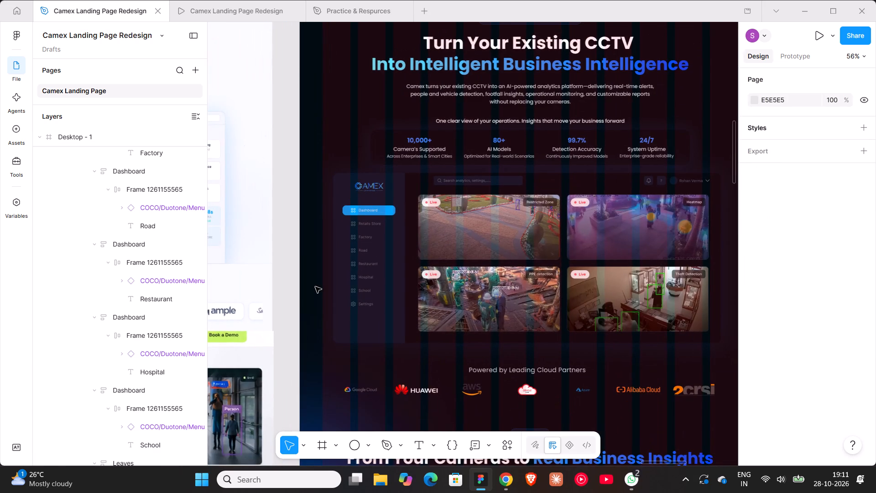
ctrl+scroll(312, 297, down, 9)
scroll(359, 262, down, 7)
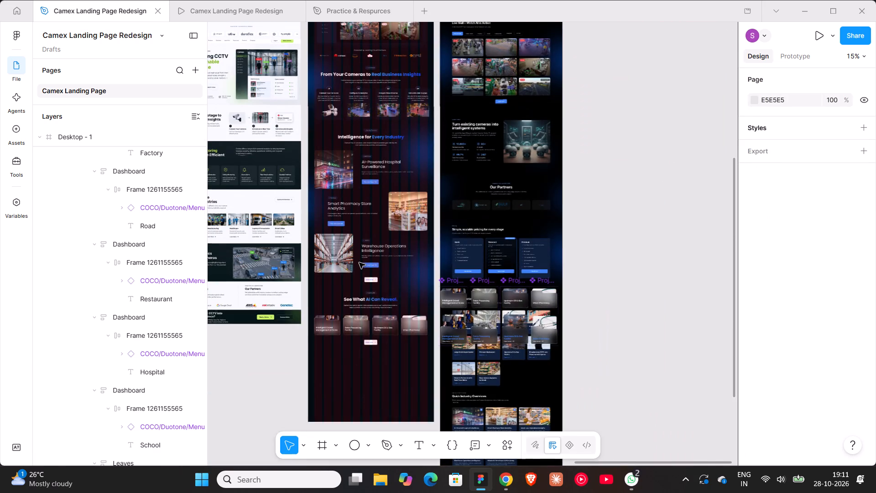
scroll(375, 304, up, 5)
scroll(375, 304, down, 11)
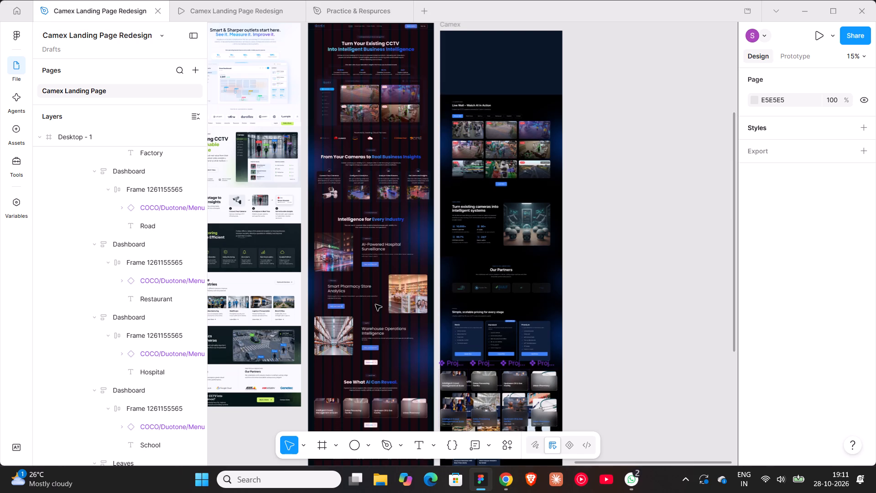
scroll(375, 304, down, 6)
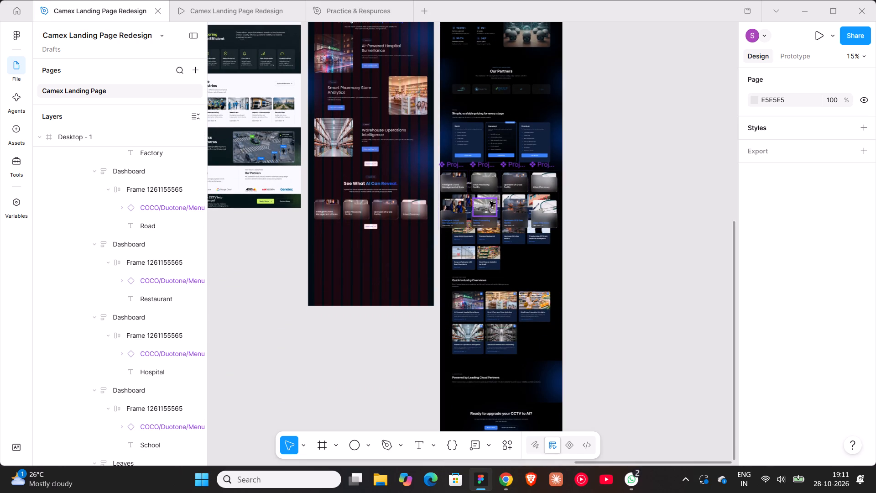
scroll(490, 201, up, 8)
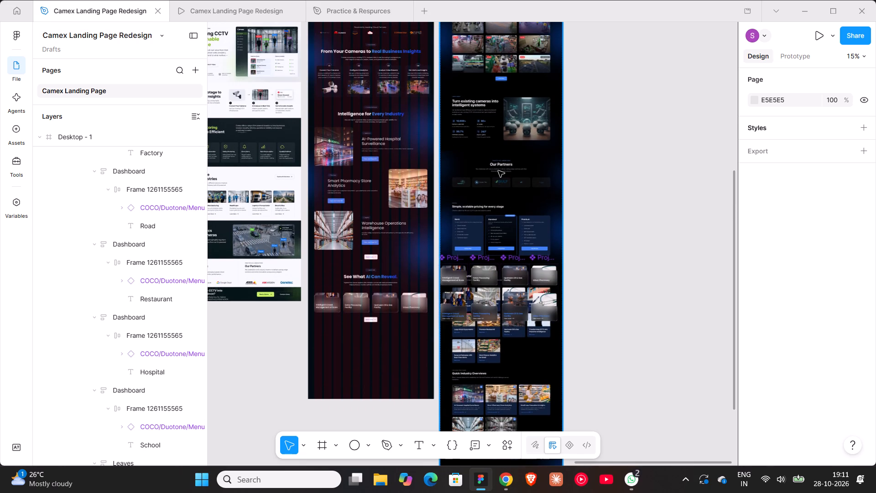
scroll(498, 171, down, 5)
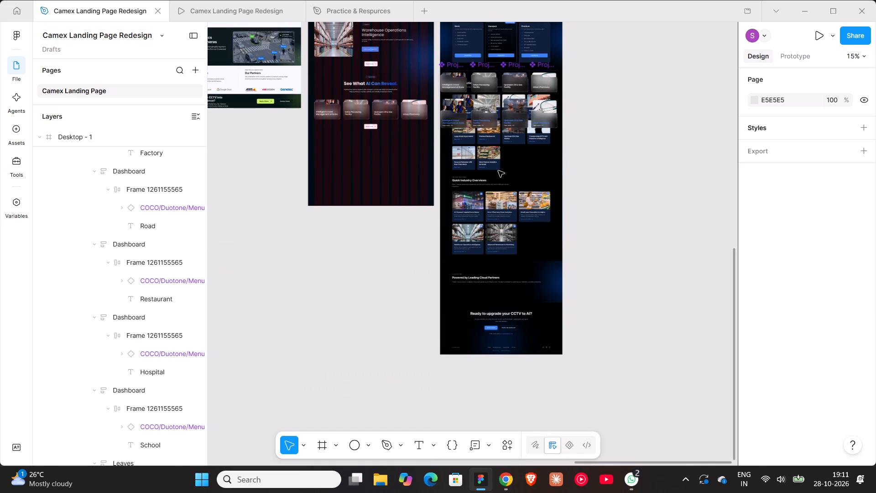
scroll(388, 230, up, 8)
Extend the Desktop - 1 frame downward to a height of 6784.
click(314, 114)
scroll(314, 114, down, 7)
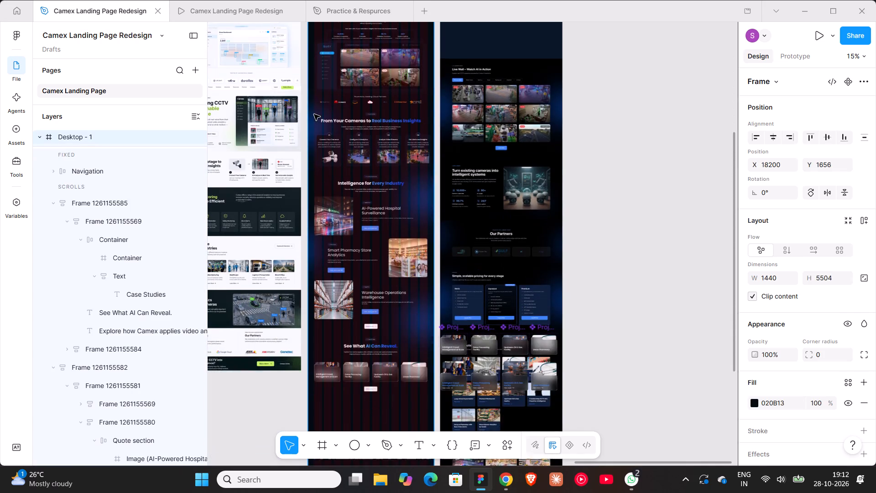
scroll(314, 114, down, 5)
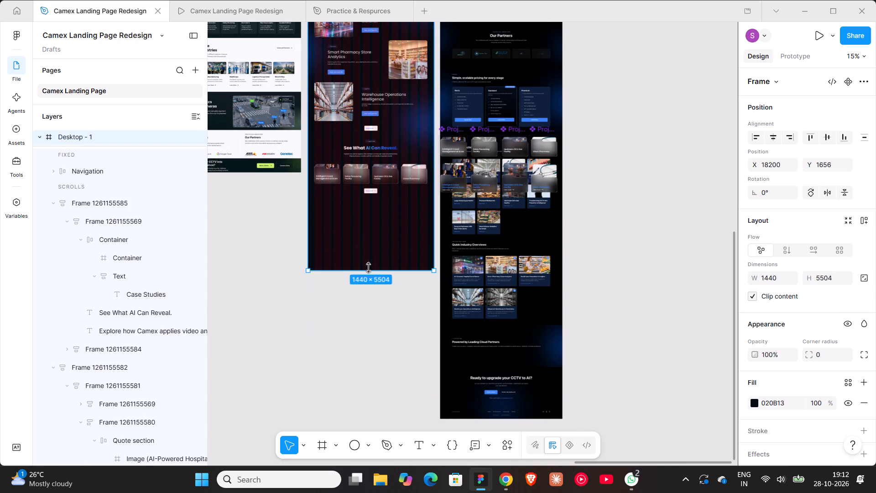
drag(368, 269, 375, 383)
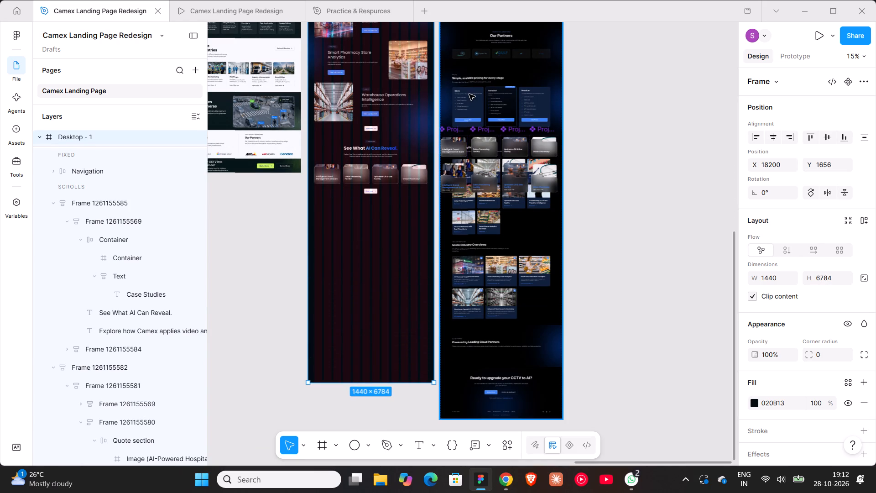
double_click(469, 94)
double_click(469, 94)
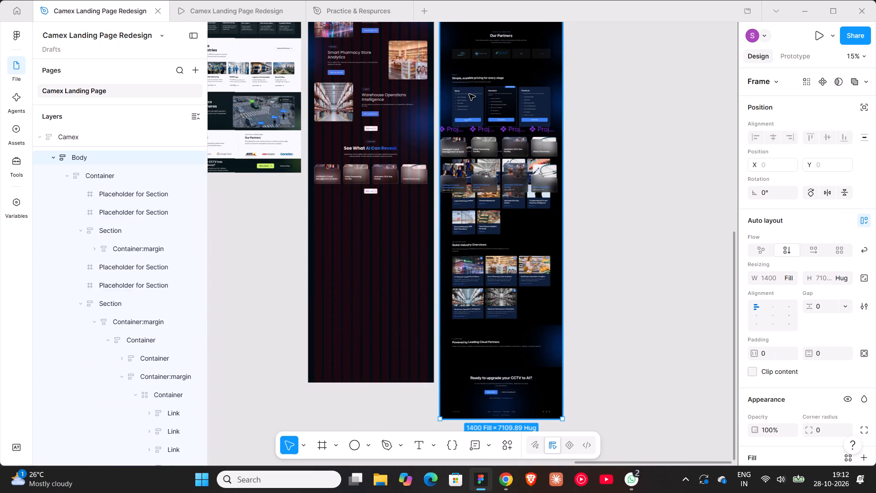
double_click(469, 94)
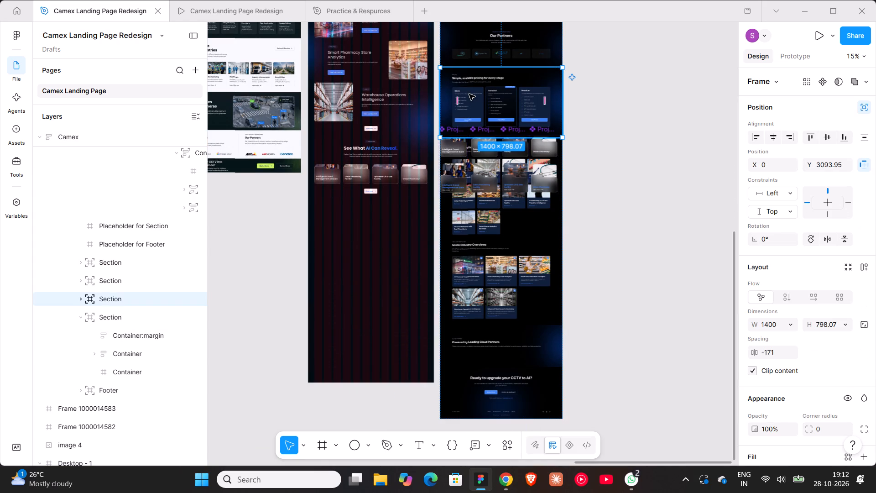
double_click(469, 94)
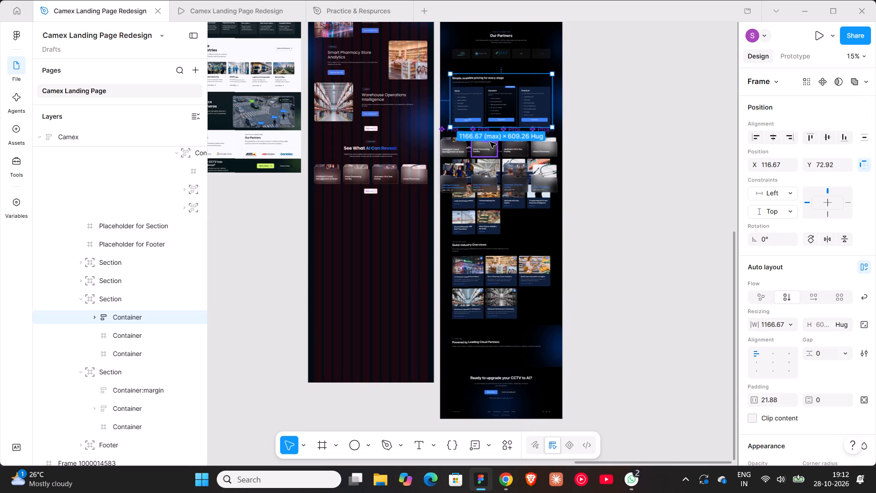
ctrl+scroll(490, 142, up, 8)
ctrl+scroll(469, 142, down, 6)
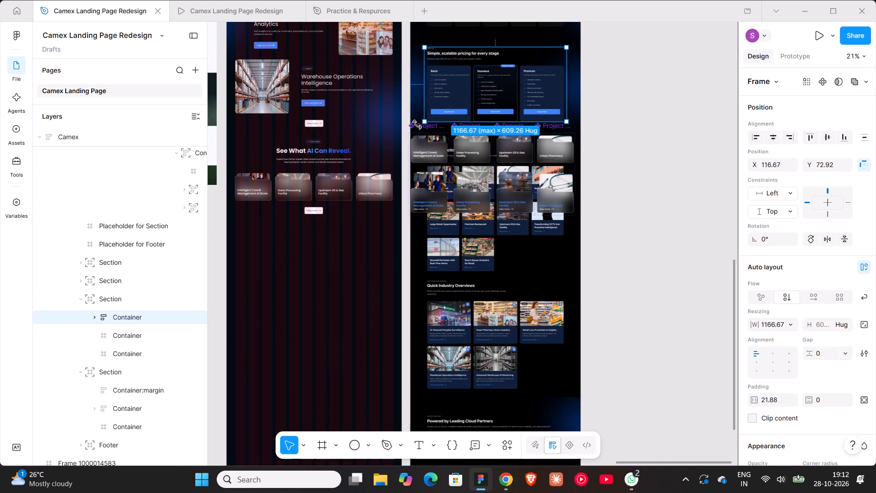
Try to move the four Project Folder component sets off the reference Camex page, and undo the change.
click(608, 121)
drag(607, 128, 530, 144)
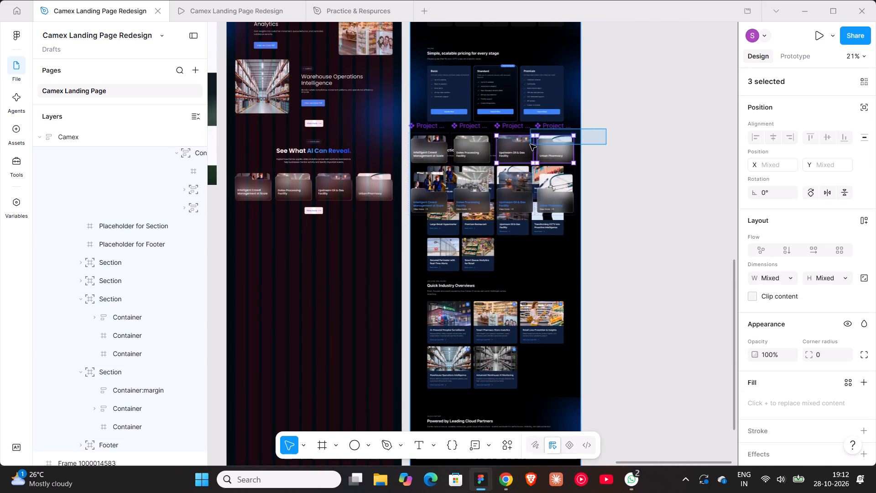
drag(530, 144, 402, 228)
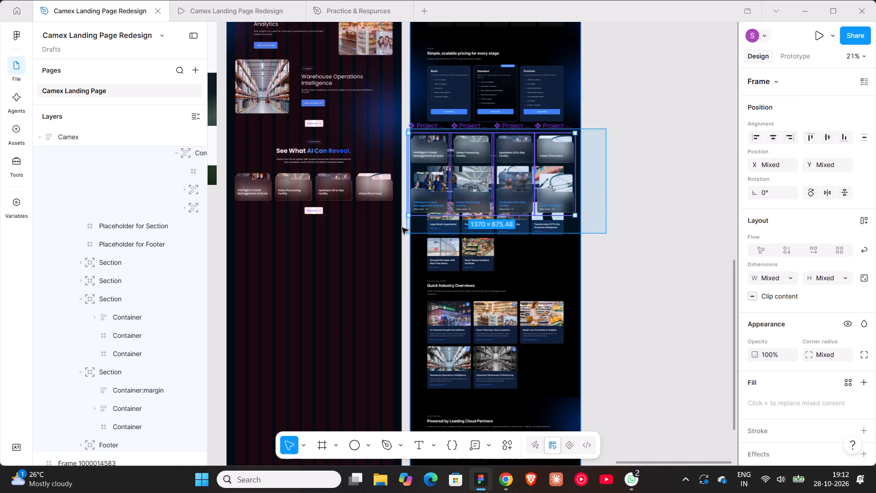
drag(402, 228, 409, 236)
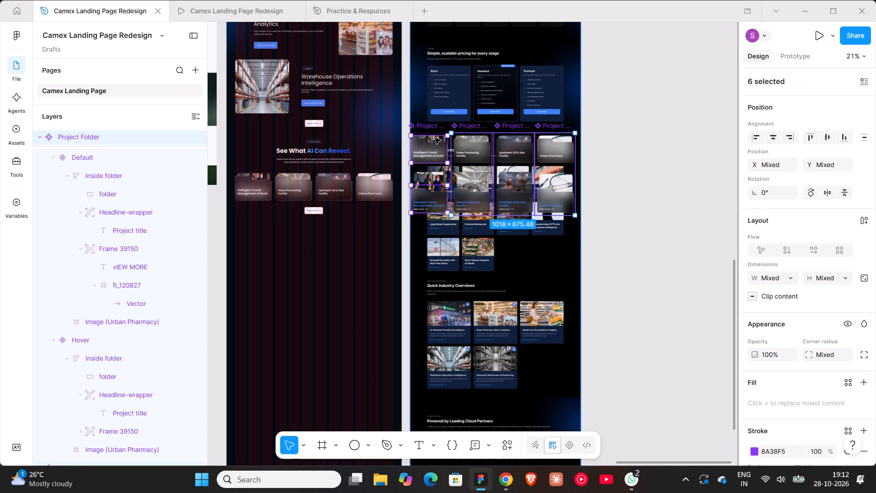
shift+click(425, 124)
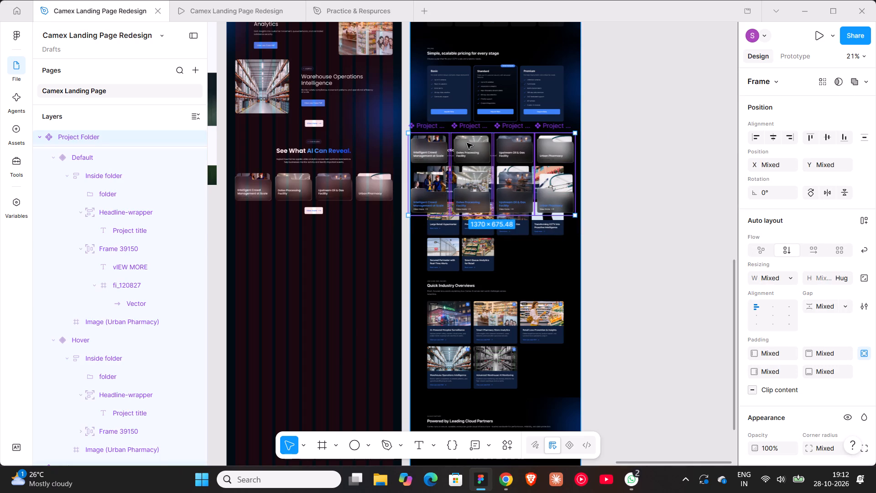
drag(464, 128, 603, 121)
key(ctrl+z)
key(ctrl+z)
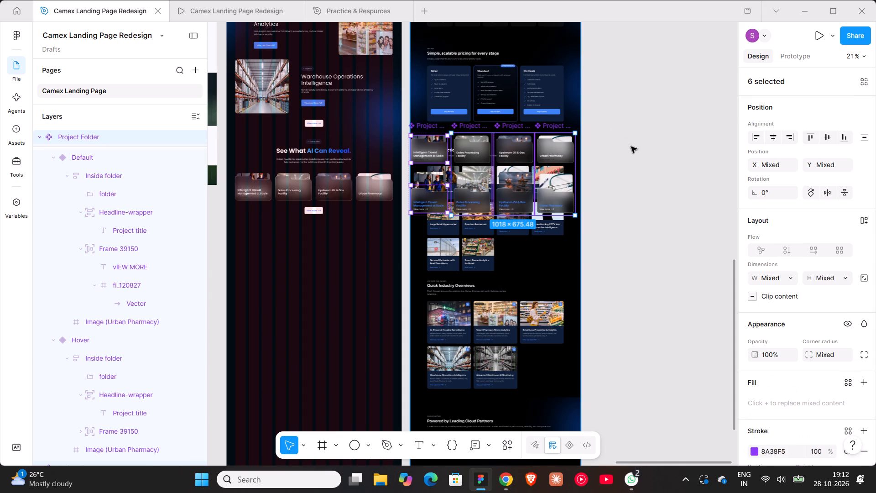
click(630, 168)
Copy the reference page's three-card pricing grid into Desktop - 1 below the case studies' View more button, at about X 156, Y 4728.
scroll(628, 167, up, 5)
ctrl+scroll(521, 201, up, 10)
ctrl+scroll(521, 201, down, 6)
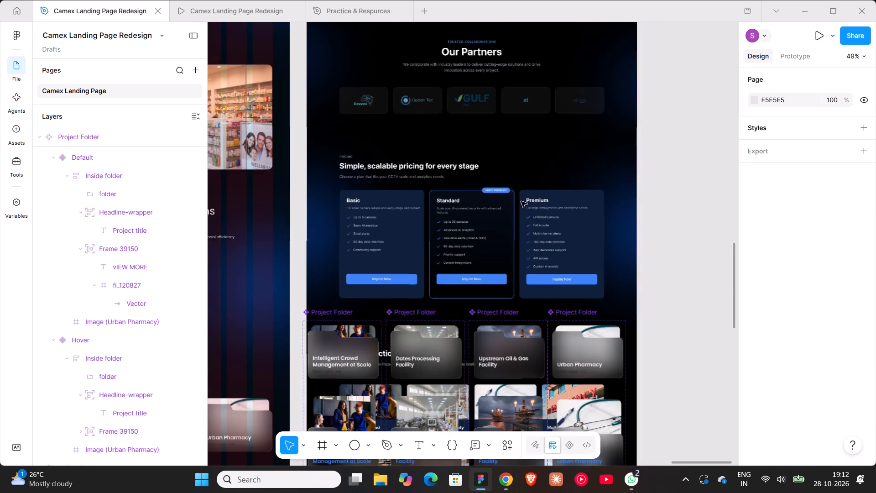
scroll(521, 209, down, 2)
triple_click(378, 208)
double_click(378, 208)
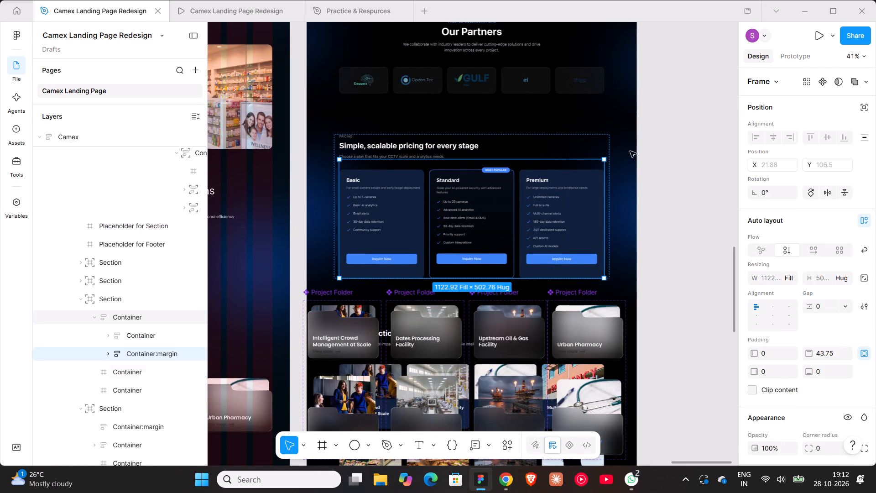
double_click(561, 198)
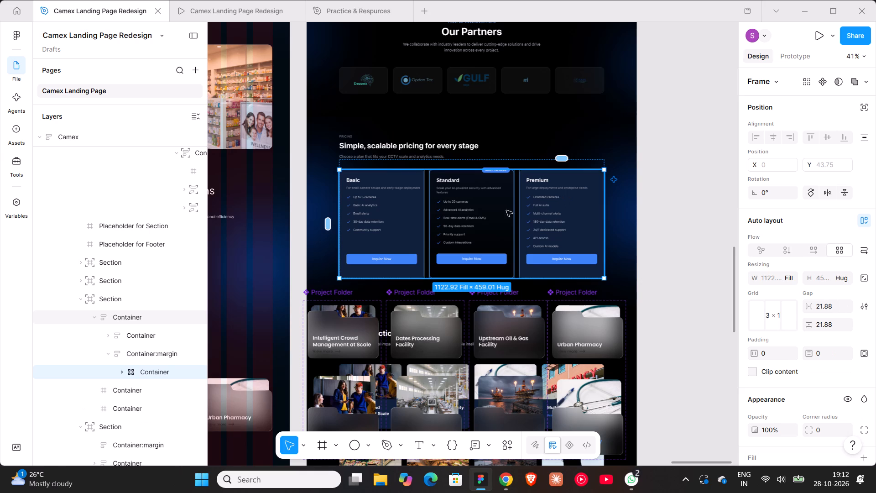
shift+scroll(490, 213, up, 4)
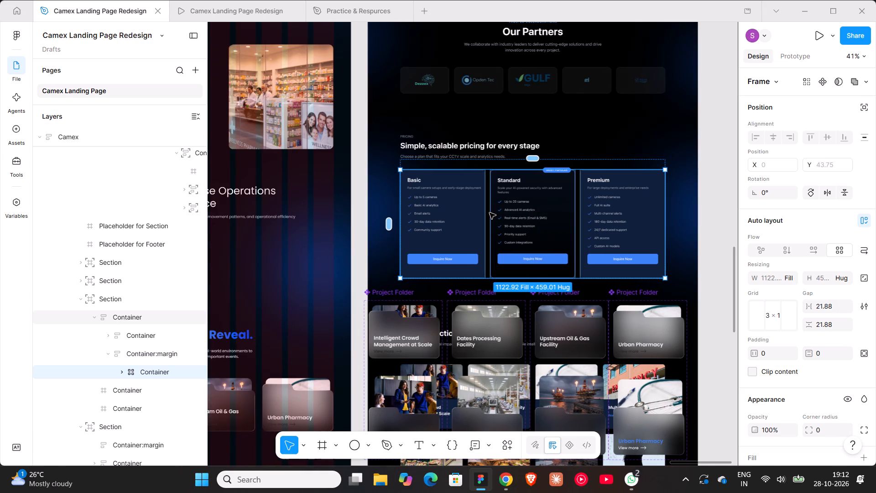
ctrl+scroll(490, 213, down, 8)
alt+drag(490, 213, 587, 217)
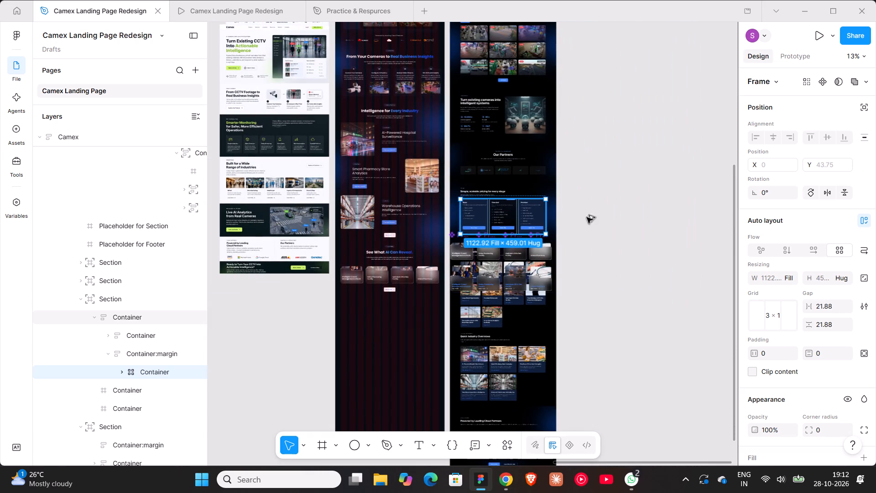
alt+drag(587, 217, 378, 317)
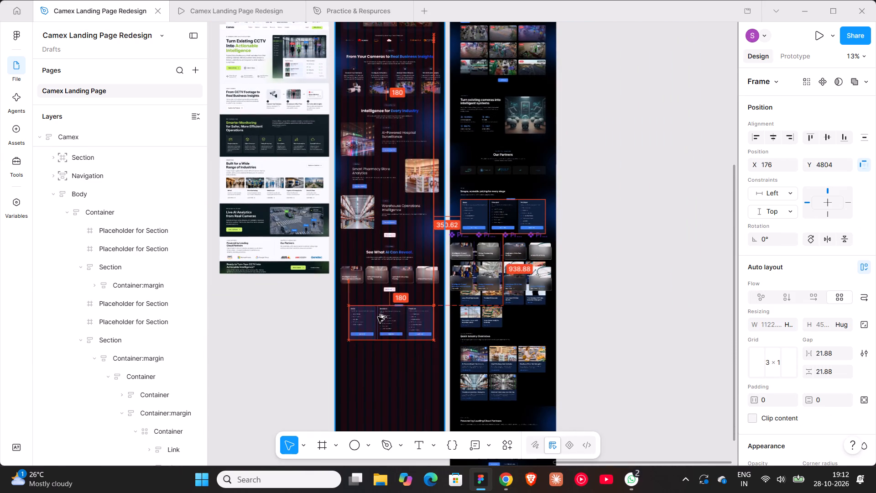
alt+drag(378, 317, 379, 312)
drag(497, 241, 384, 306)
scroll(384, 306, down, 3)
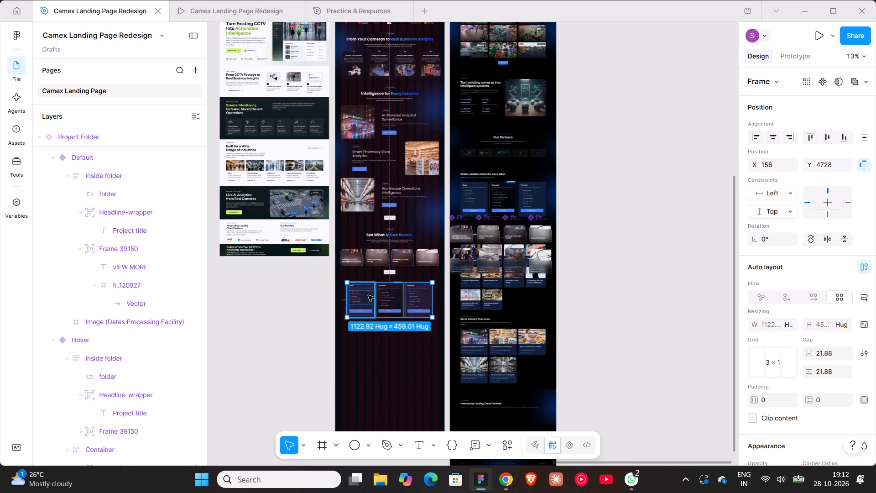
Set the Basic pricing card's heading to the Poppins font at size 22.
ctrl+scroll(368, 294, up, 12)
ctrl+scroll(368, 294, up, 9)
ctrl+scroll(368, 294, down, 2)
scroll(294, 231, down, 3)
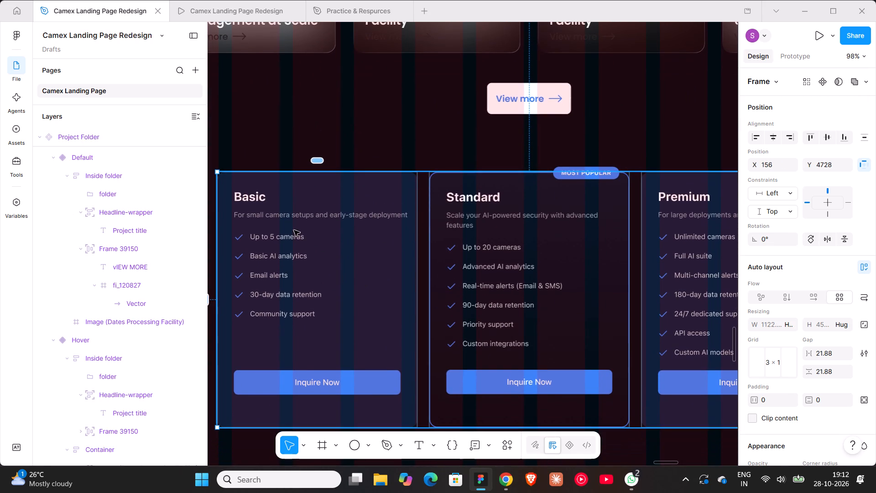
triple_click(251, 200)
click(251, 200)
double_click(251, 200)
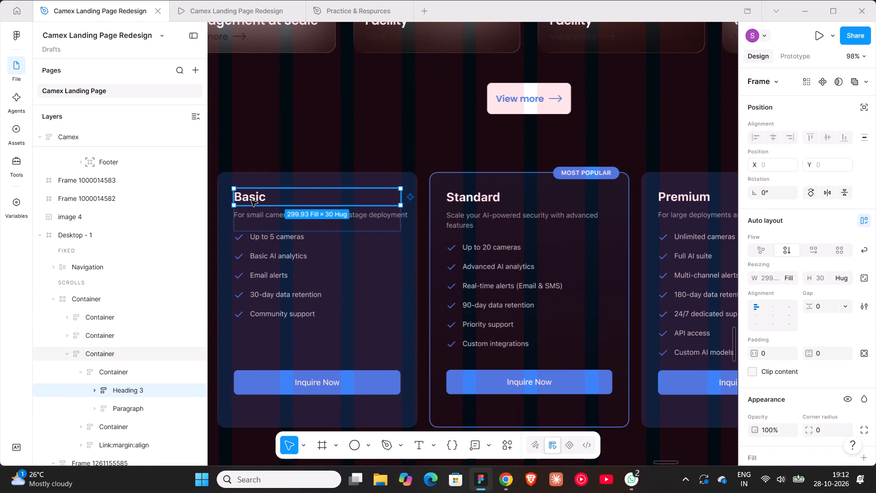
click(766, 384)
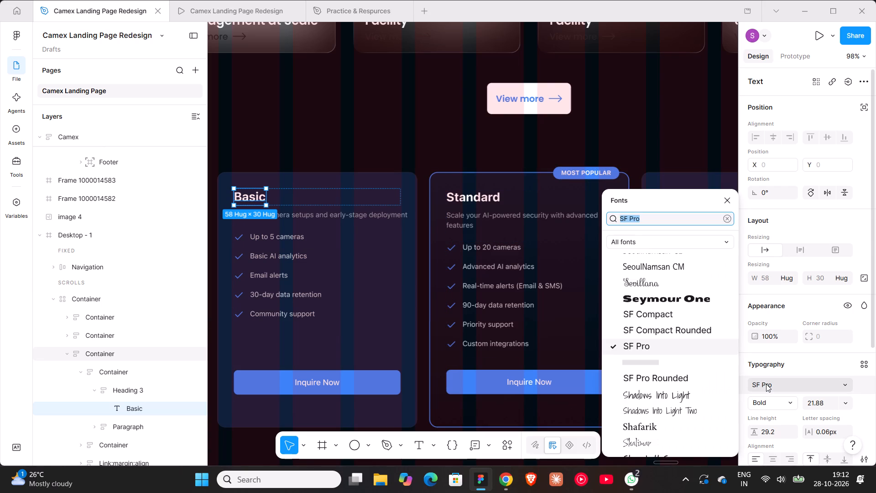
text(pop)
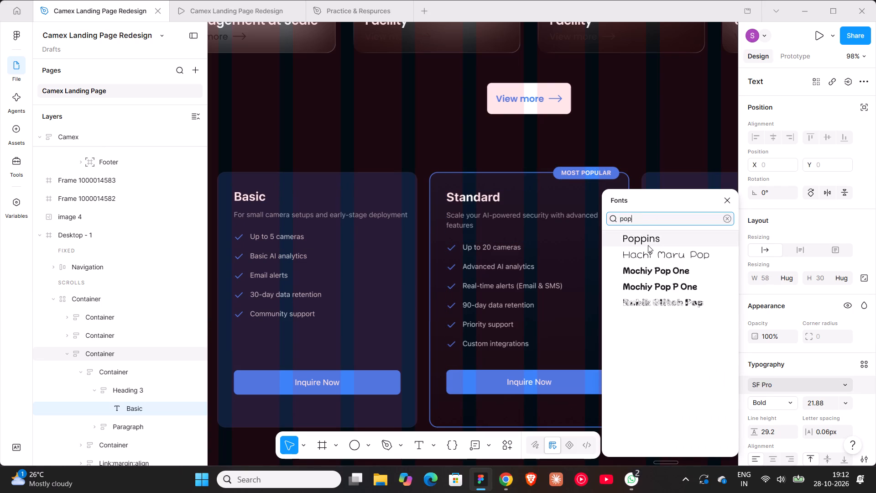
click(648, 245)
click(816, 407)
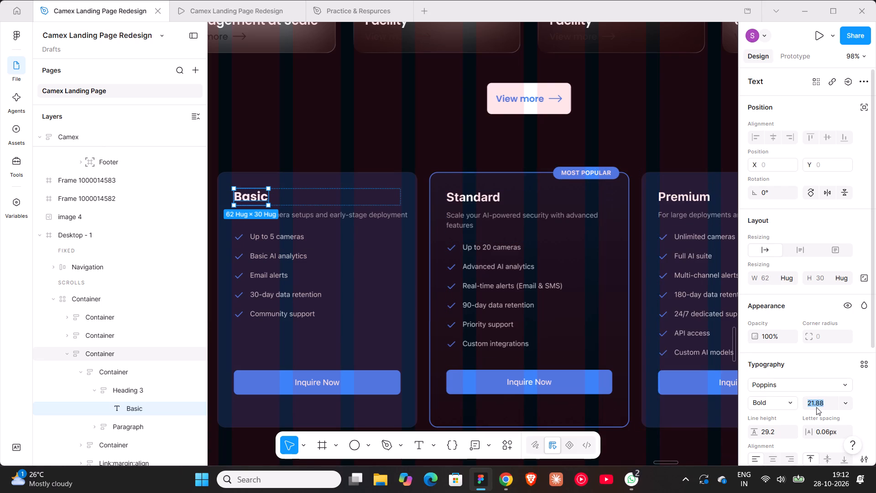
text(22)
key(Return)
Set the Basic card's description text to the Poppins font at size 13.
click(288, 240)
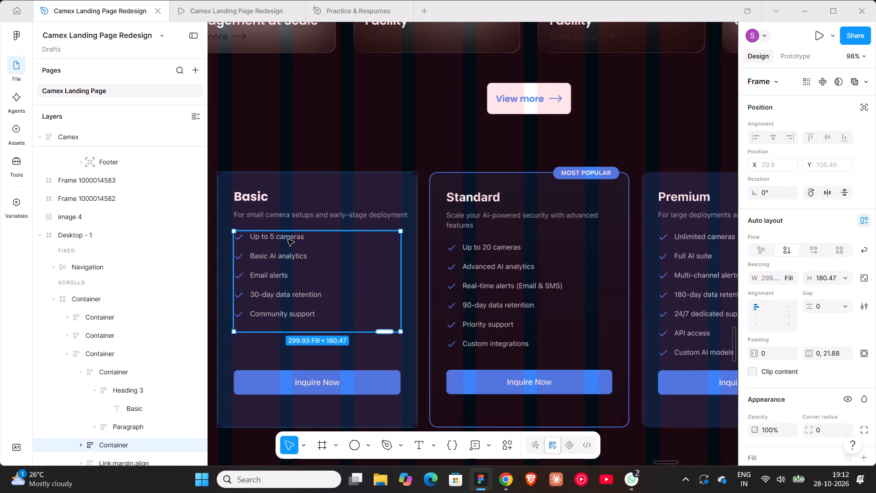
triple_click(281, 218)
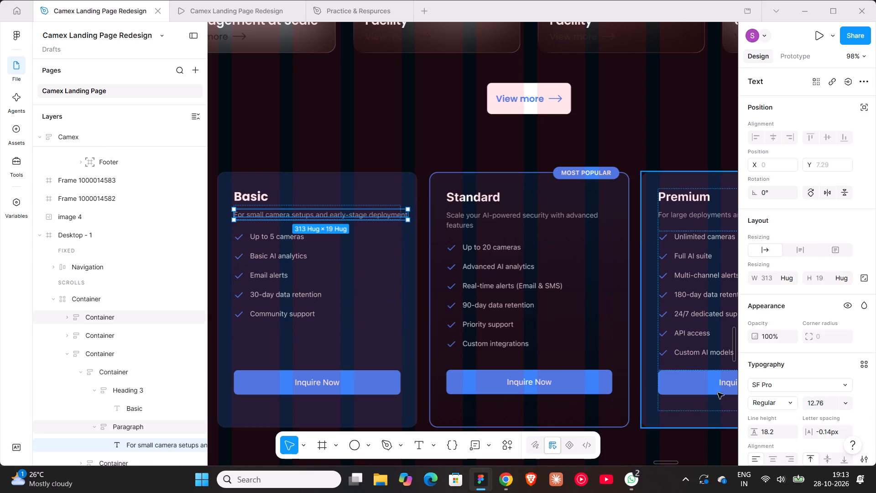
click(762, 383)
text(pop)
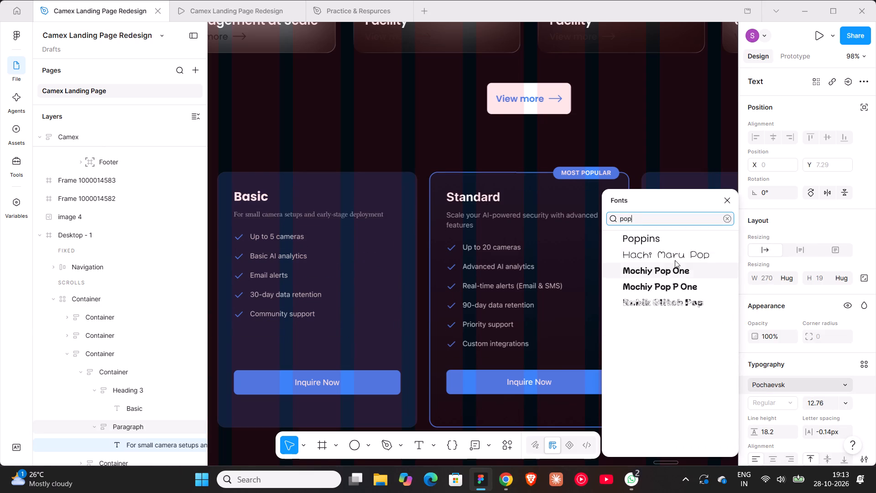
click(661, 239)
click(819, 407)
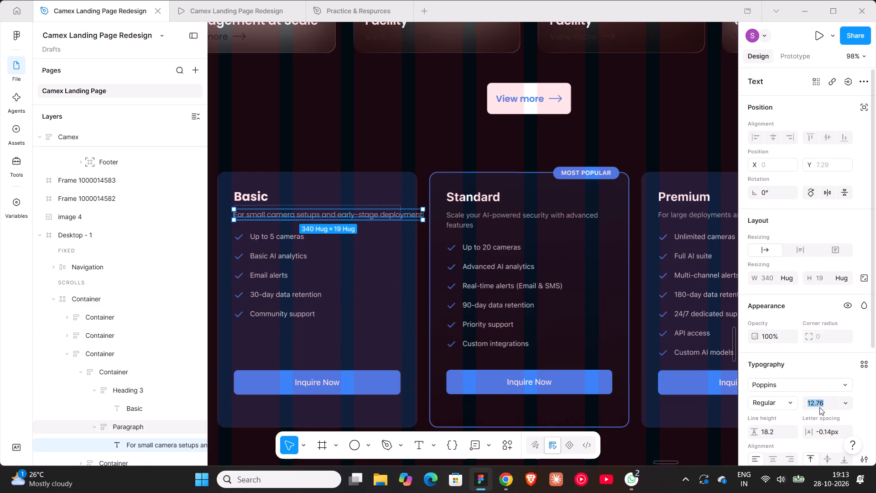
text(13)
key(Return)
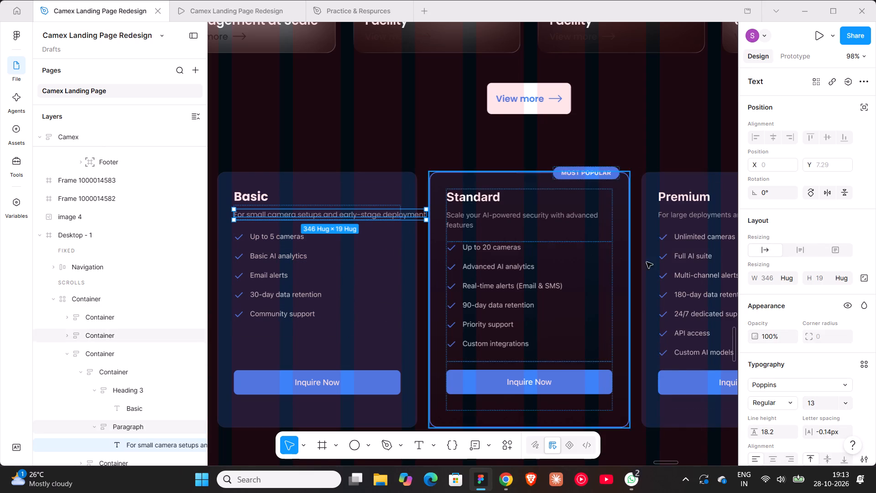
Narrow the Basic card's description text box to about 274 wide so it wraps within the card.
drag(428, 215, 386, 212)
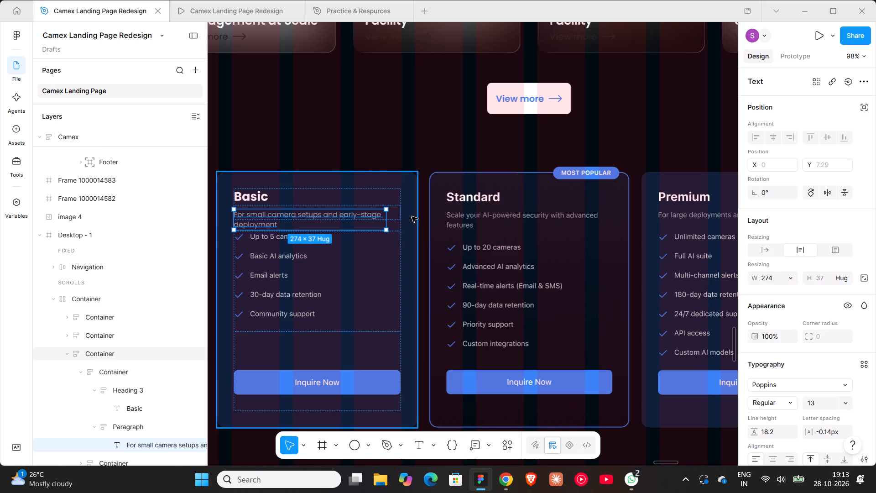
click(397, 213)
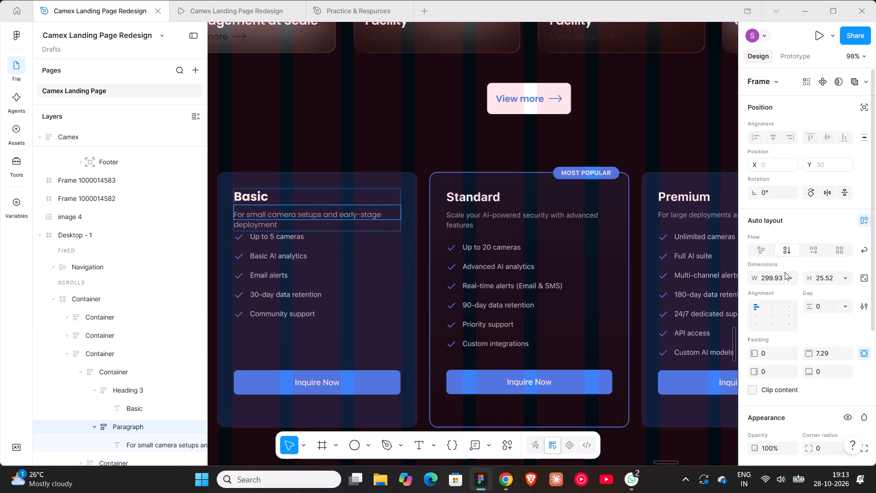
click(788, 273)
click(770, 284)
click(423, 137)
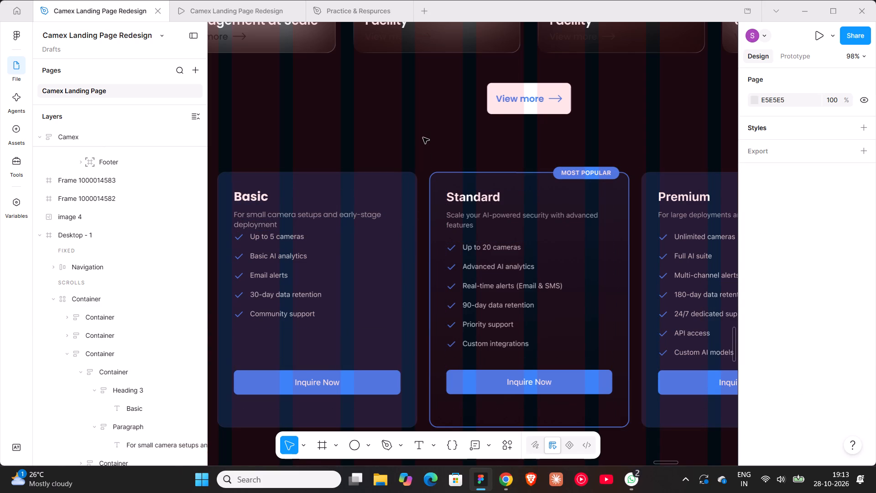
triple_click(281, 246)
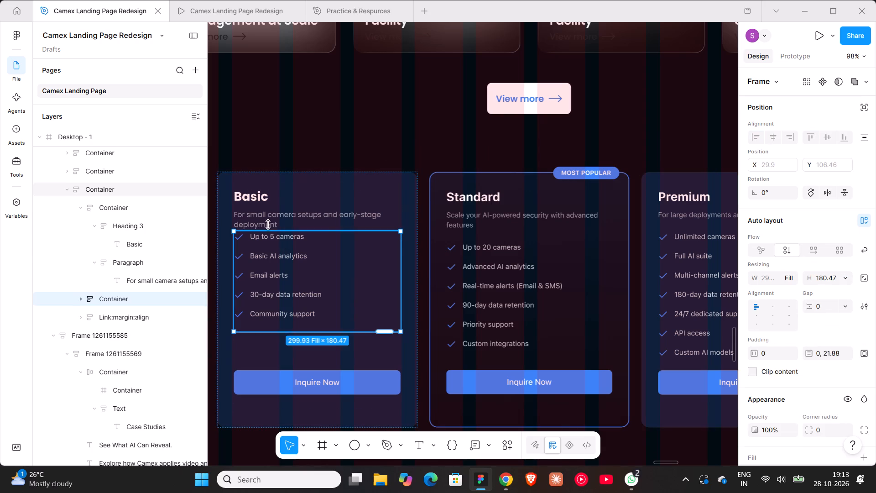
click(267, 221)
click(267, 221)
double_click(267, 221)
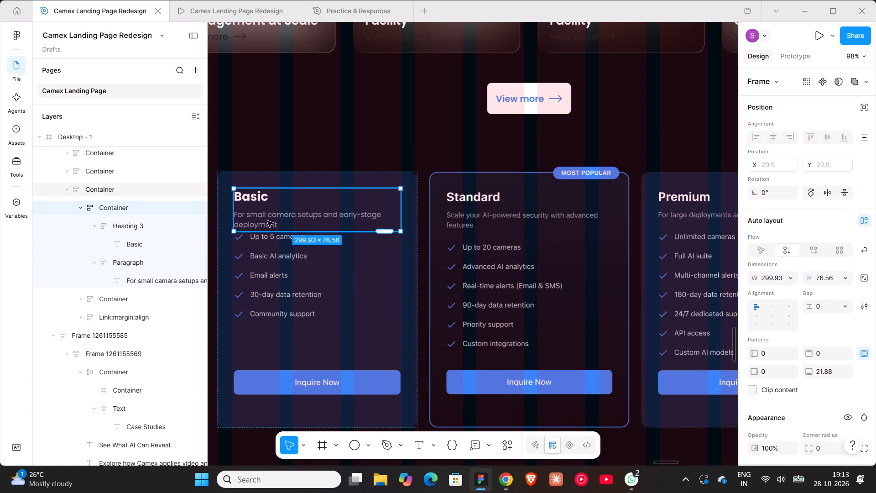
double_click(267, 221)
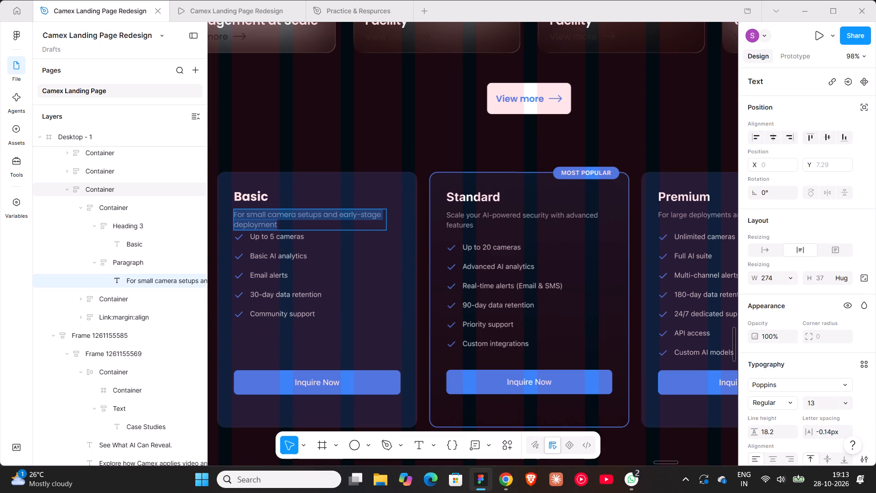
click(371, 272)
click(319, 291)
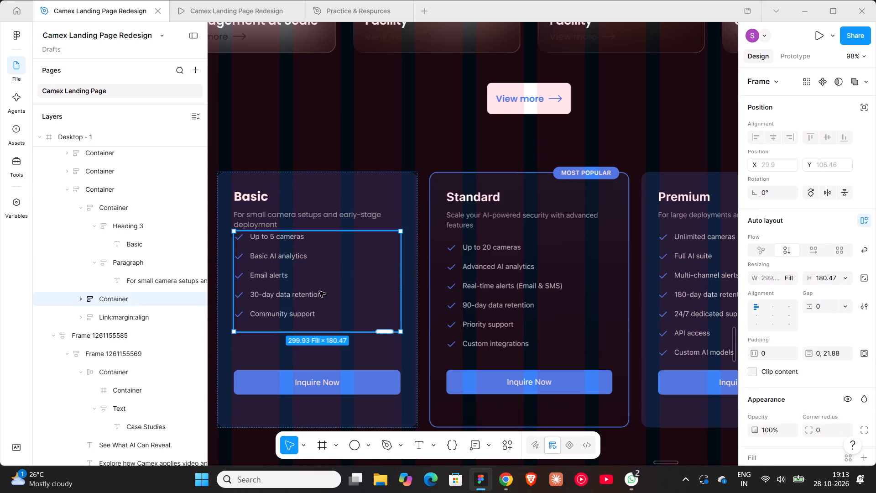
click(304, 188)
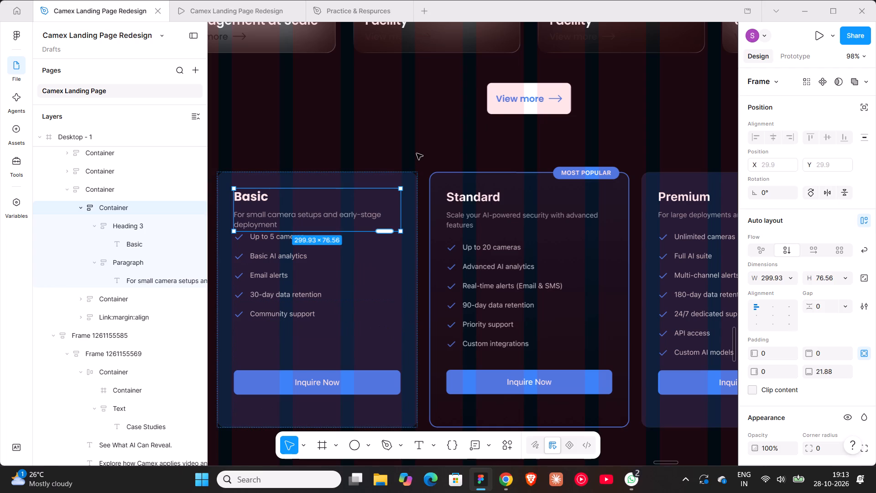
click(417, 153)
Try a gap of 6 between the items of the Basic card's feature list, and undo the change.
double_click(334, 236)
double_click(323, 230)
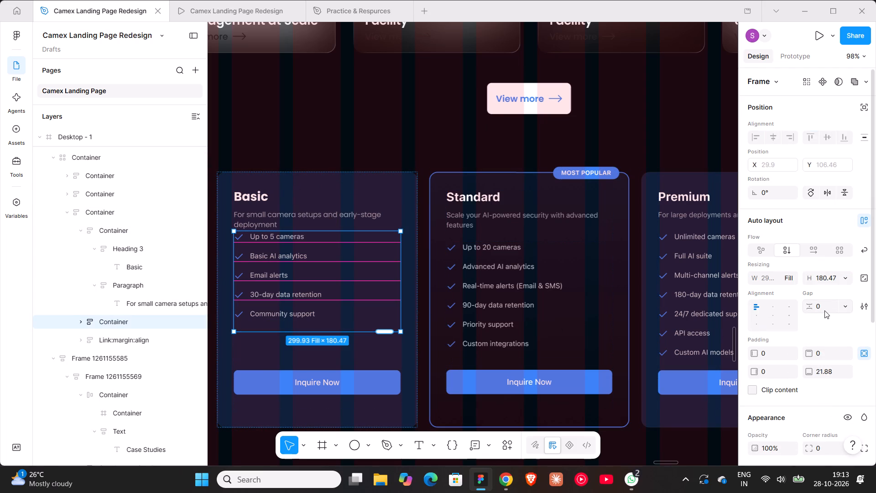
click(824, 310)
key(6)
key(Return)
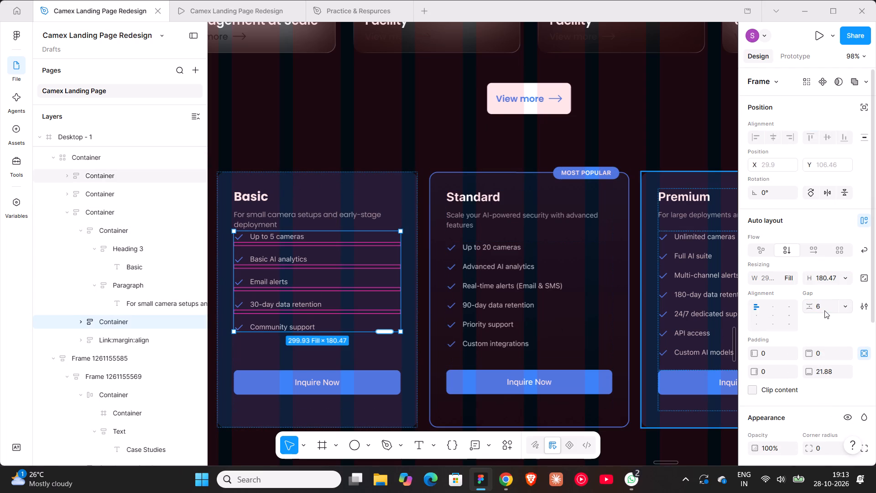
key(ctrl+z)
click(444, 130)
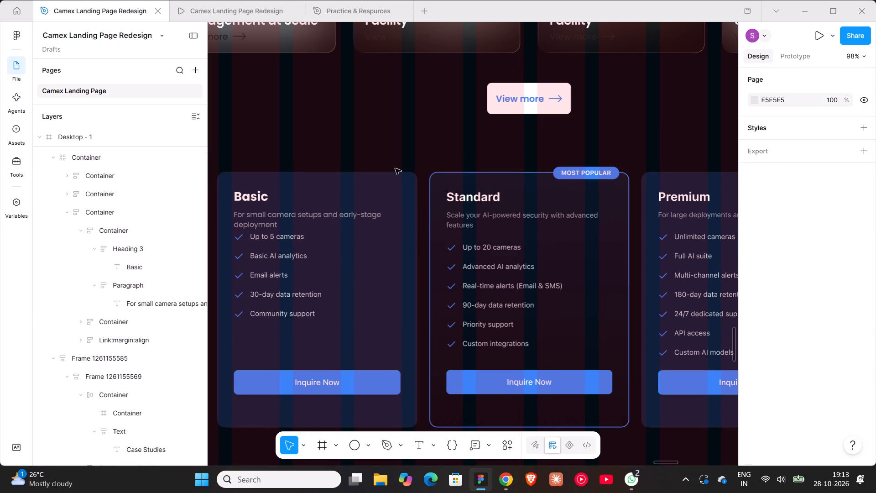
Set the auto layout gap between the Basic card's header, feature list and button to 12.
double_click(344, 226)
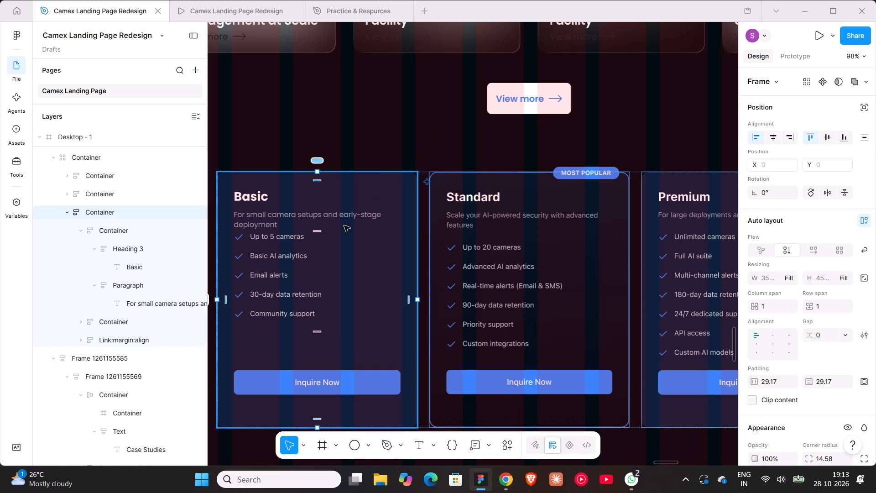
click(827, 339)
key(6)
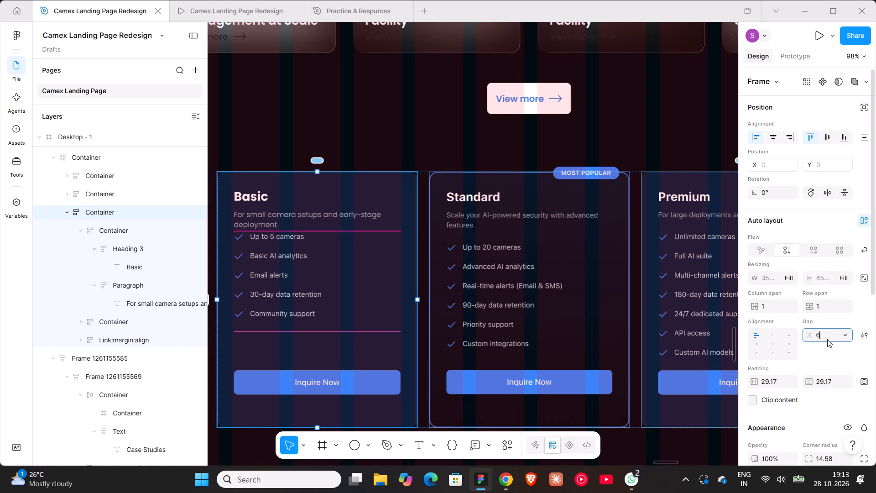
key(Return)
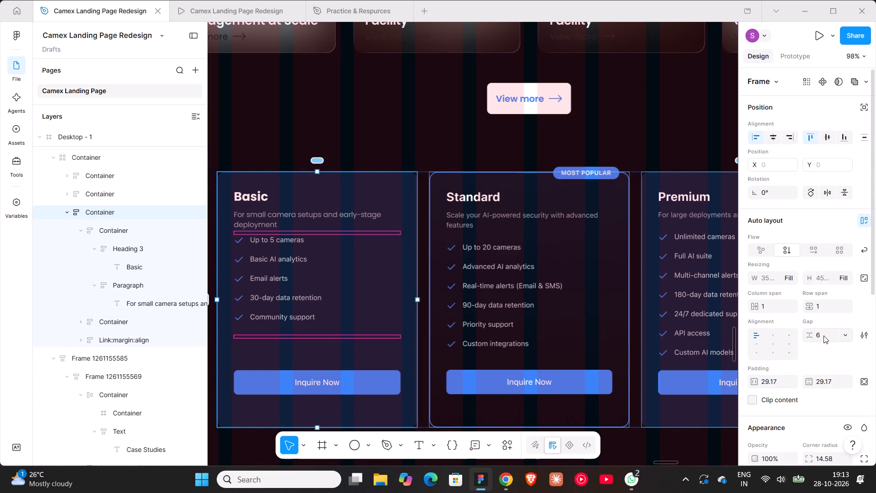
click(824, 336)
text(12)
key(Return)
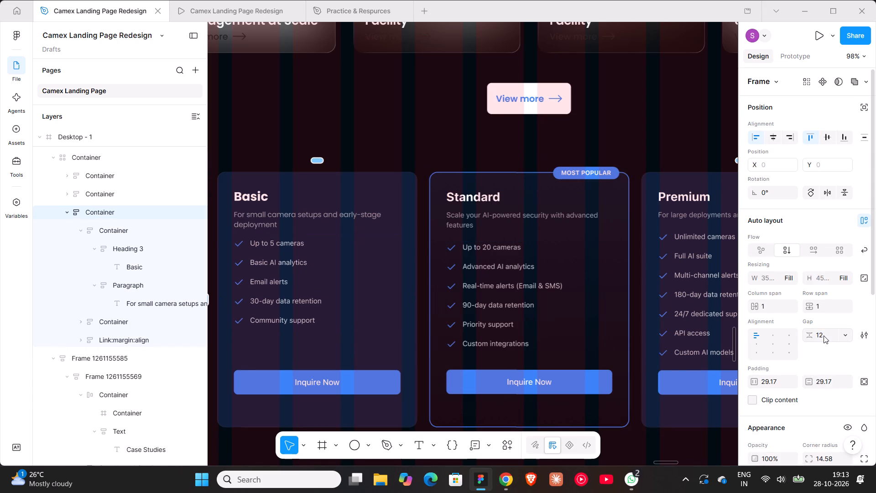
click(413, 124)
Set all five feature texts in the Basic card's list to the Poppins font at size 13.
triple_click(280, 214)
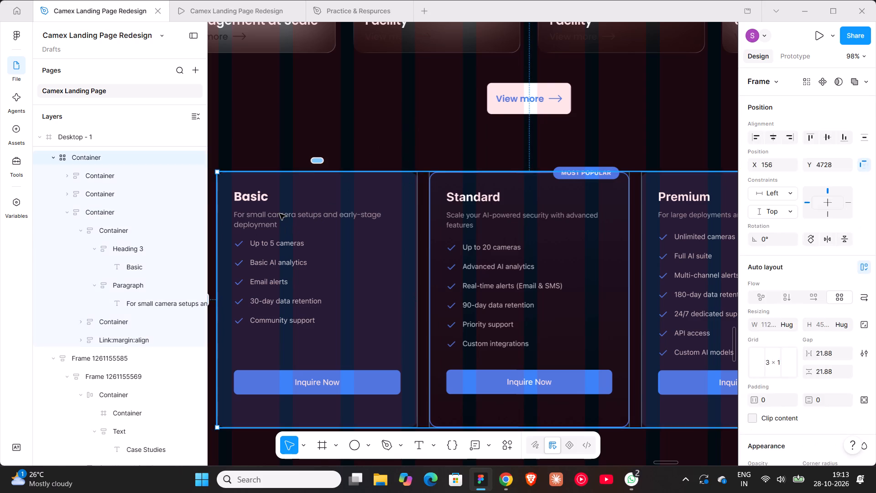
double_click(280, 214)
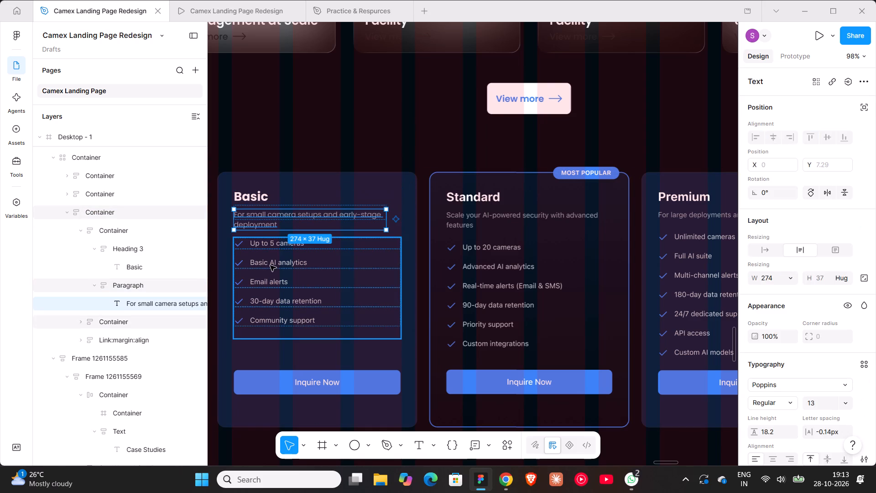
triple_click(265, 247)
ctrl+scroll(265, 247, up, 6)
double_click(266, 240)
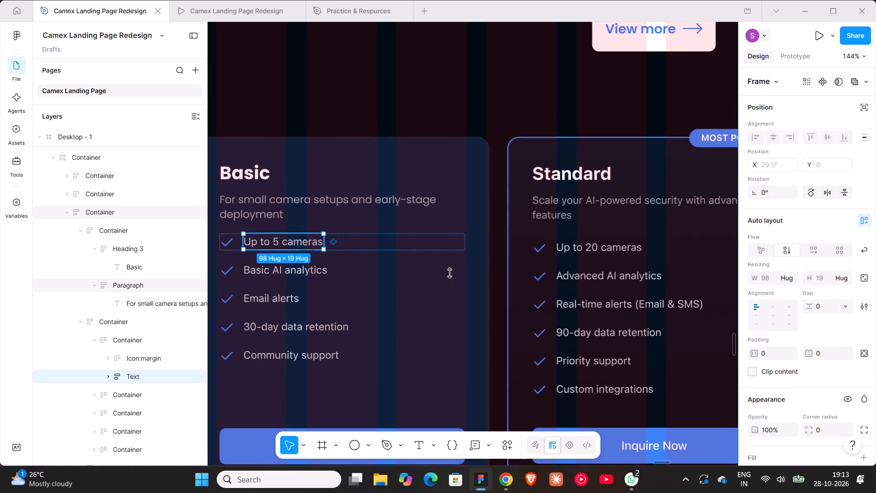
scroll(815, 298, down, 3)
double_click(297, 245)
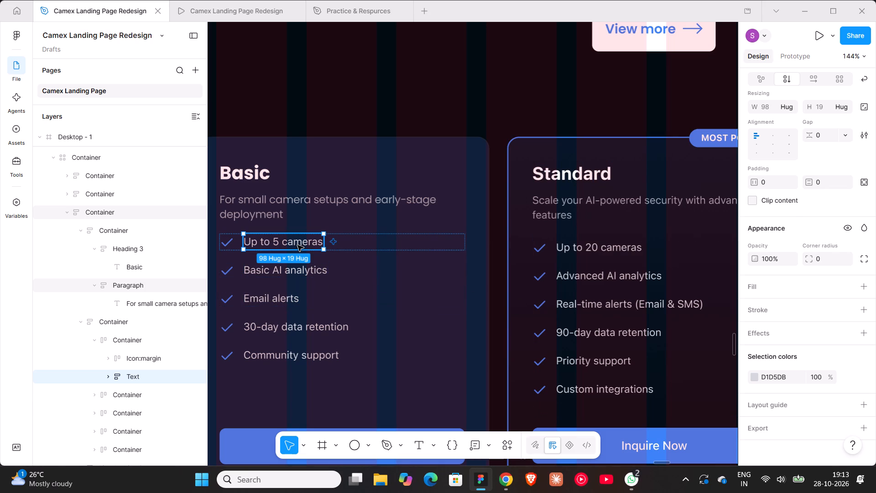
shift+triple_click(279, 271)
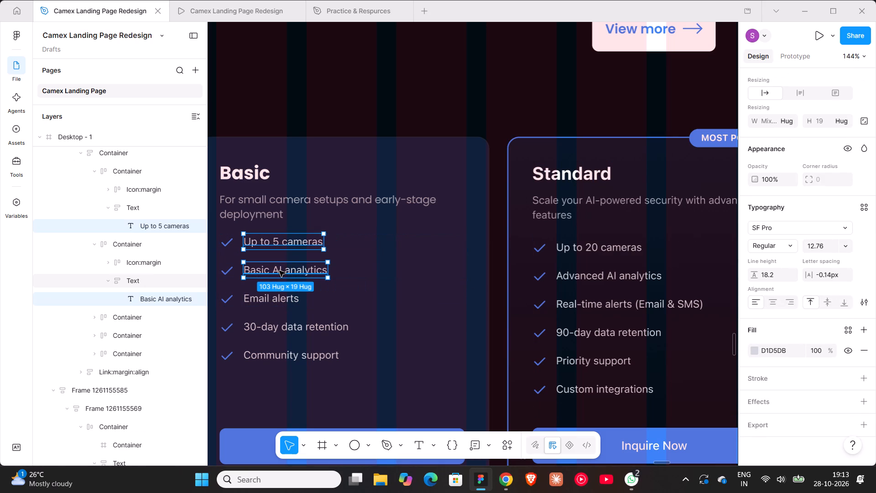
shift+triple_click(273, 298)
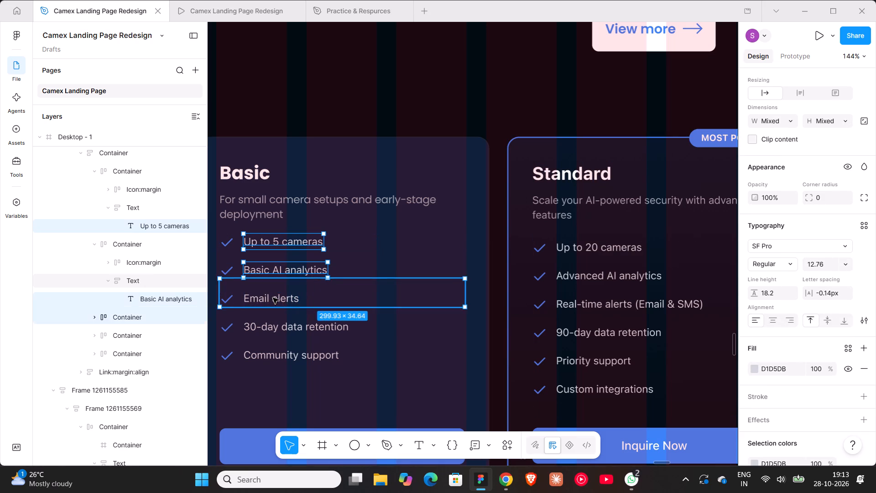
shift+triple_click(271, 326)
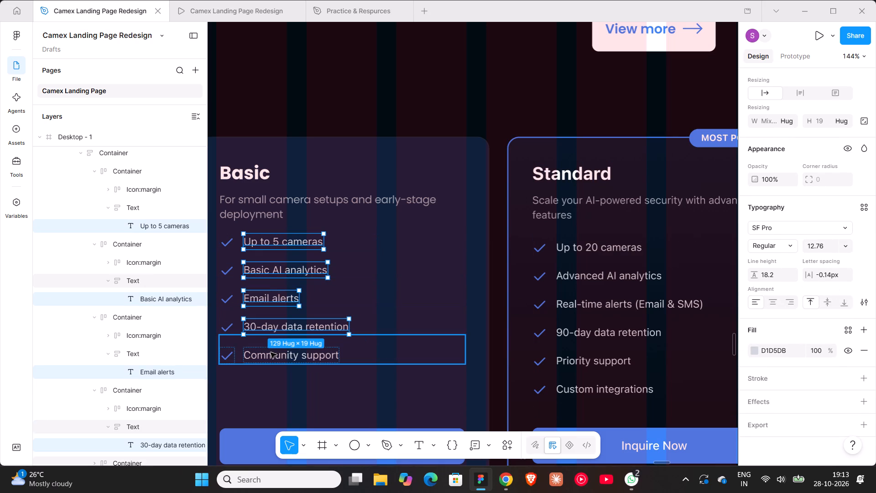
shift+triple_click(267, 358)
click(777, 231)
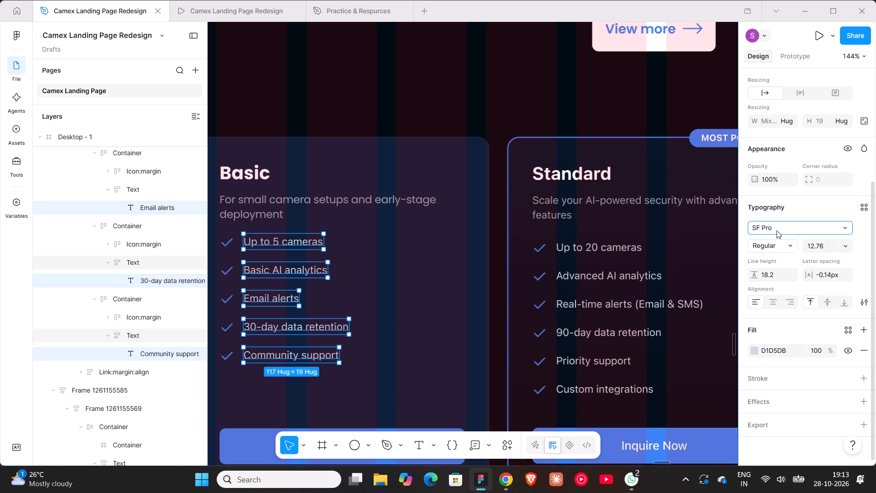
text(pop)
click(669, 245)
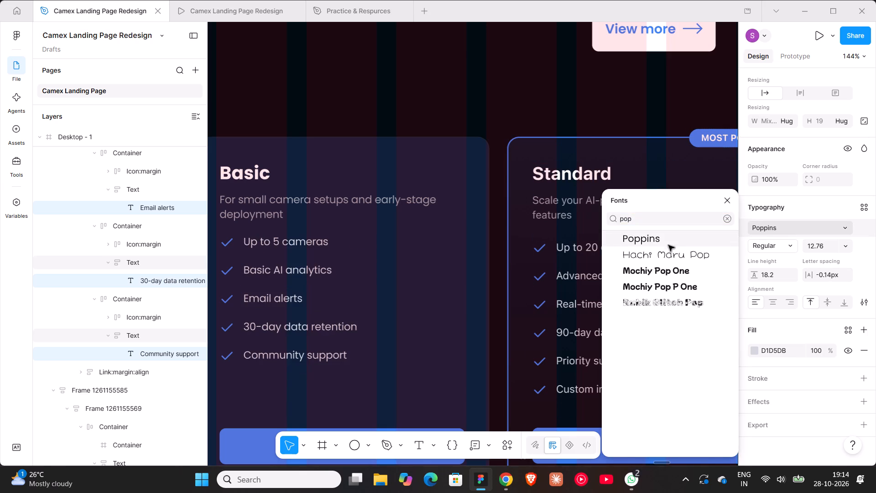
click(811, 246)
text(13)
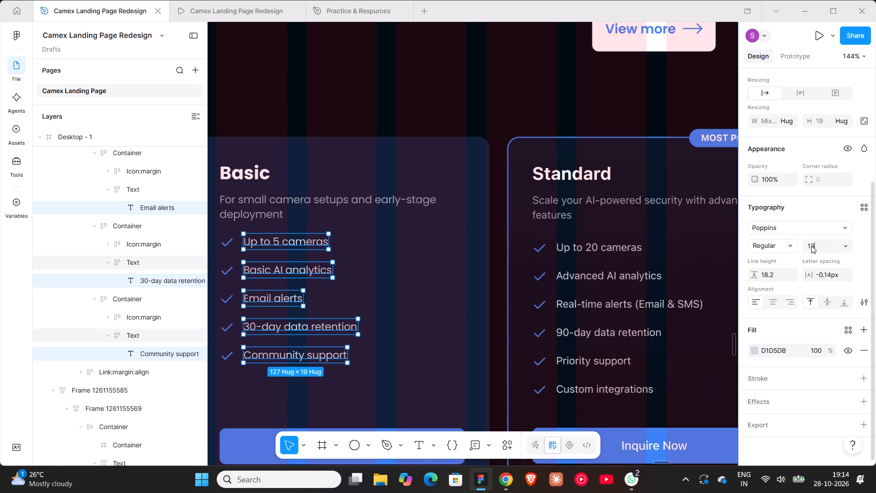
key(Return)
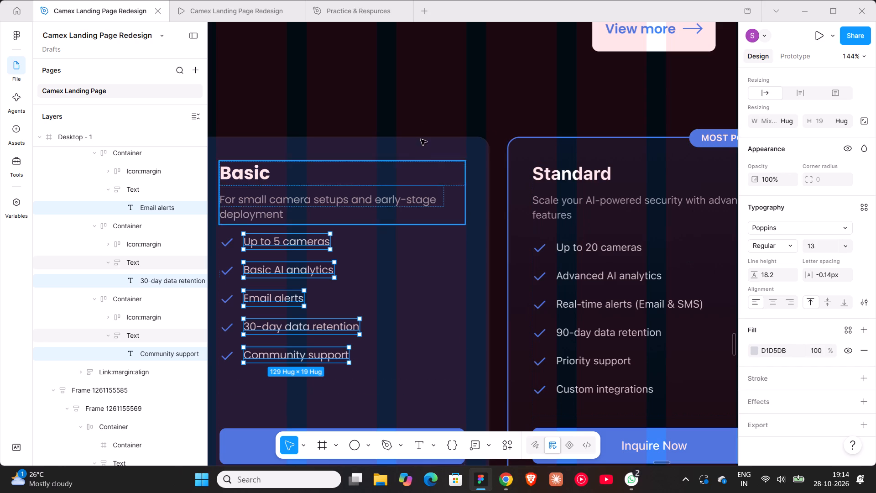
click(453, 93)
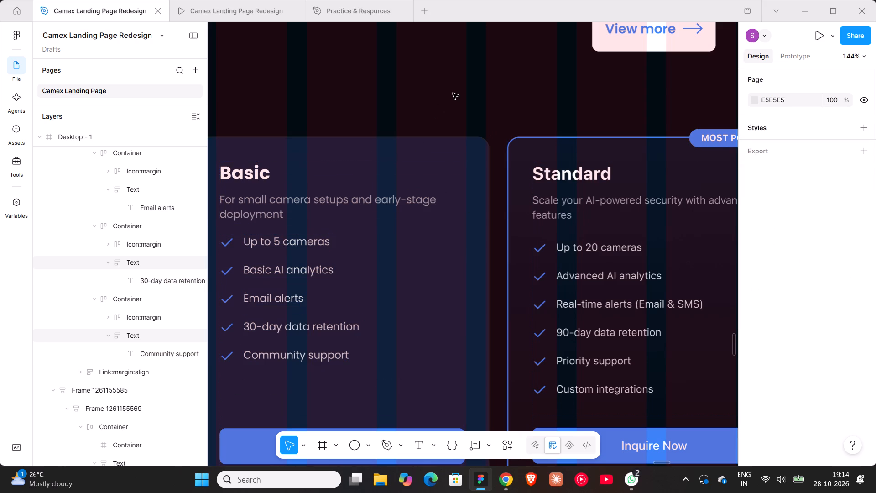
Review the full landing page alongside the neighbouring reference designs, comparing the pricing cards with the other sections.
ctrl+scroll(453, 93, down, 7)
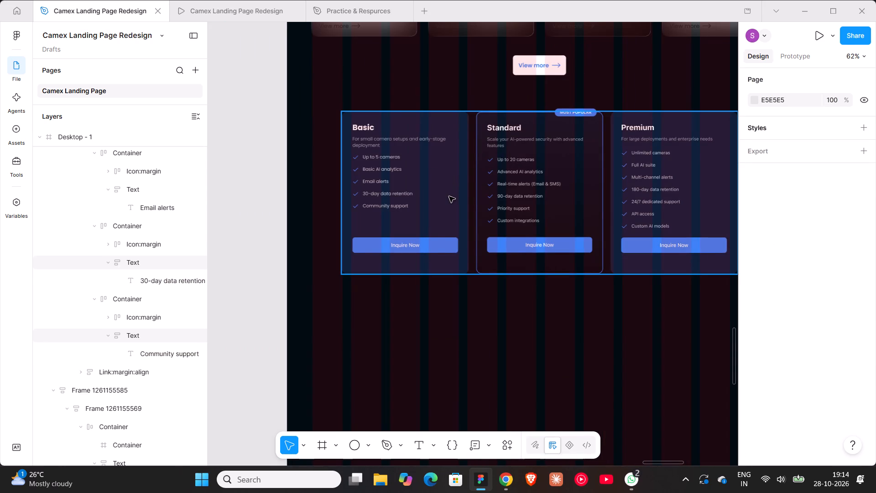
shift+scroll(448, 221, down, 4)
scroll(423, 247, up, 10)
ctrl+scroll(423, 247, down, 8)
scroll(423, 247, up, 6)
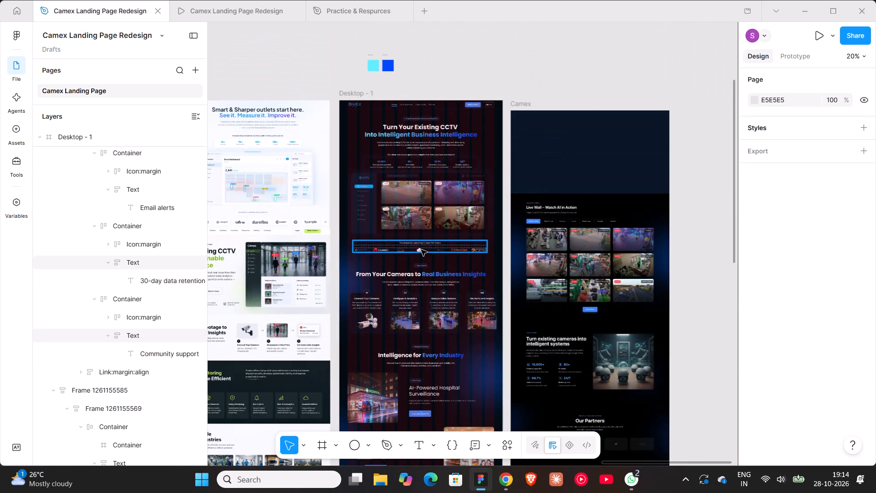
scroll(421, 250, down, 14)
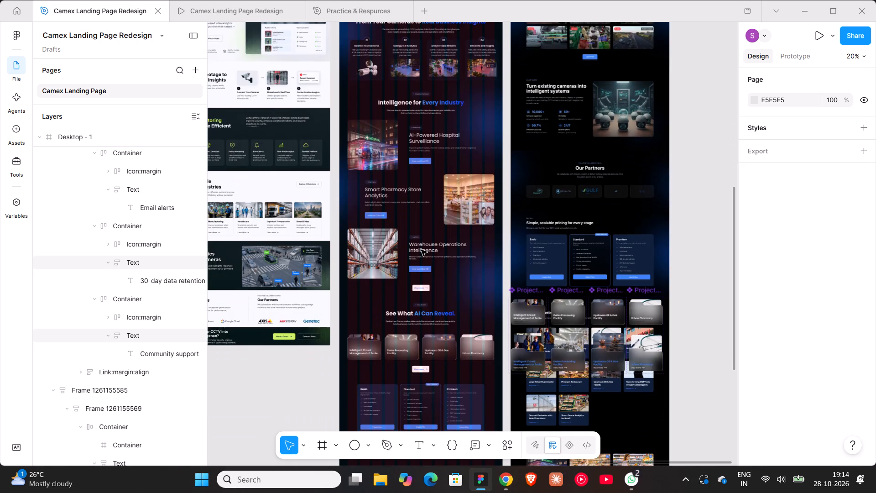
scroll(421, 250, down, 5)
ctrl+scroll(374, 292, up, 11)
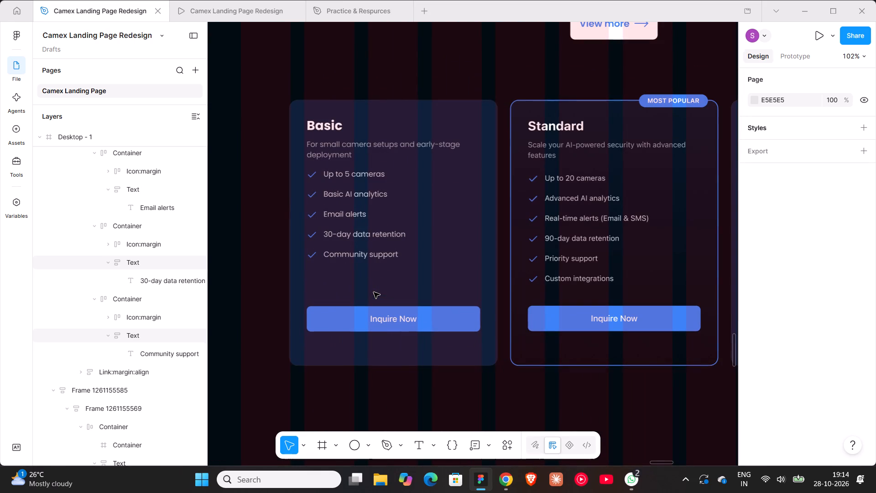
Select the heading and description texts of both the Standard and Premium cards together.
click(489, 216)
shift+scroll(461, 220, down, 3)
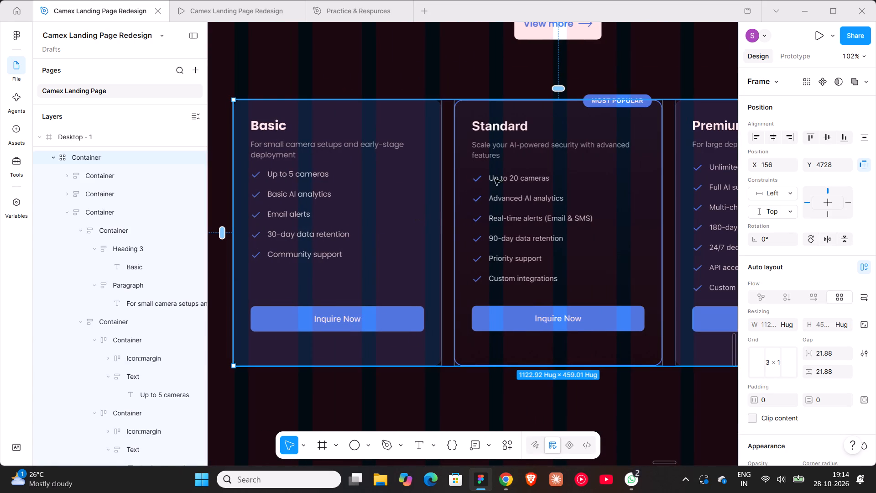
click(508, 129)
triple_click(508, 129)
double_click(508, 129)
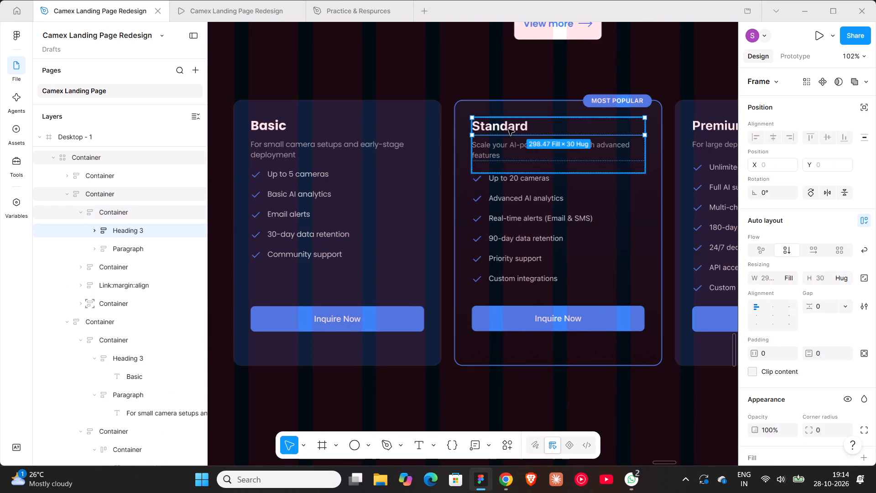
shift+scroll(508, 129, down, 4)
click(522, 79)
shift+triple_click(650, 128)
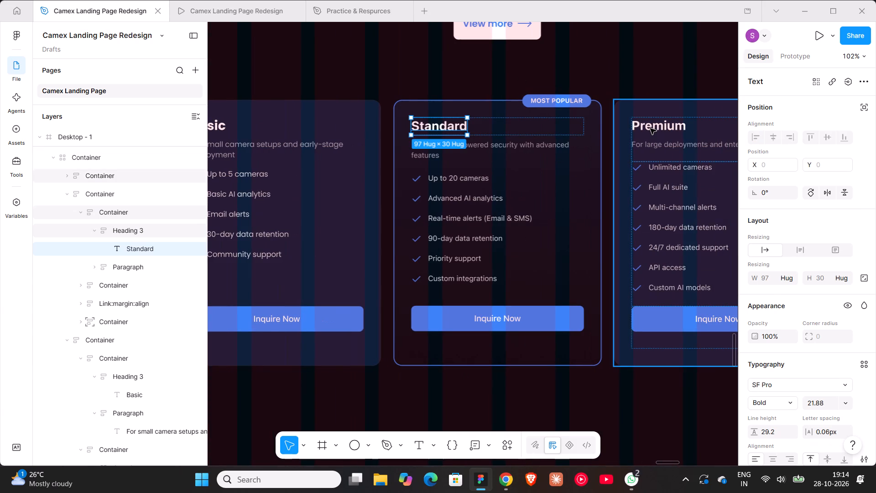
shift+click(650, 128)
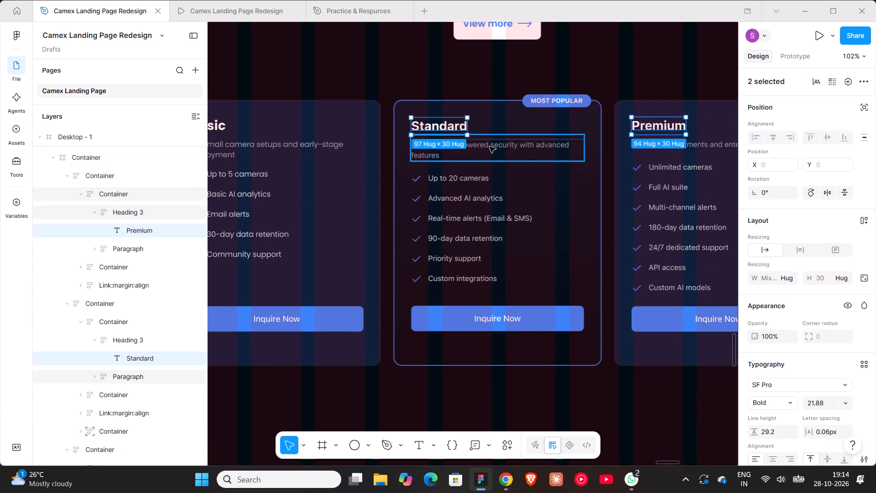
shift+triple_click(490, 147)
shift+double_click(490, 147)
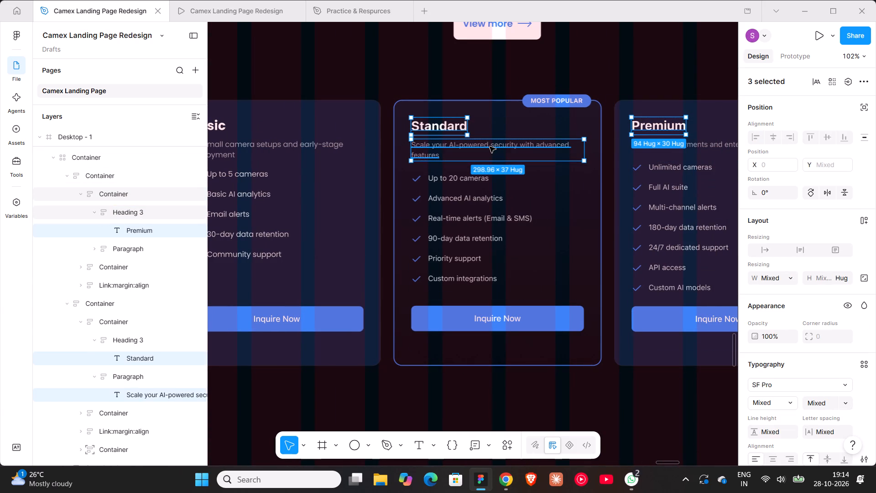
shift+double_click(704, 142)
Add the Standard card's six feature texts, from Up to 20 cameras to Custom integrations, to the selection.
shift+triple_click(457, 178)
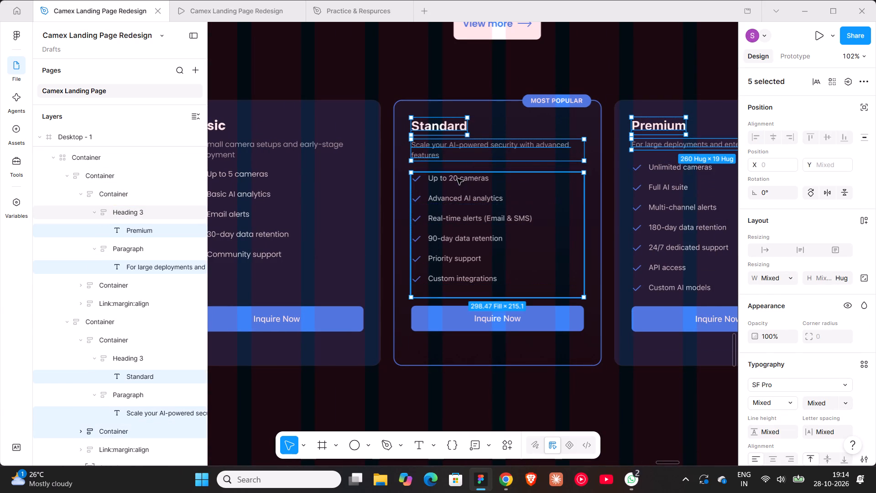
shift+double_click(457, 178)
shift+triple_click(457, 178)
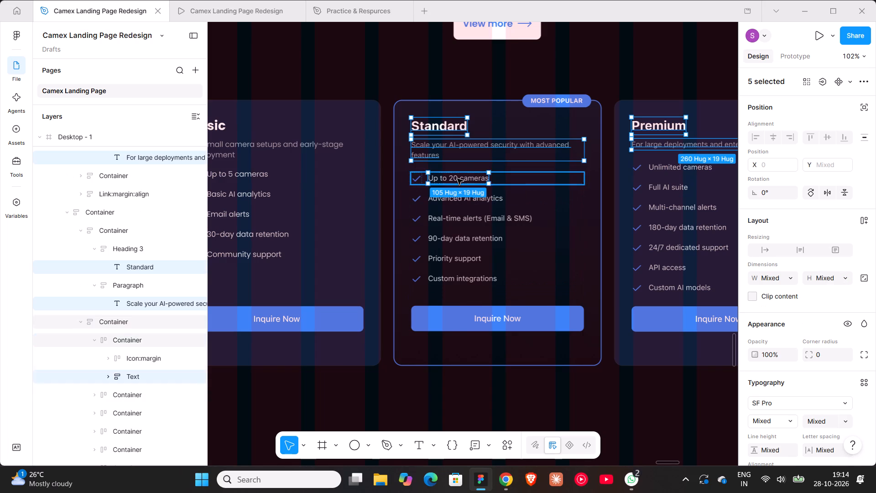
shift+triple_click(495, 198)
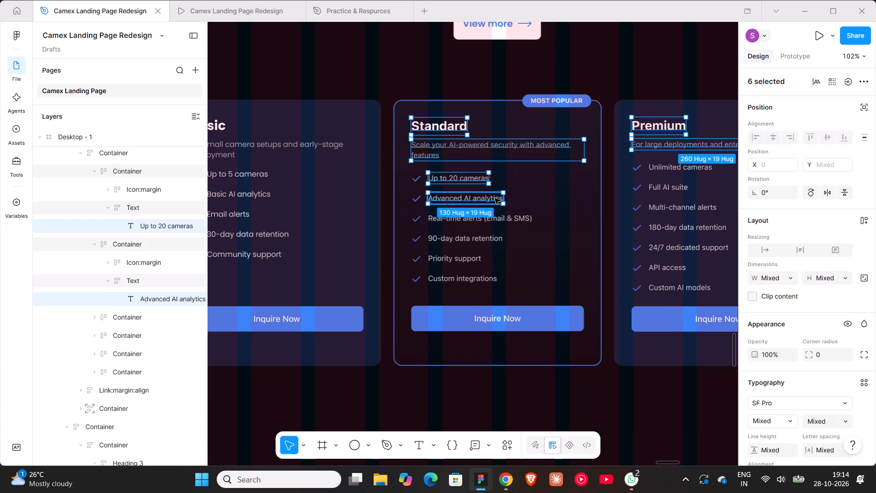
shift+triple_click(514, 217)
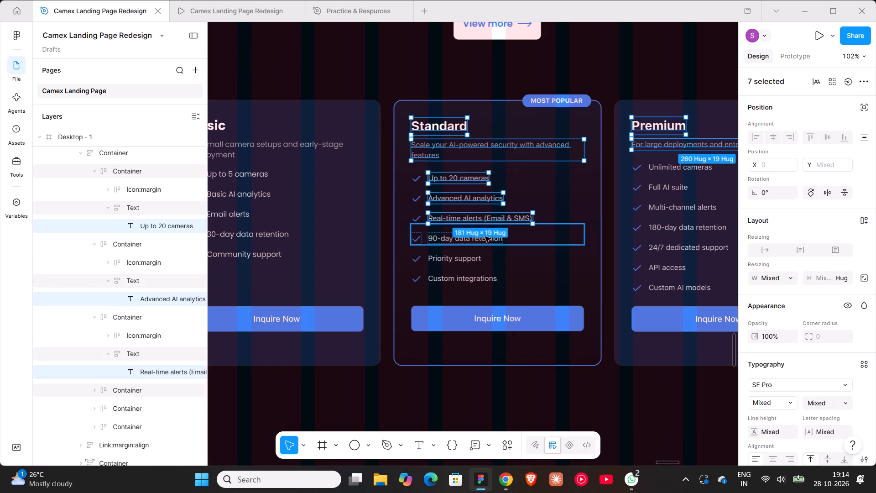
shift+double_click(451, 238)
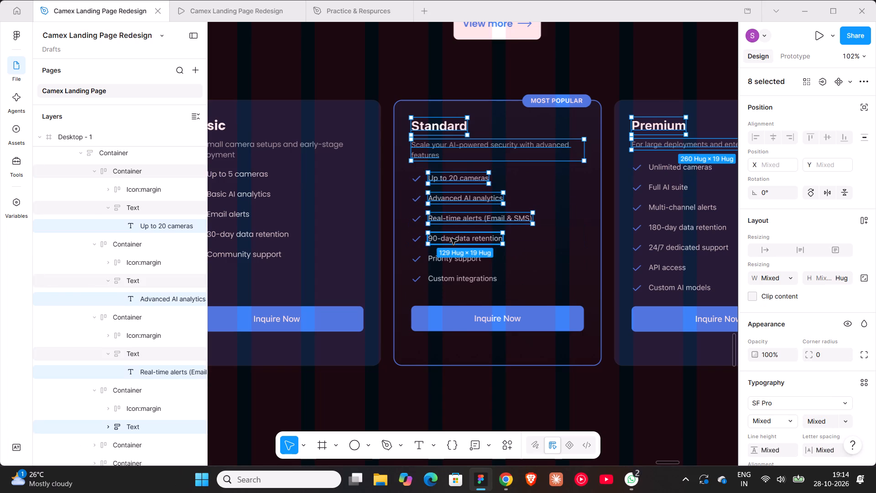
shift+triple_click(451, 238)
shift+triple_click(451, 238)
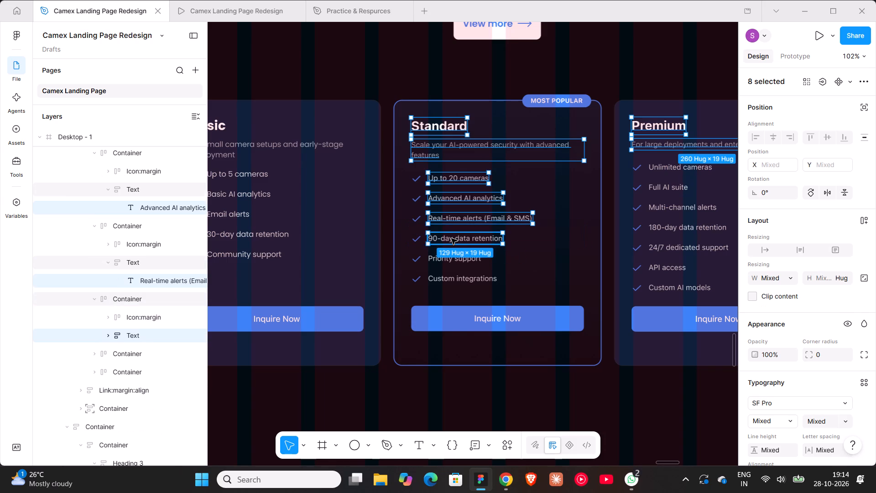
shift+triple_click(451, 238)
shift+click(451, 238)
shift+triple_click(433, 261)
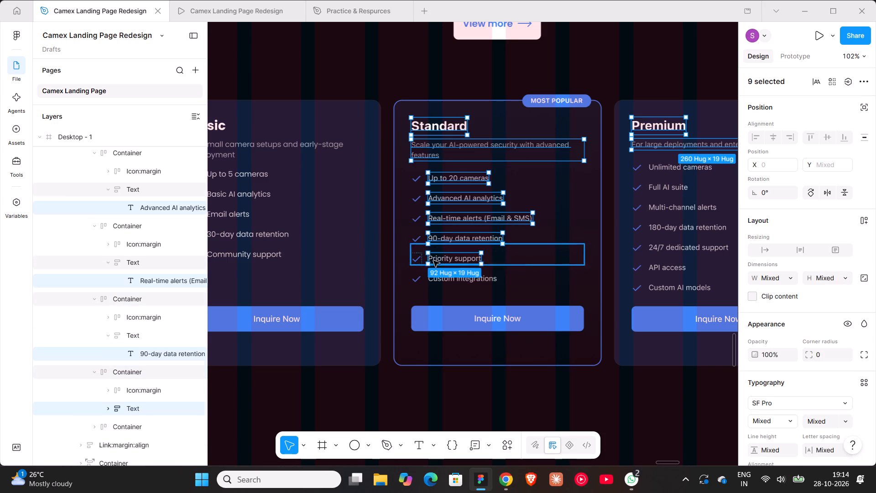
shift+click(433, 261)
shift+triple_click(433, 261)
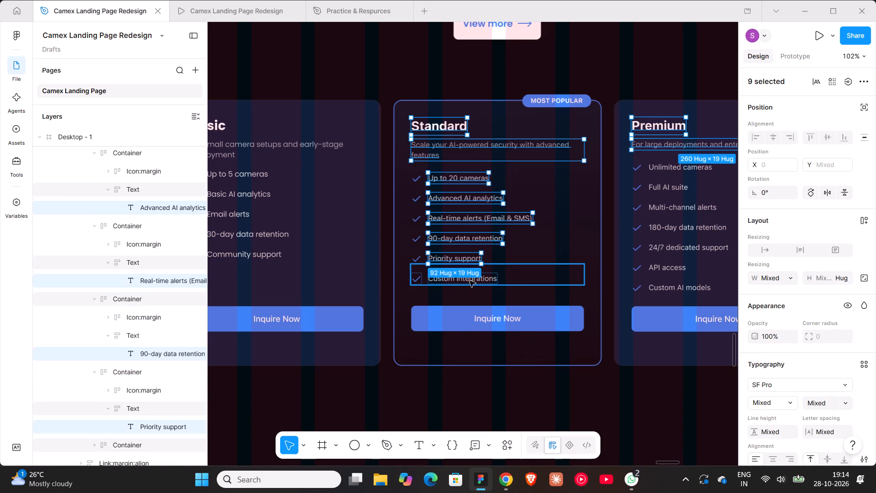
shift+triple_click(489, 280)
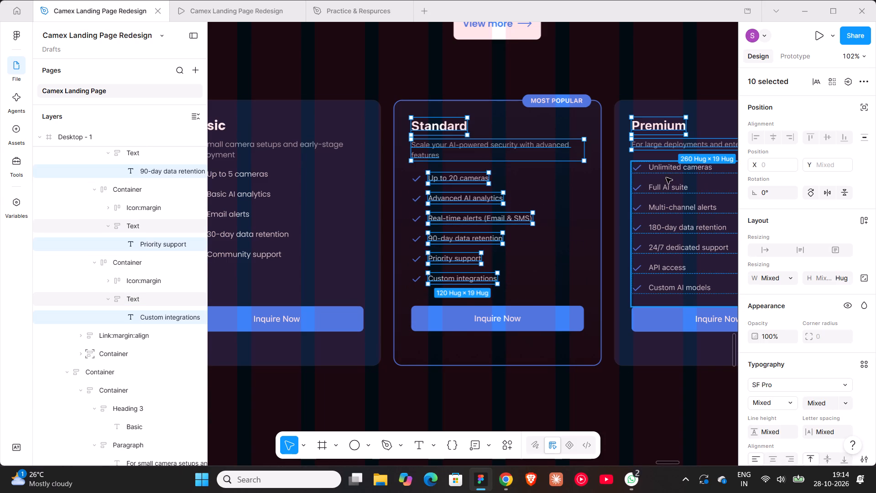
shift+triple_click(671, 170)
shift+click(671, 170)
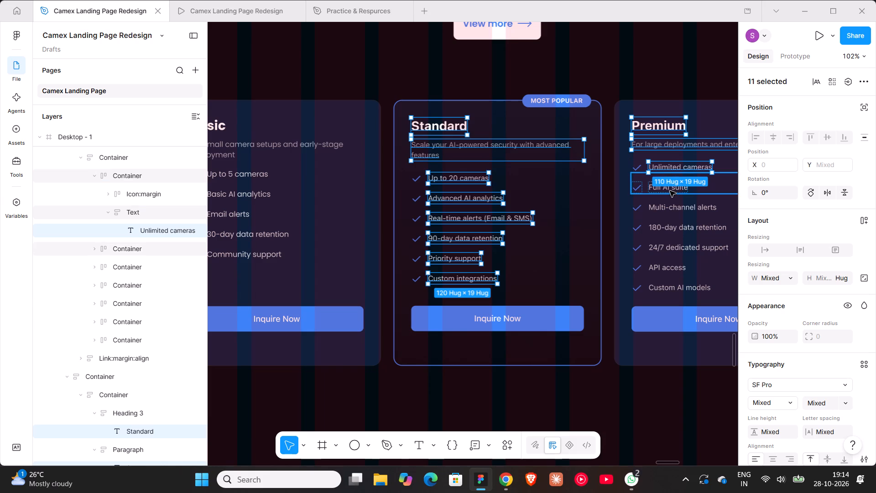
shift+triple_click(670, 191)
shift+triple_click(715, 209)
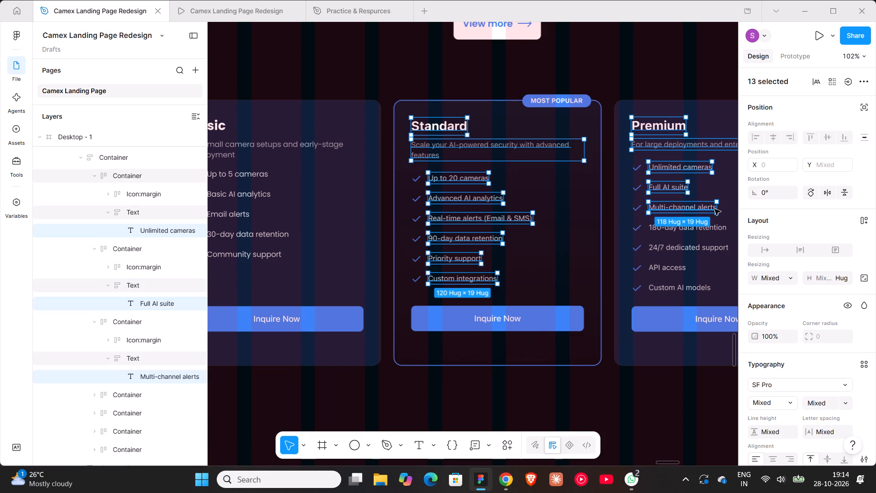
shift+triple_click(719, 226)
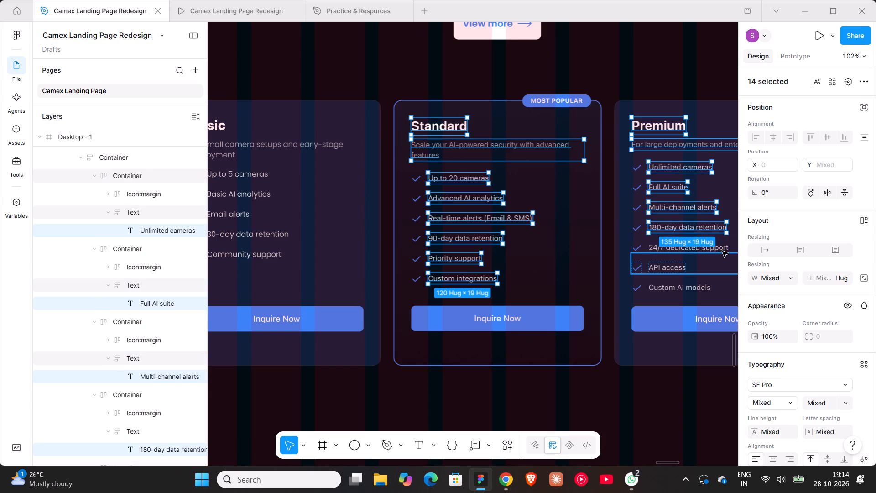
shift+double_click(722, 251)
shift+triple_click(726, 247)
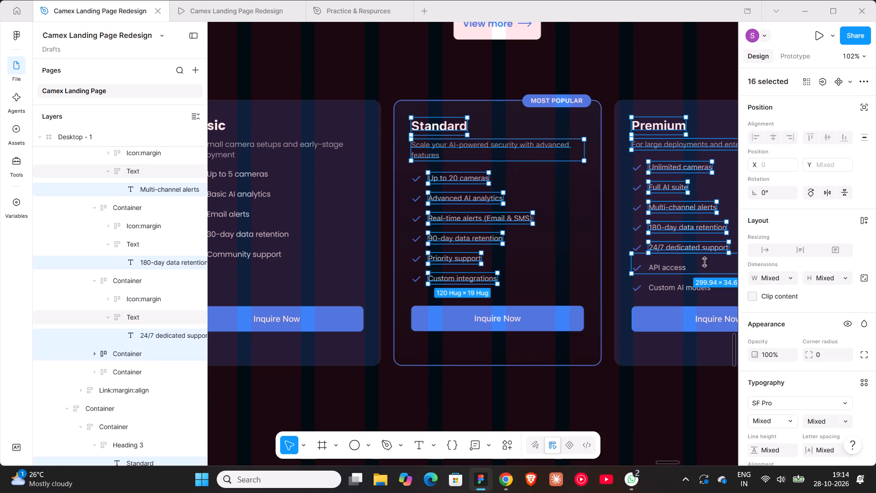
shift+triple_click(670, 266)
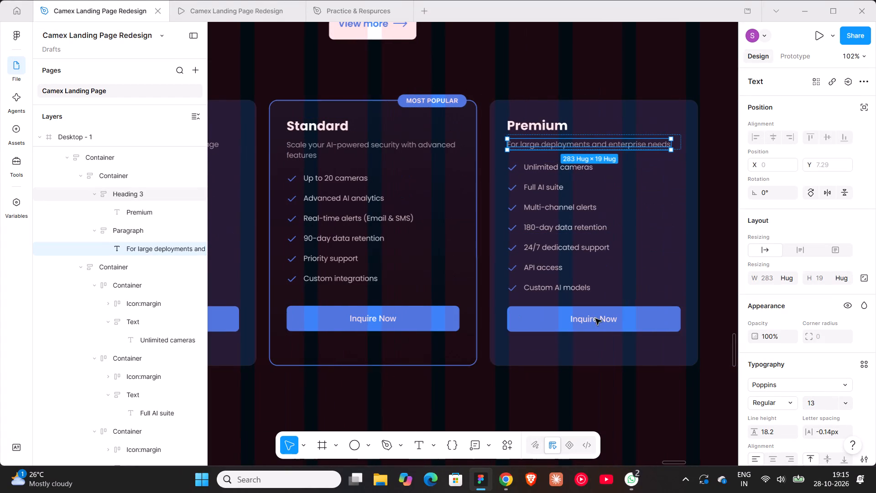
triple_click(413, 146)
click(413, 146)
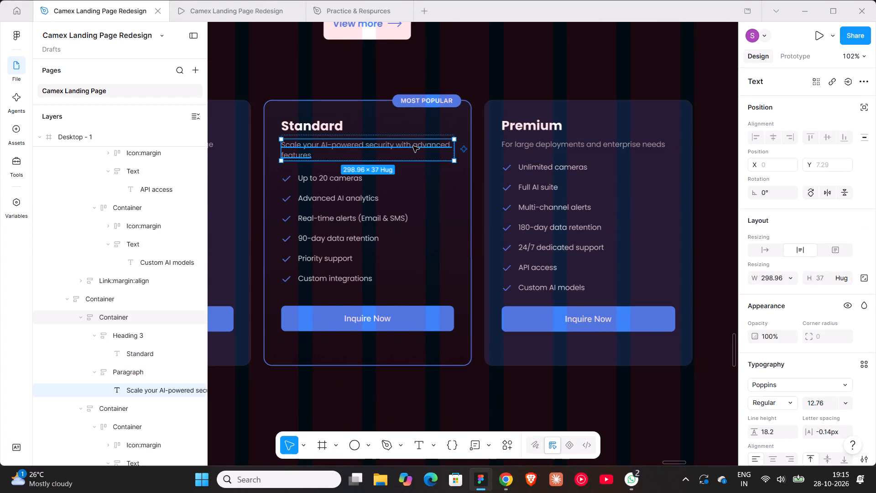
click(811, 401)
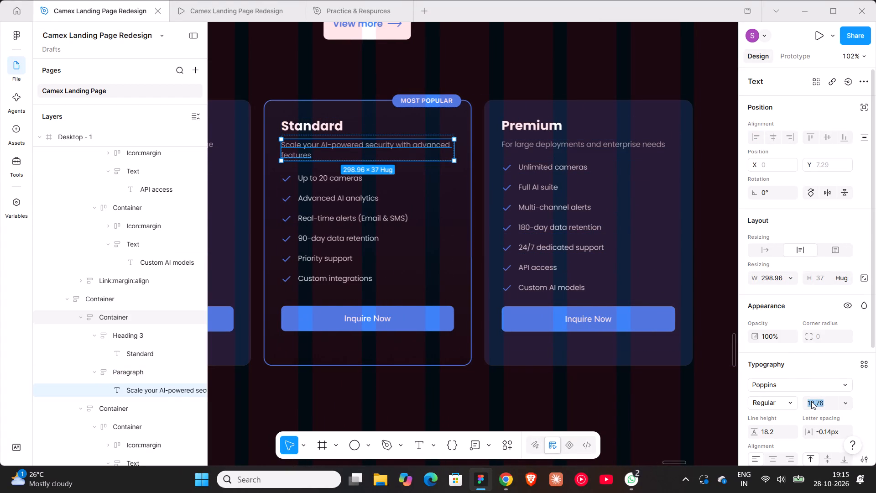
text(13)
key(Return)
Select the Standard card's six feature texts together, from Up to 20 cameras to Custom integrations.
triple_click(334, 176)
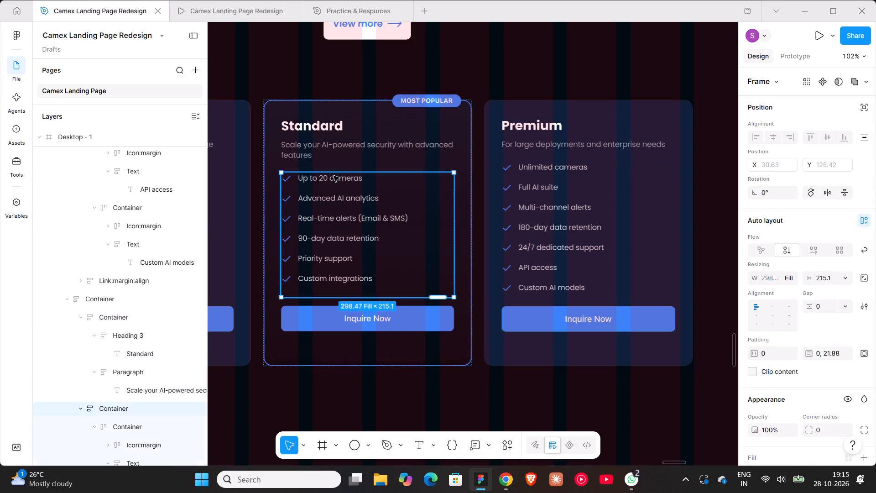
double_click(334, 176)
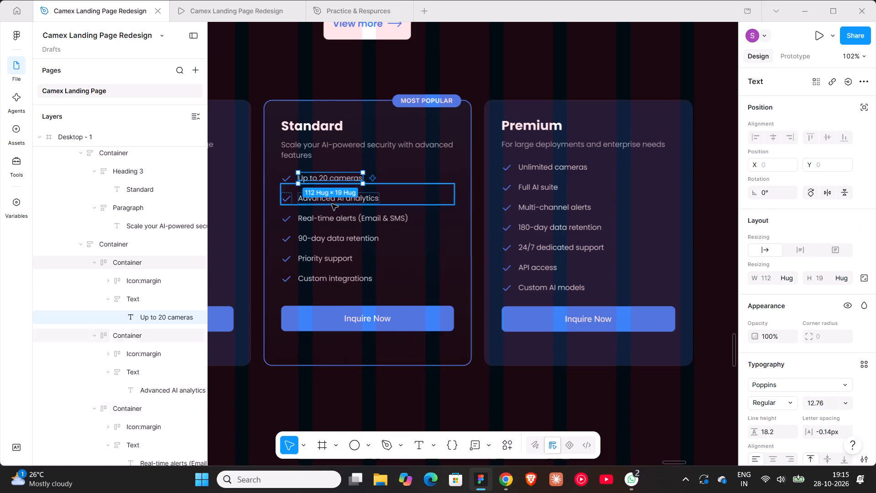
shift+triple_click(339, 200)
shift+triple_click(385, 217)
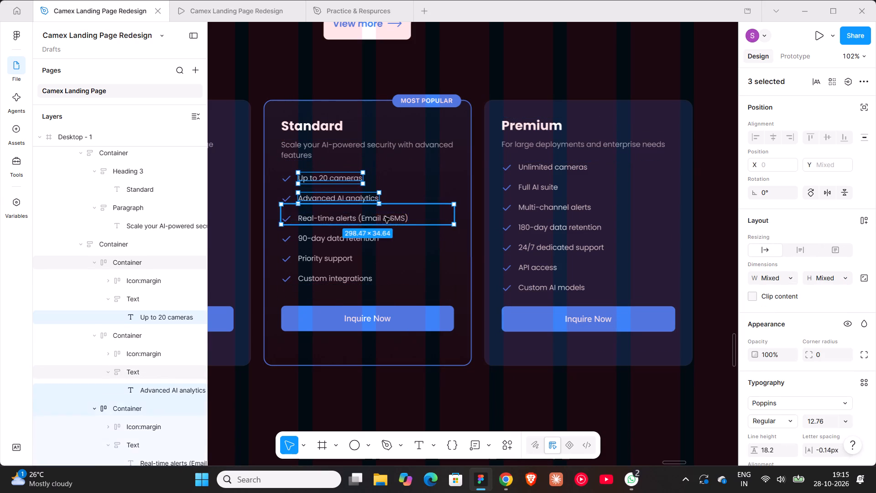
shift+triple_click(364, 240)
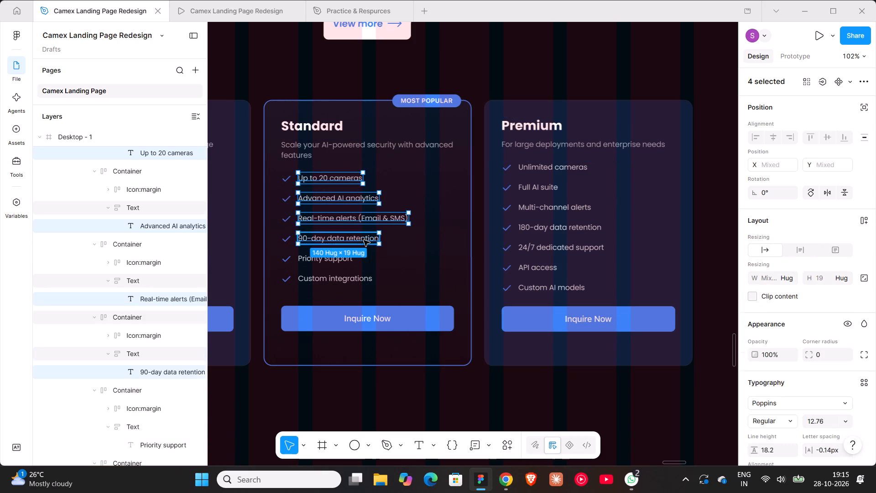
shift+triple_click(332, 262)
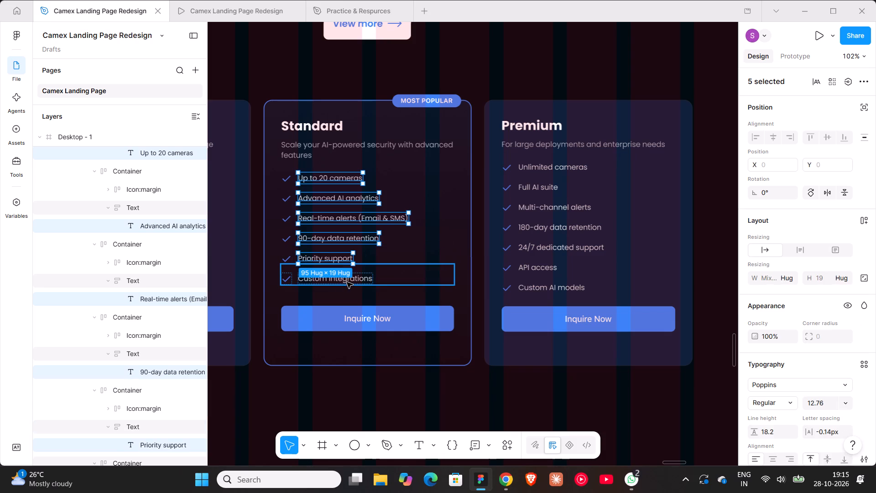
shift+triple_click(347, 282)
Add the Premium card's Custom AI models text to the selected Standard feature texts.
shift+triple_click(547, 289)
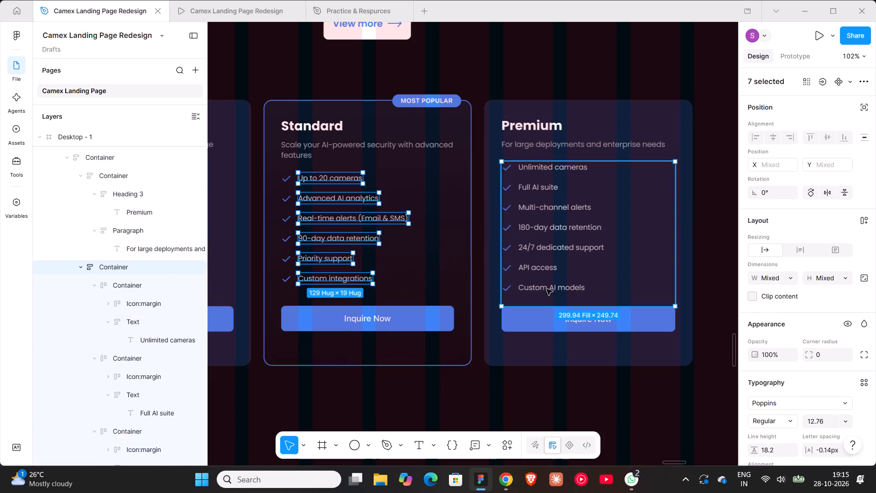
shift+double_click(547, 289)
shift+click(543, 273)
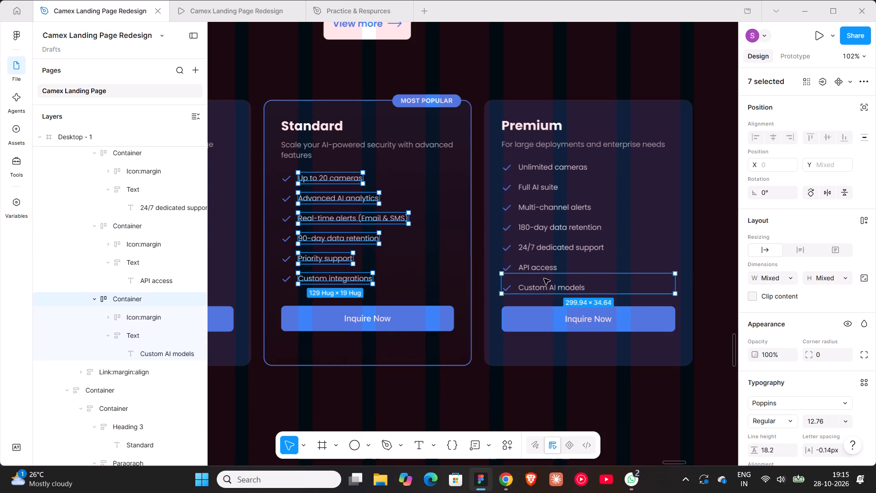
shift+triple_click(544, 284)
shift+click(544, 284)
shift+triple_click(547, 288)
shift+triple_click(547, 288)
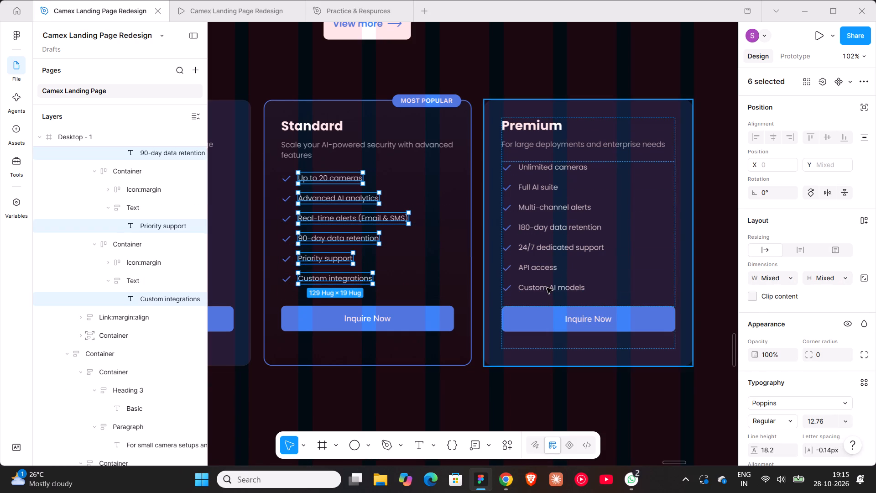
shift+click(547, 288)
shift+triple_click(547, 288)
shift+click(547, 288)
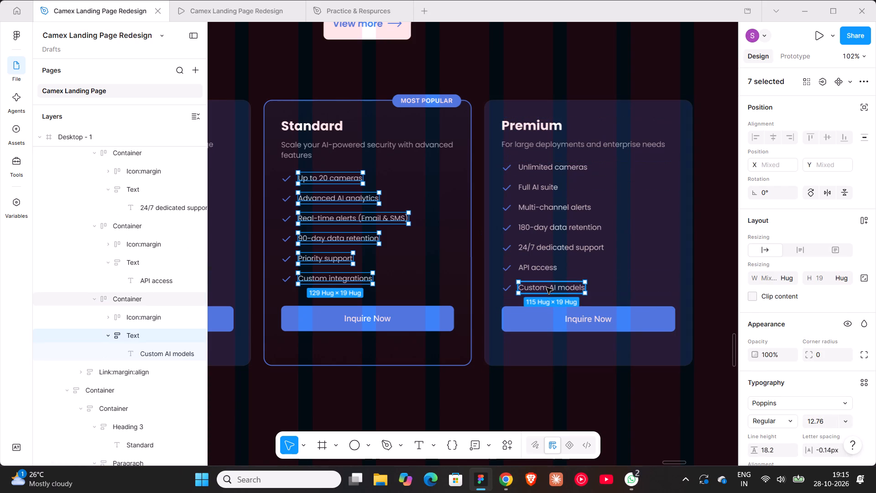
shift+triple_click(548, 287)
shift+triple_click(548, 287)
shift+click(548, 287)
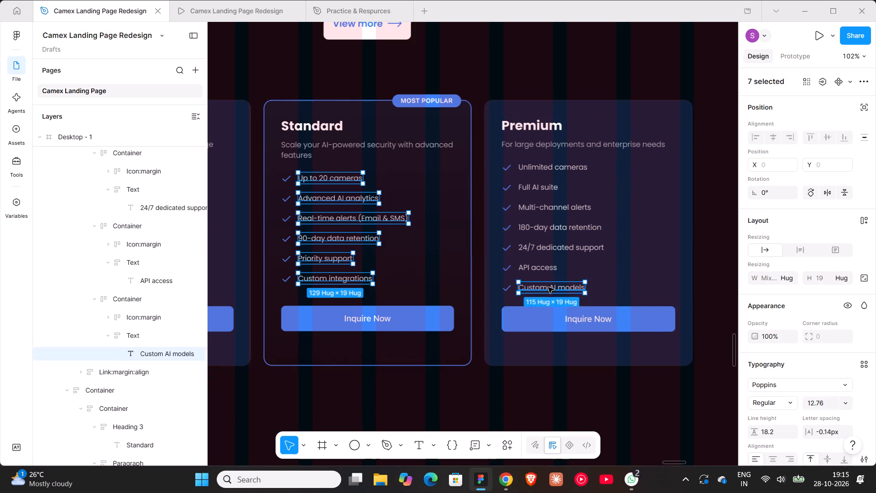
shift+triple_click(548, 287)
shift+triple_click(548, 287)
shift+triple_click(548, 287)
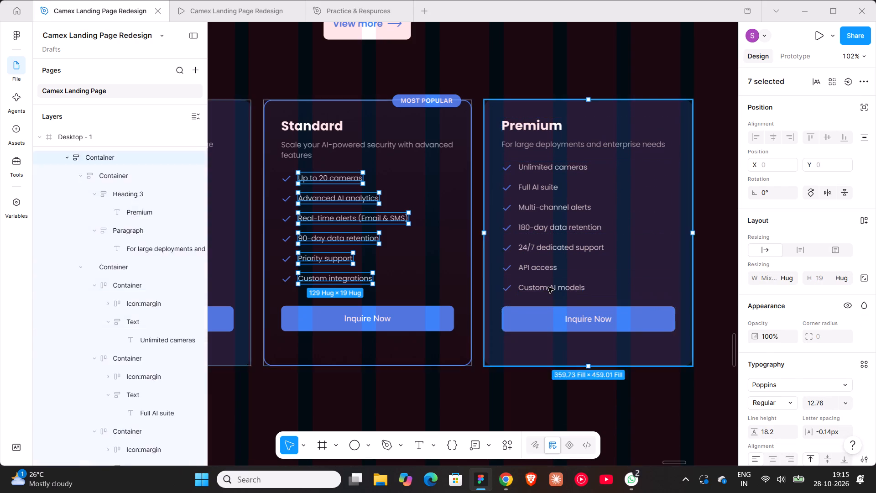
shift+double_click(548, 287)
Add the Premium card's other six feature texts, from API access up to Unlimited cameras, and set all selected texts to size 12.
shift+triple_click(539, 268)
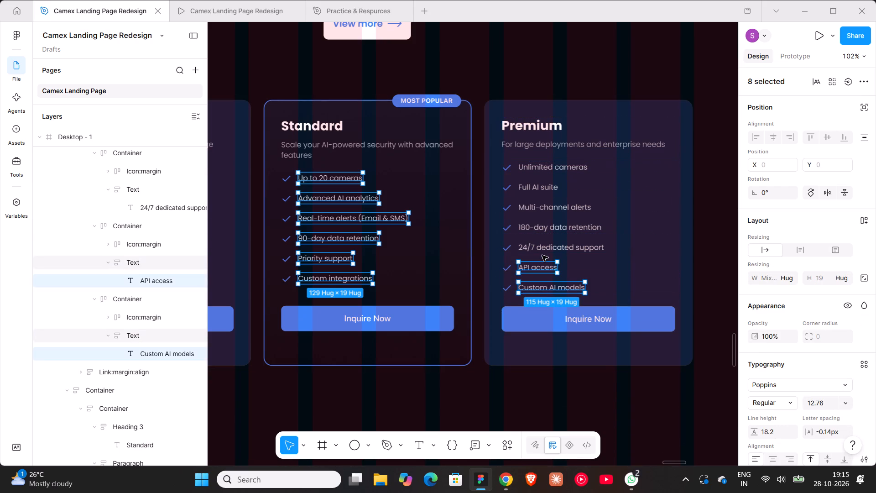
shift+double_click(546, 249)
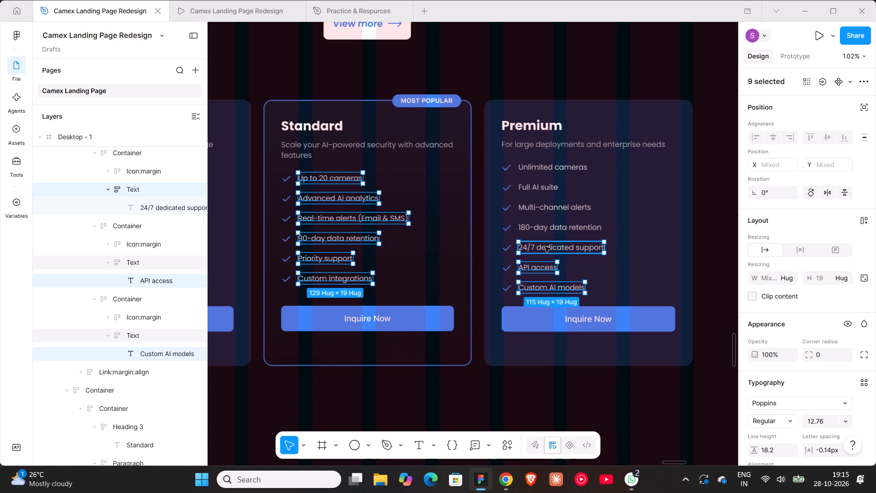
shift+triple_click(545, 246)
shift+click(545, 246)
shift+triple_click(546, 226)
shift+click(546, 226)
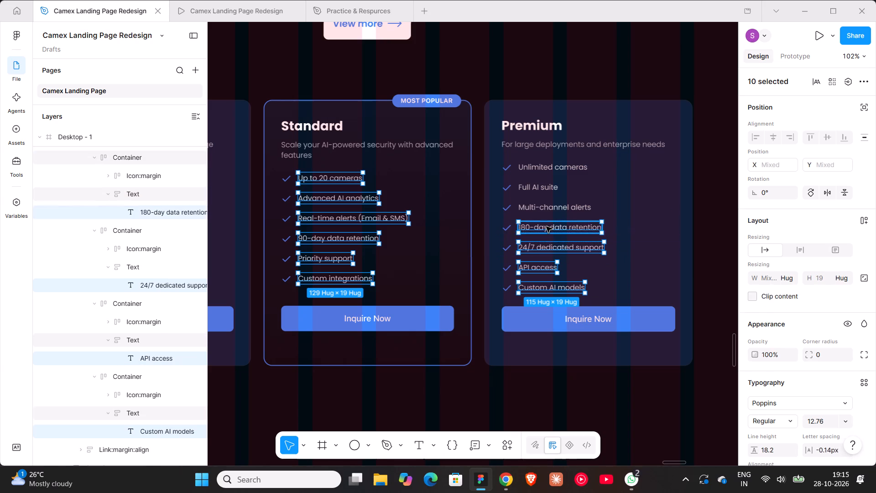
shift+triple_click(546, 226)
shift+triple_click(543, 210)
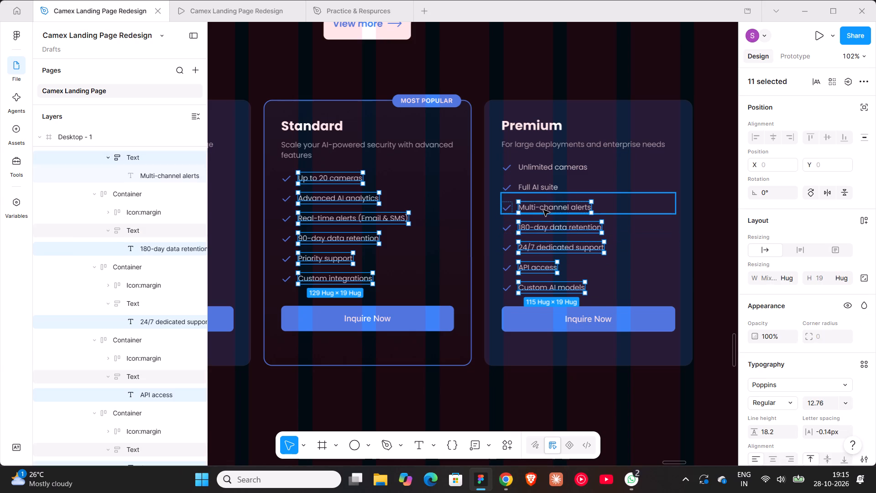
shift+triple_click(539, 187)
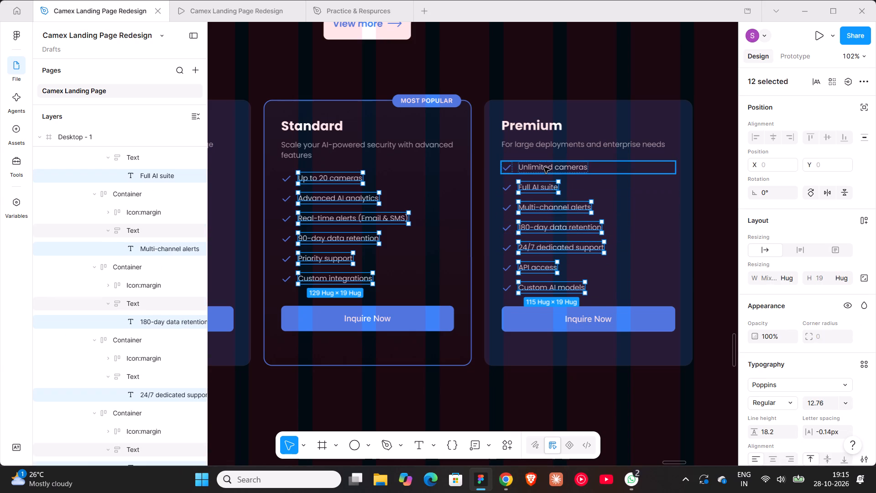
shift+triple_click(544, 167)
click(822, 404)
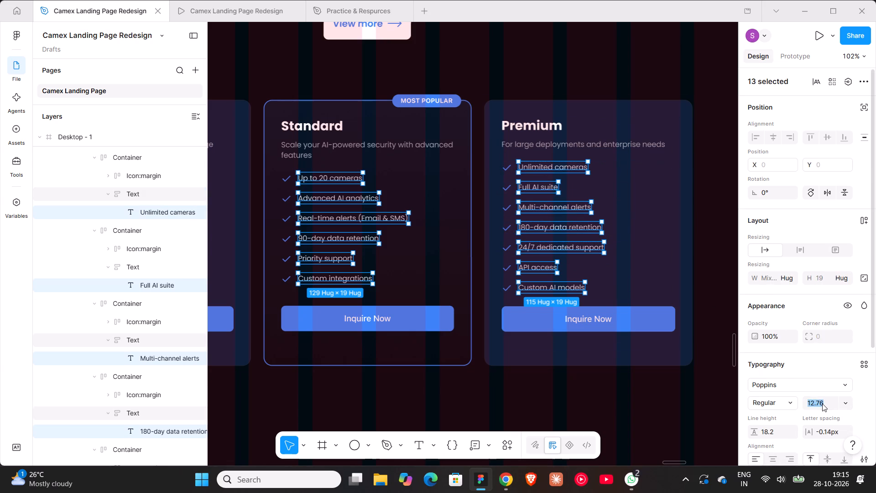
text(12)
key(Return)
shift+scroll(798, 374, up, 4)
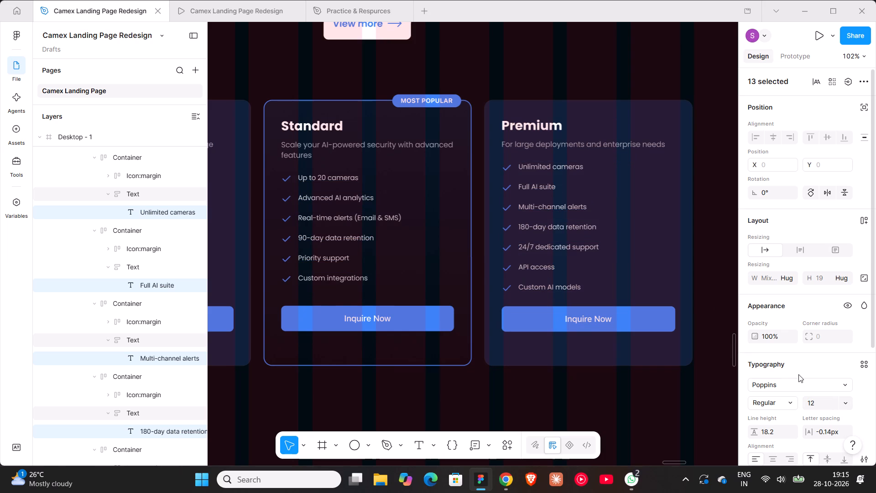
Set the font size of the selected Standard and Premium feature texts to 13.
shift+scroll(798, 374, up, 1)
shift+scroll(565, 384, up, 6)
shift+scroll(565, 384, down, 5)
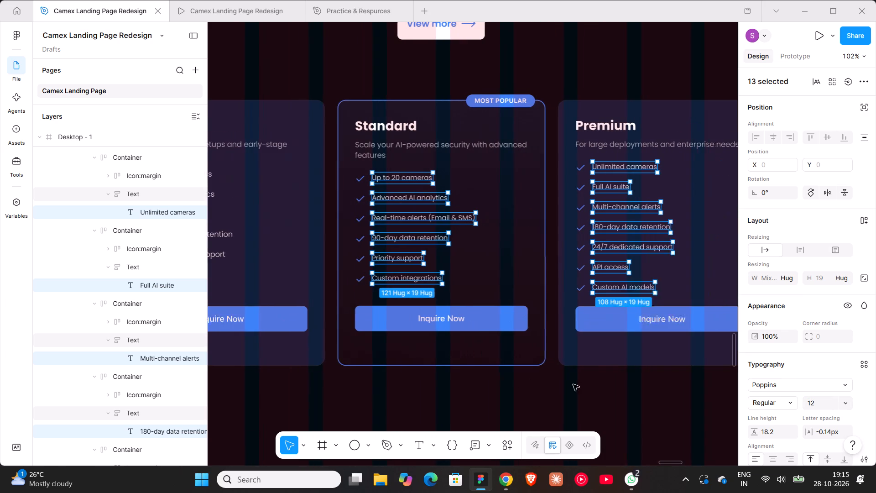
click(818, 403)
text(13)
key(Return)
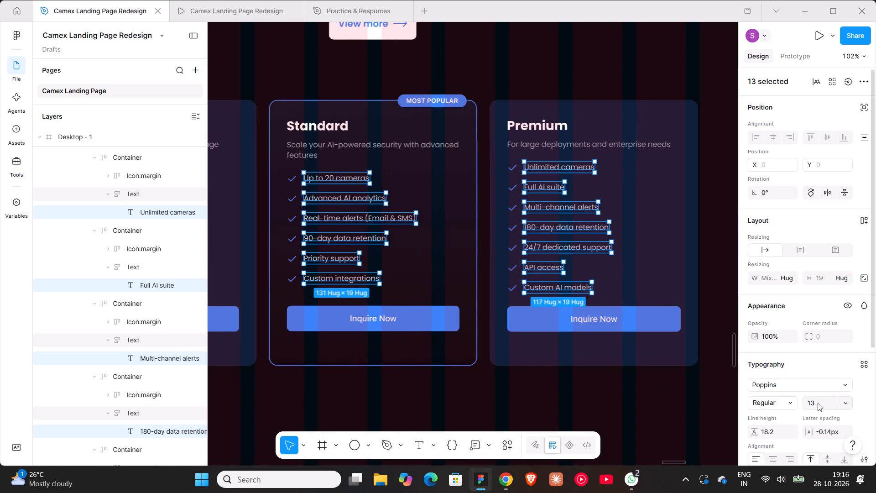
shift+scroll(592, 286, up, 2)
ctrl+scroll(585, 283, down, 4)
click(348, 376)
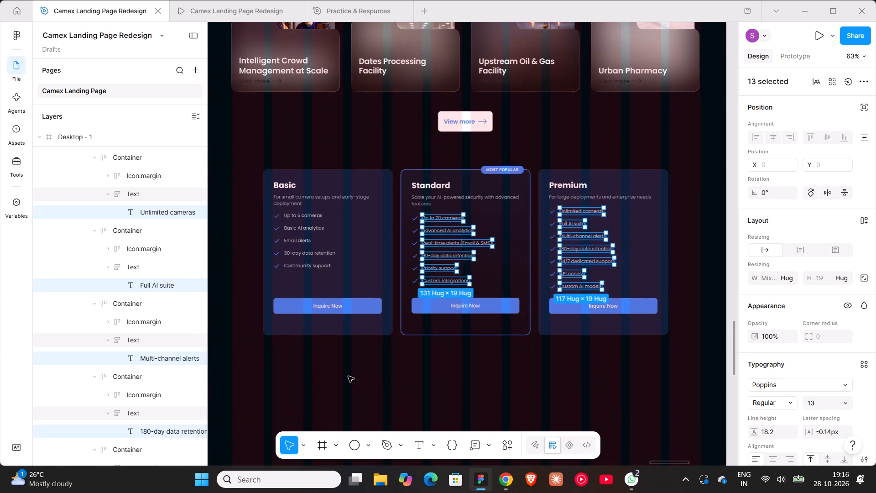
Set the column gap of the container holding the three pricing cards to 36 and centre the container horizontally in the page.
triple_click(303, 249)
triple_click(303, 249)
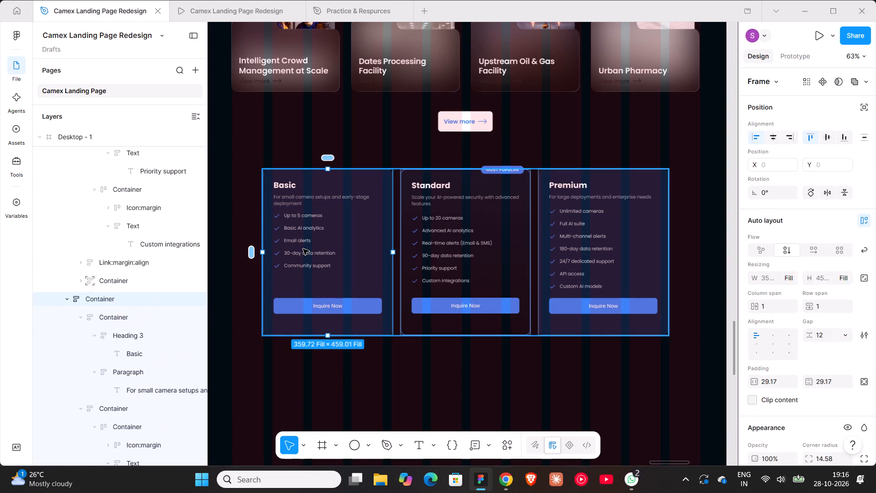
click(443, 387)
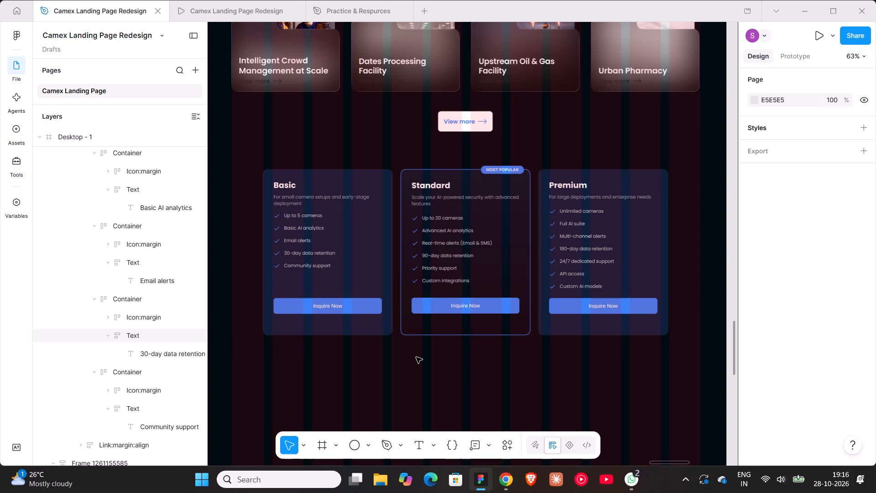
click(355, 255)
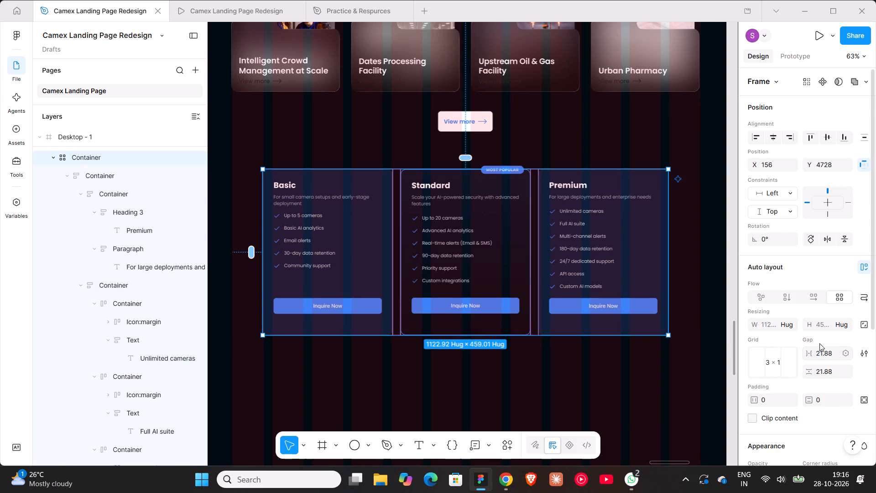
drag(809, 355, 449, 248)
click(819, 355)
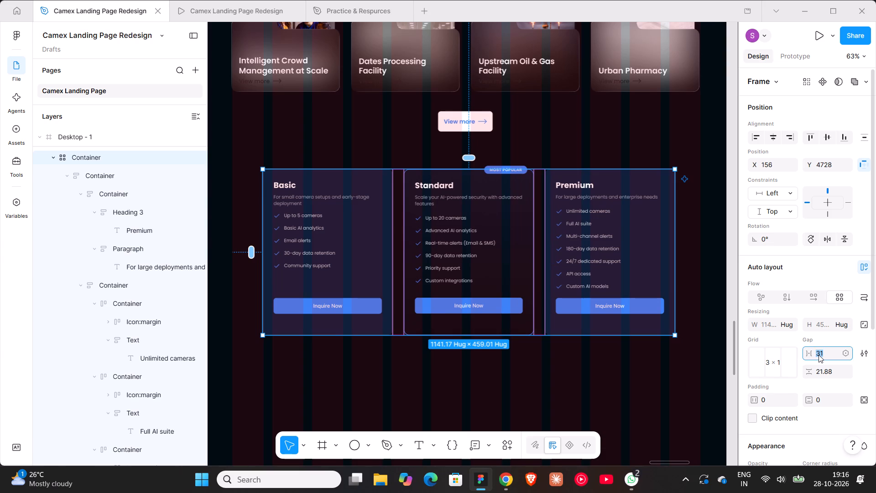
text(36)
key(Return)
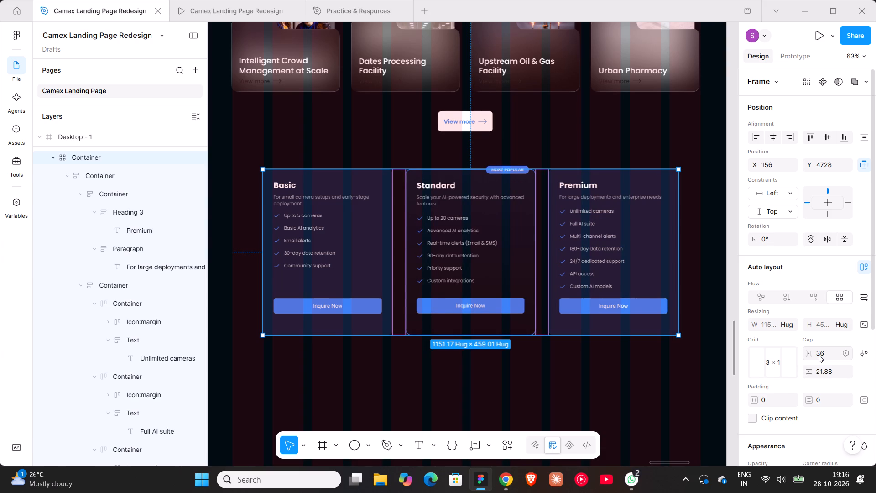
click(772, 135)
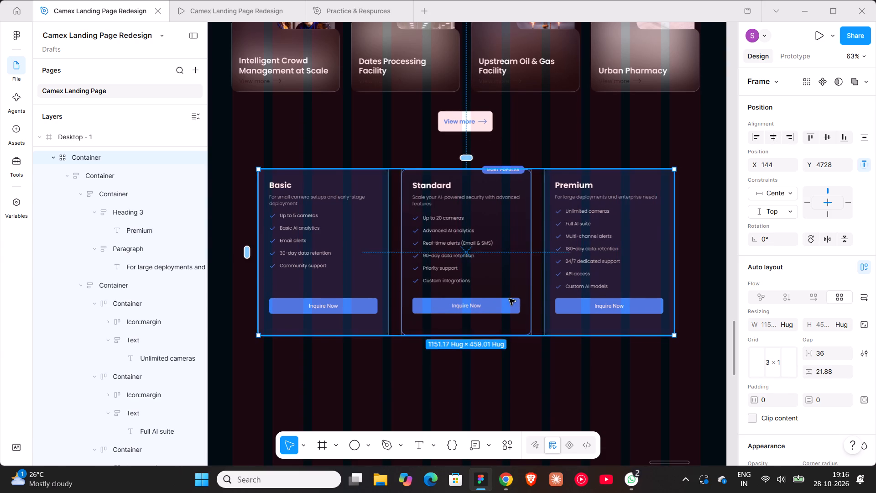
Check the spacing of the pricing cards and the case studies section above them in the prototype preview.
scroll(509, 299, up, 4)
ctrl+scroll(509, 299, down, 6)
scroll(509, 299, down, 4)
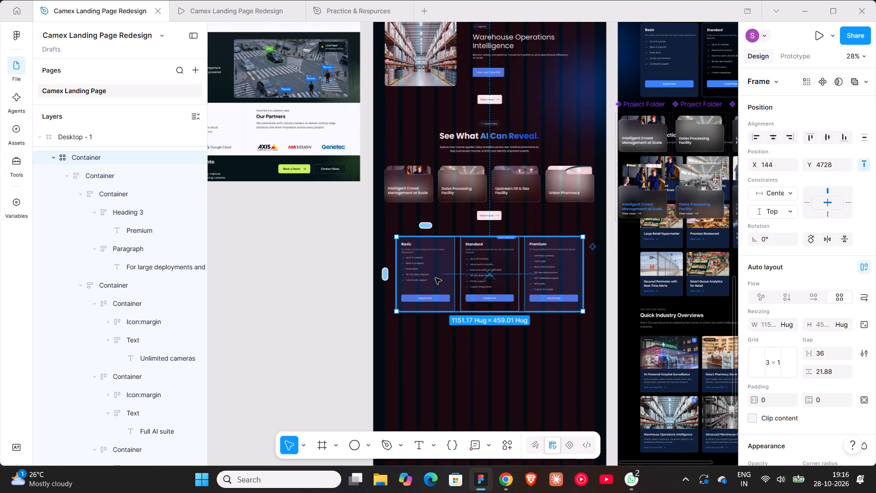
click(202, 5)
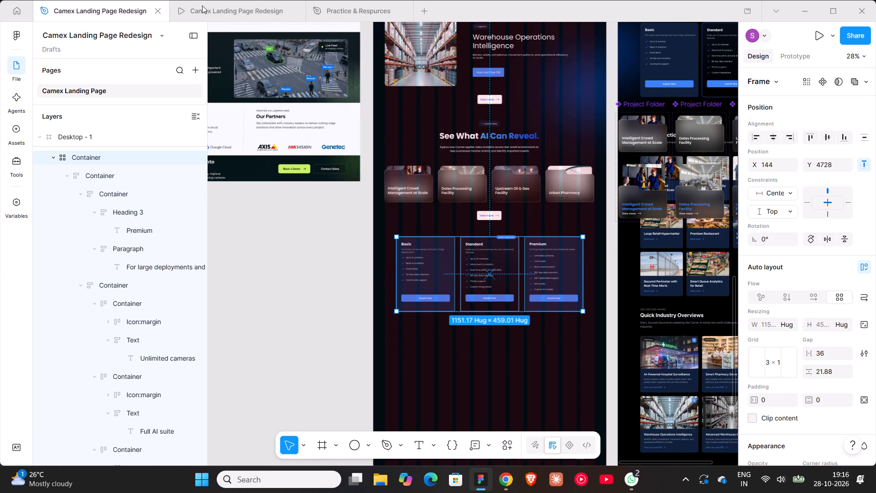
click(210, 15)
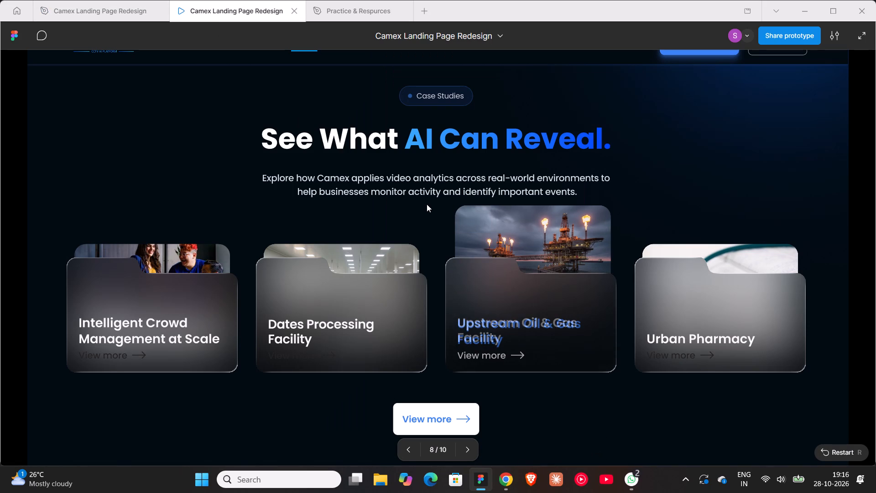
scroll(427, 204, down, 4)
scroll(427, 204, up, 1)
scroll(427, 204, down, 3)
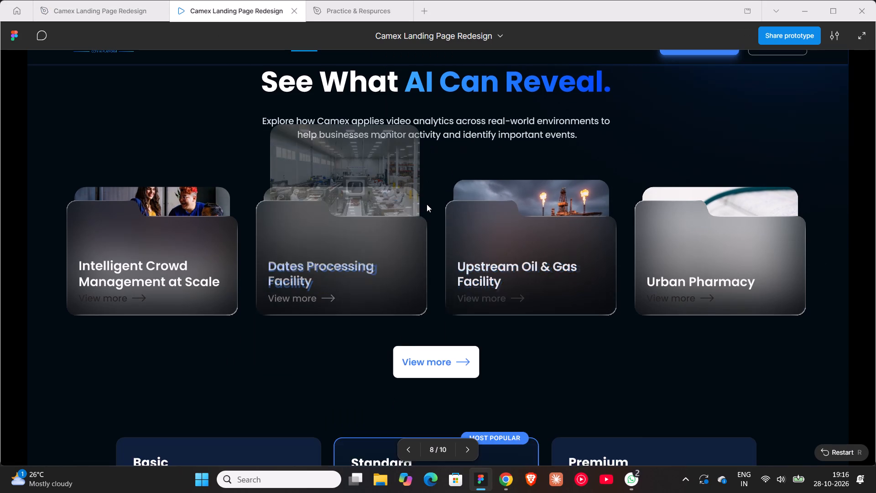
scroll(427, 204, down, 1)
scroll(427, 204, up, 1)
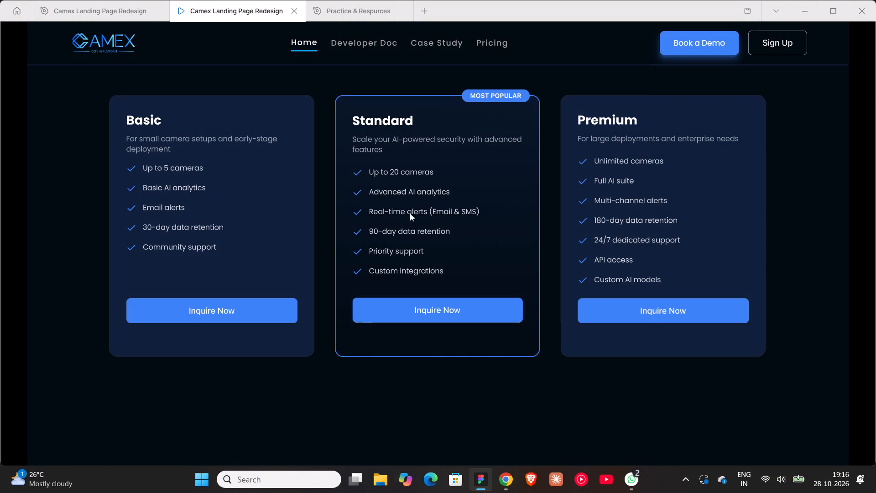
Back in the design file, set the column gap of the pricing cards container to 72.
click(97, 14)
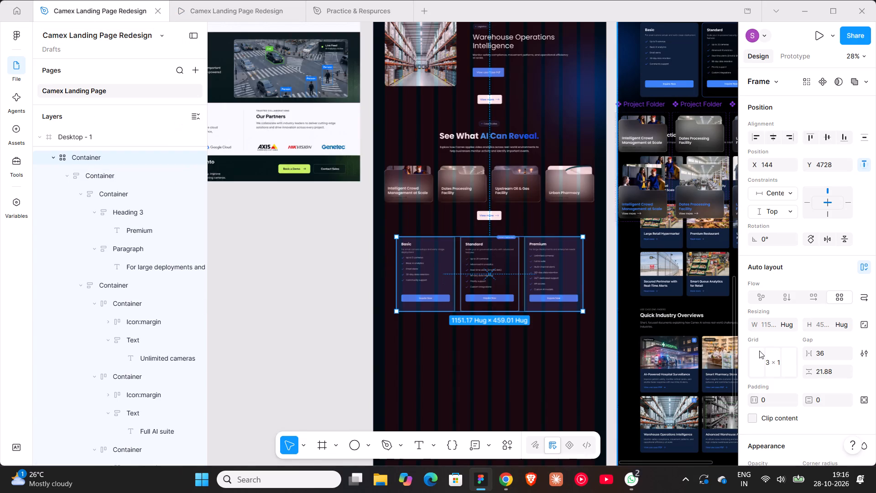
click(823, 356)
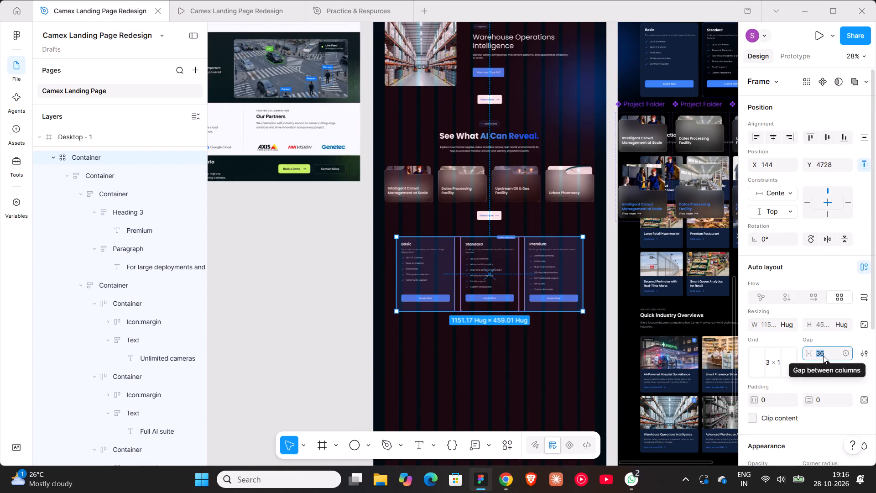
text(72)
key(Return)
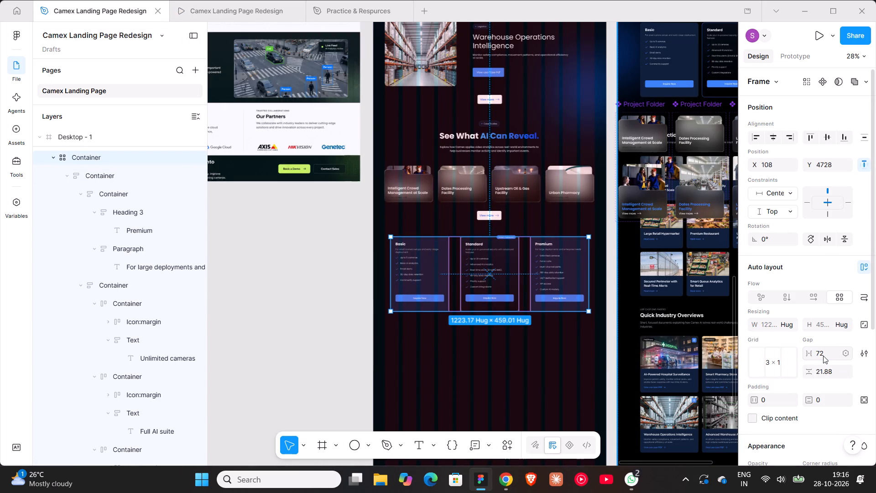
click(314, 275)
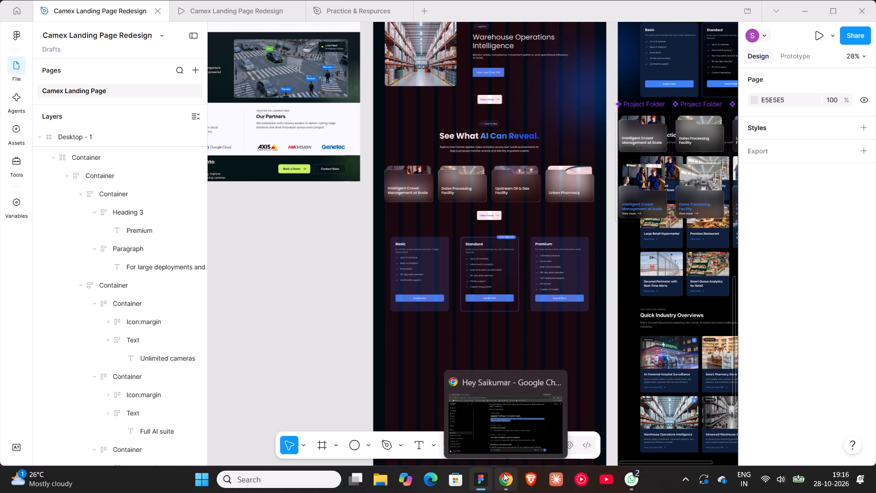
Move the four Project Folder components together off the Camex frame onto the empty canvas beside it, at about Y 6020.
shift+scroll(474, 367, down, 7)
click(367, 100)
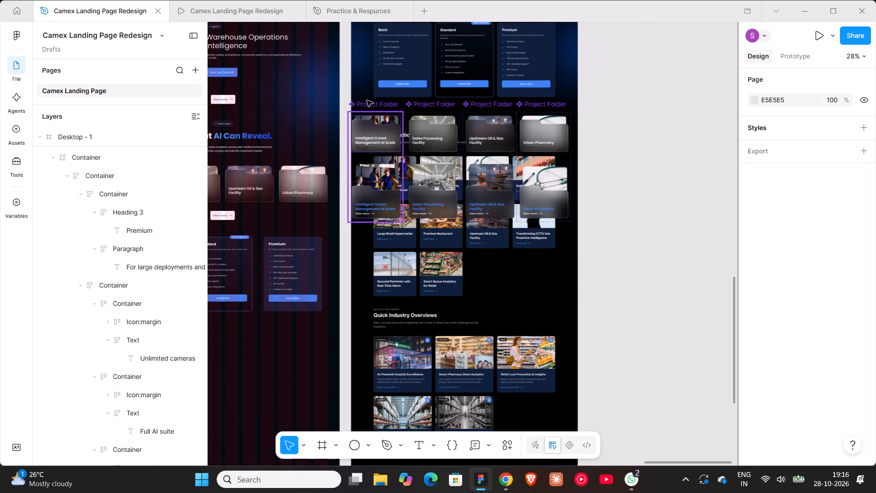
shift+click(417, 105)
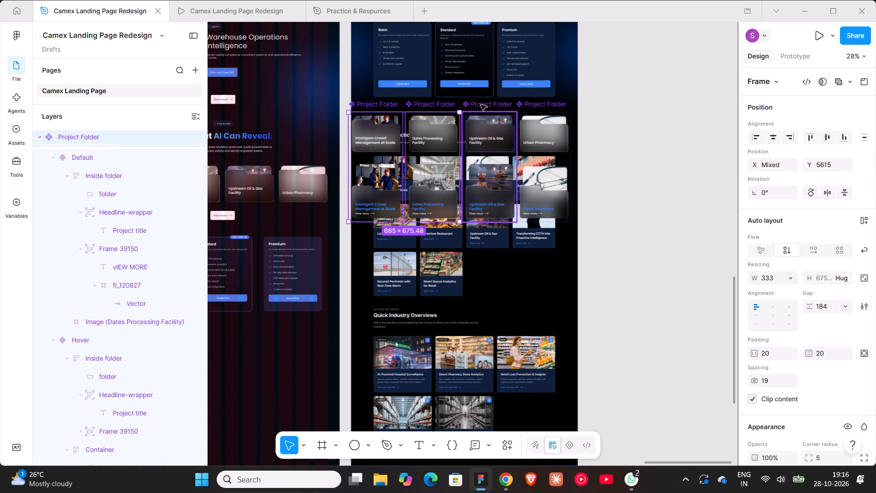
shift+click(481, 105)
shift+click(533, 106)
drag(533, 106, 709, 123)
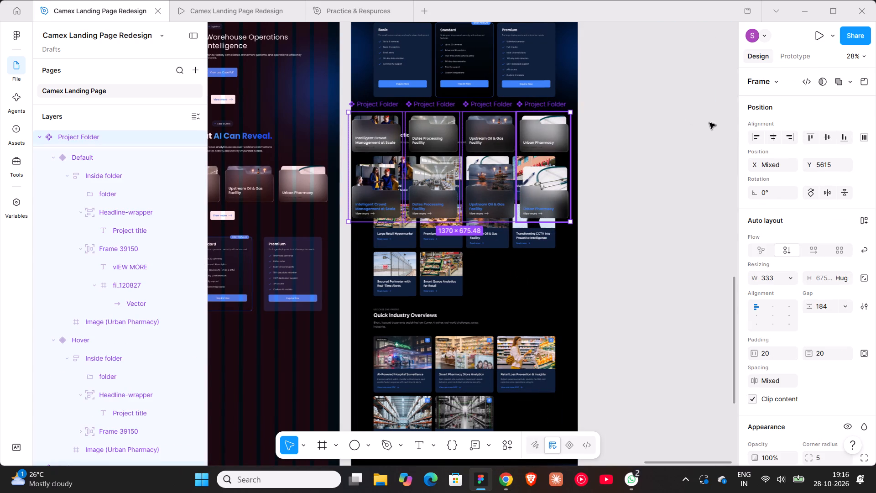
drag(709, 123, 642, 172)
Examine the light and green Camex reference layout beside Desktop - 1, from its hero through the partners and closing call-to-action sections.
shift+scroll(615, 131, up, 6)
ctrl+scroll(615, 131, down, 8)
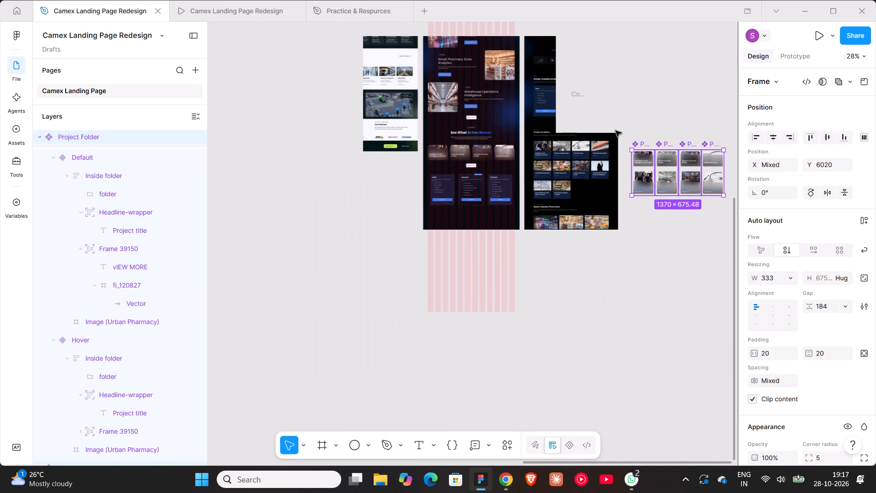
scroll(431, 210, up, 5)
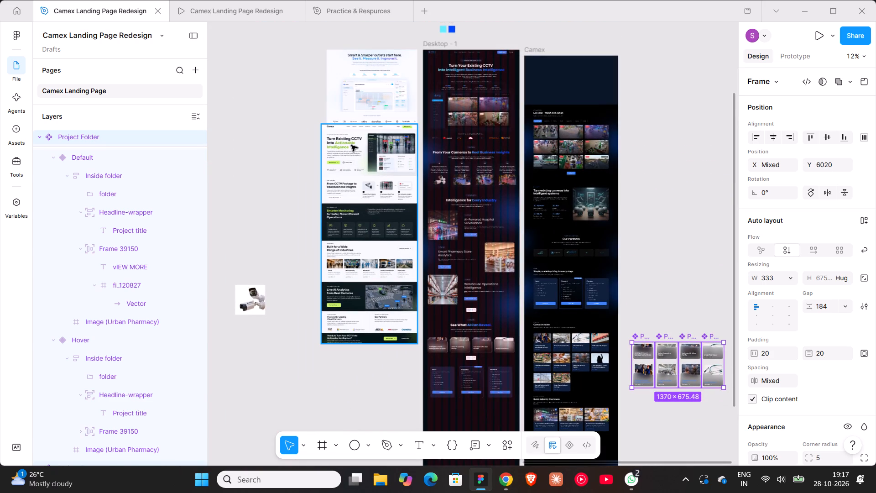
scroll(358, 220, down, 3)
ctrl+scroll(361, 290, up, 11)
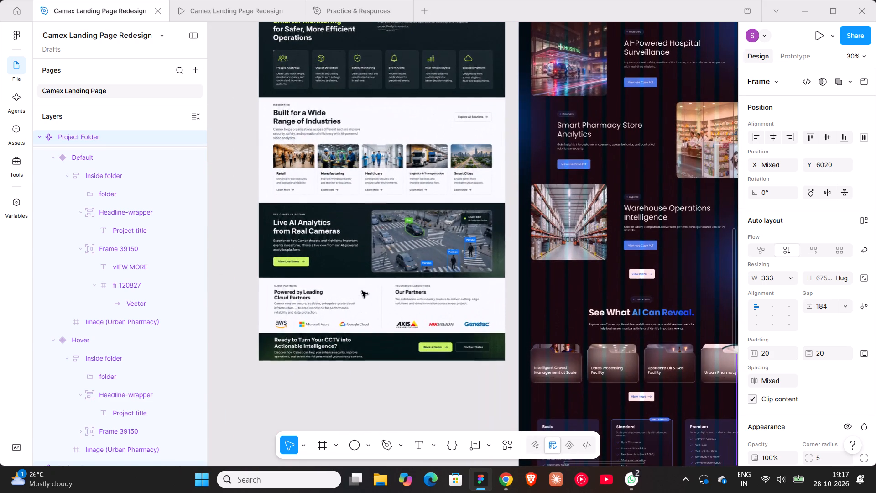
ctrl+scroll(362, 291, up, 6)
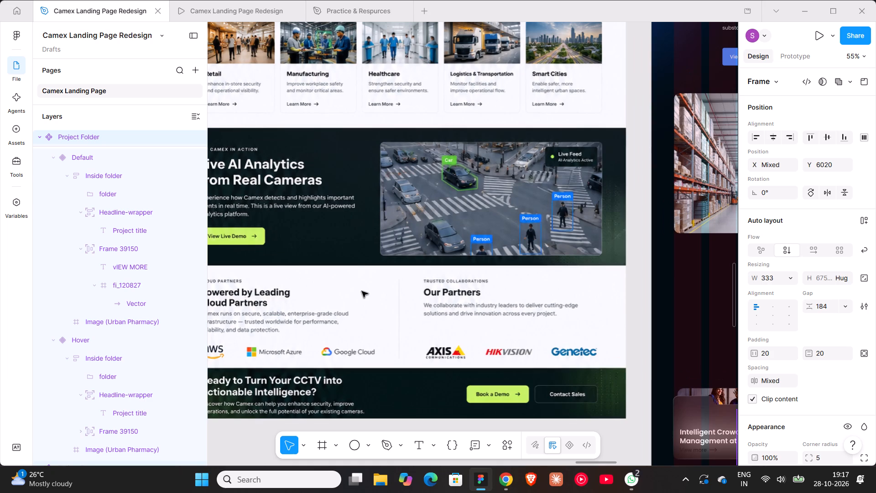
scroll(362, 291, up, 4)
shift+scroll(362, 291, up, 4)
scroll(362, 291, down, 2)
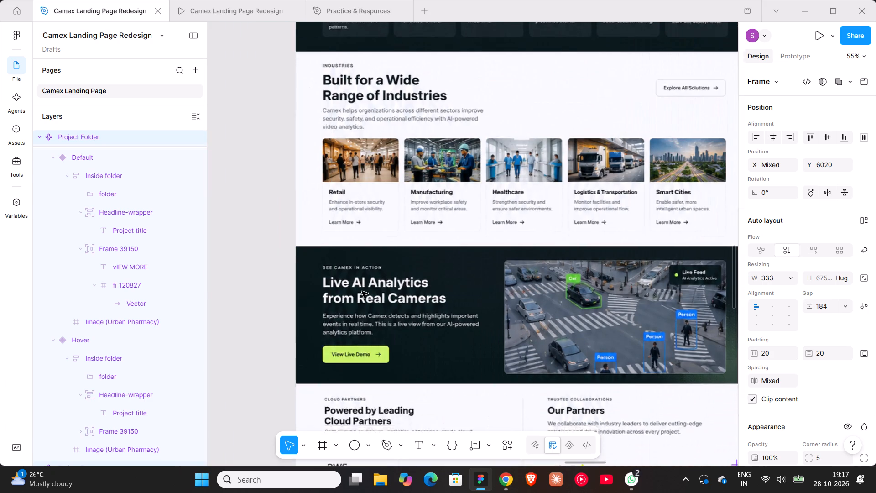
scroll(362, 291, down, 5)
shift+scroll(362, 291, down, 4)
scroll(362, 291, up, 5)
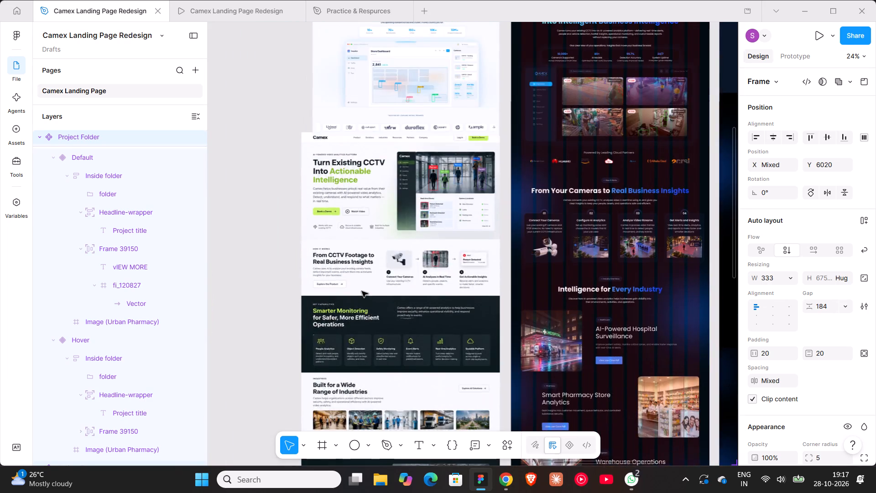
ctrl+scroll(362, 291, down, 5)
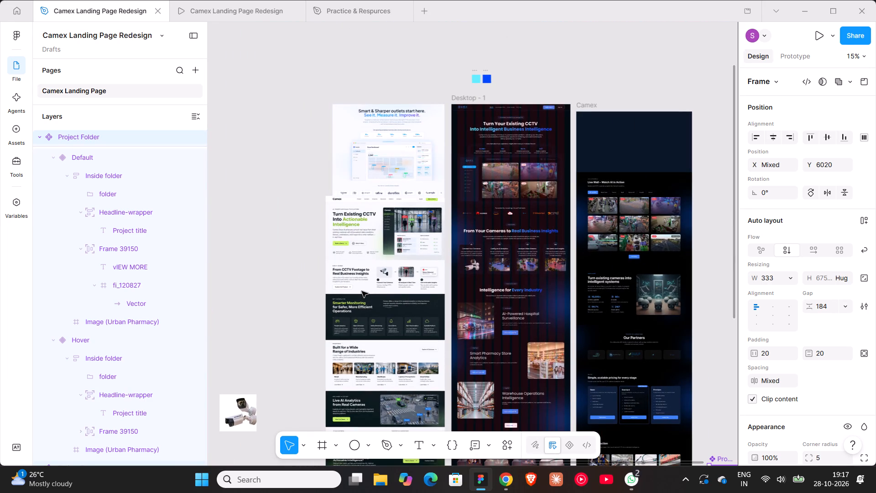
Delete the "Smart & Sharper outlets start here" reference image above the green Camex reference layout.
click(398, 151)
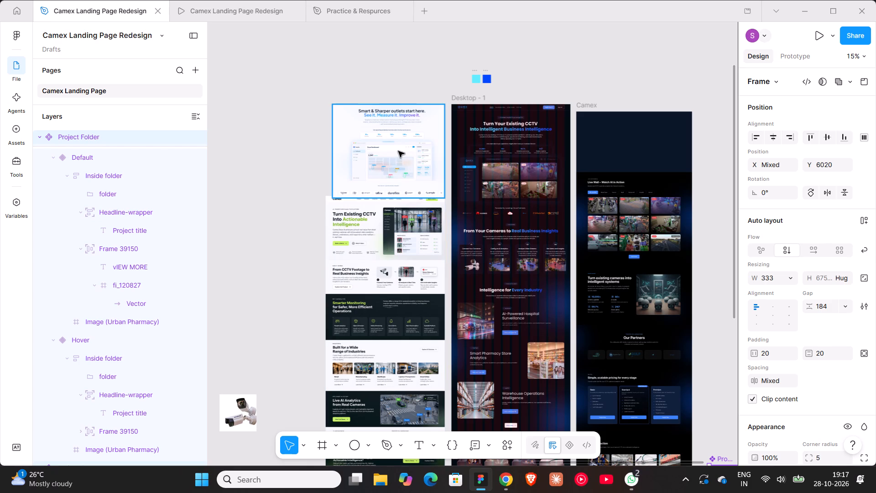
key(Delete)
Examine the viAct and TangoEye reference pages, focusing on their lower sections and footers.
shift+scroll(363, 202, up, 3)
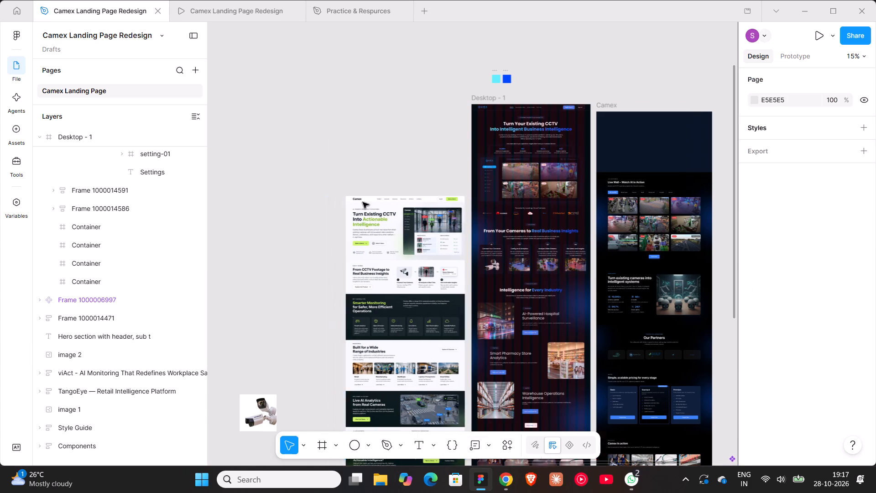
shift+scroll(363, 202, up, 4)
ctrl+scroll(363, 202, down, 8)
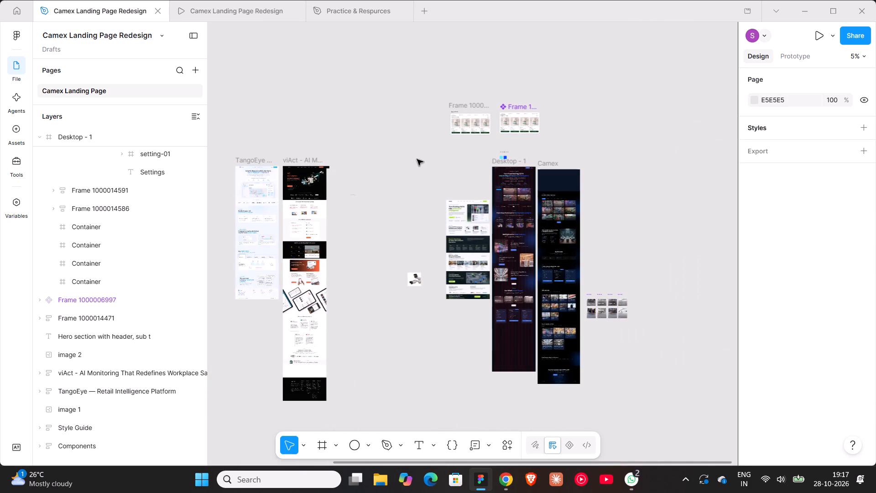
ctrl+scroll(292, 341, up, 13)
scroll(334, 287, down, 5)
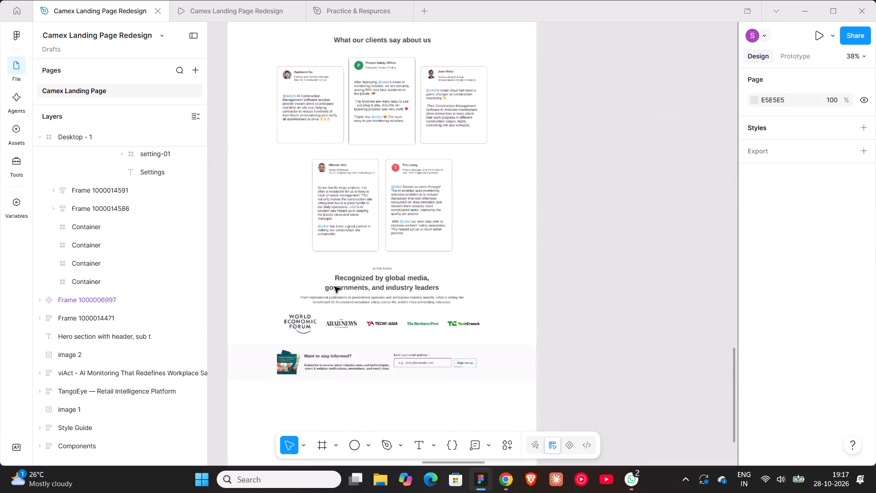
scroll(334, 287, down, 2)
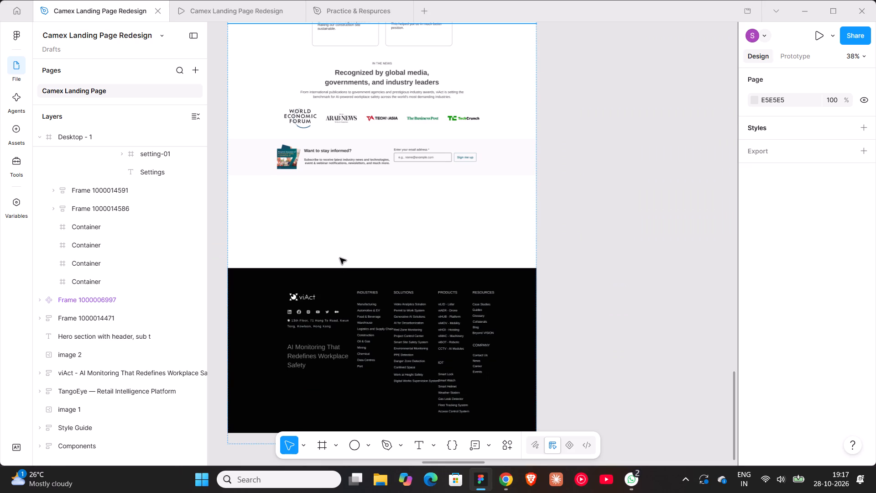
shift+scroll(340, 258, up, 8)
scroll(340, 258, up, 13)
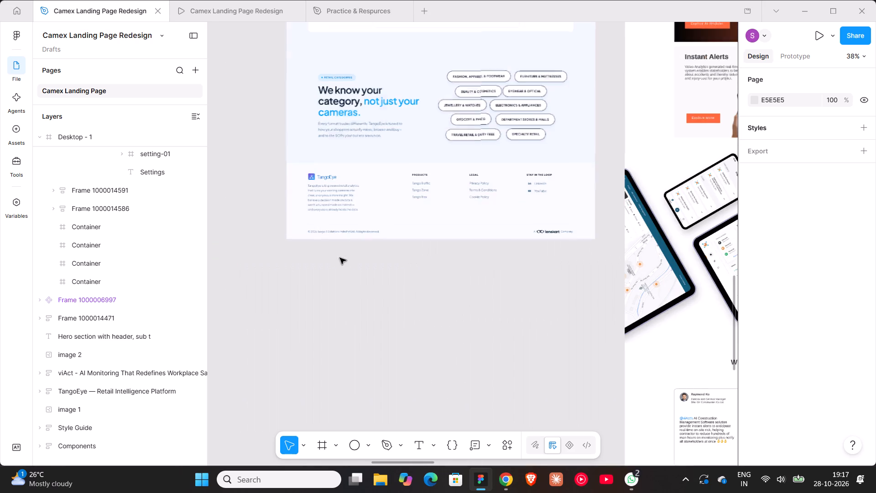
scroll(340, 258, up, 5)
ctrl+scroll(434, 226, up, 5)
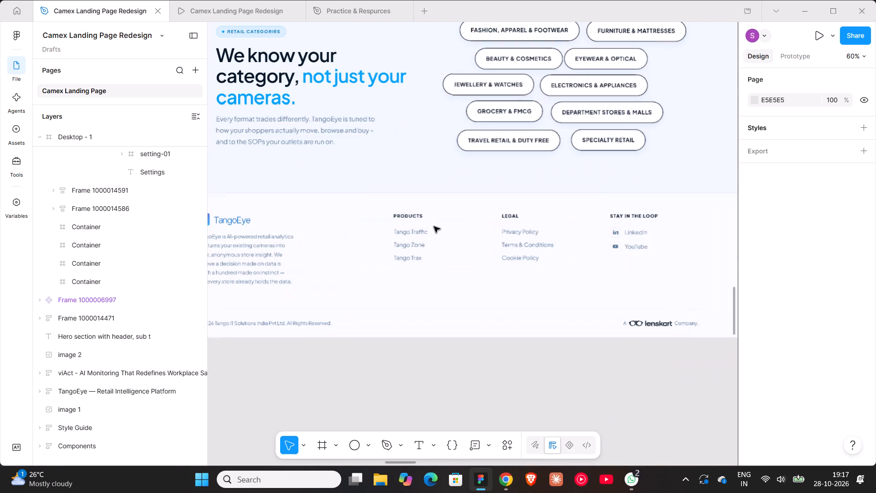
Delete the TangoEye — Retail Intelligence Platform reference page next to the viAct page.
ctrl+scroll(391, 247, down, 5)
shift+scroll(391, 247, down, 3)
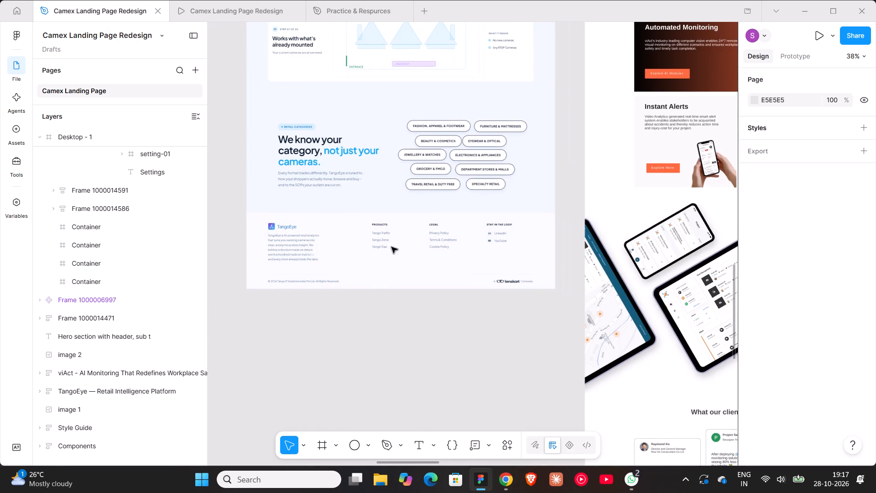
scroll(391, 247, up, 7)
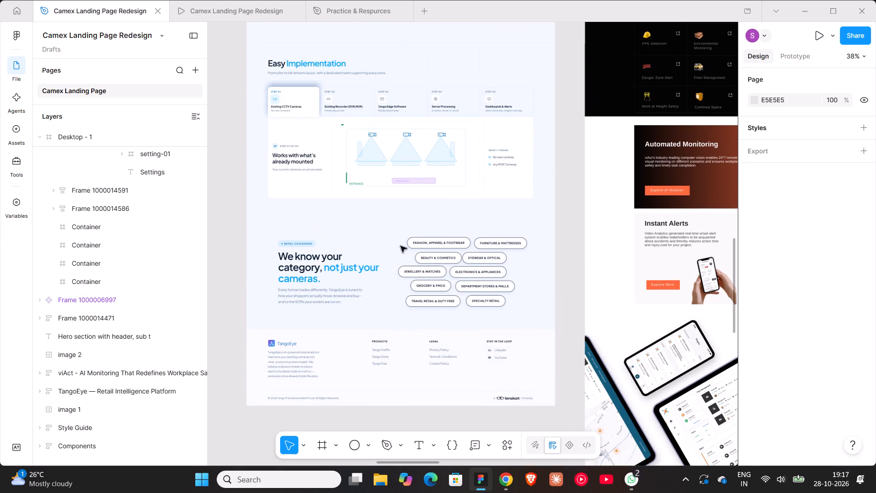
scroll(401, 246, up, 6)
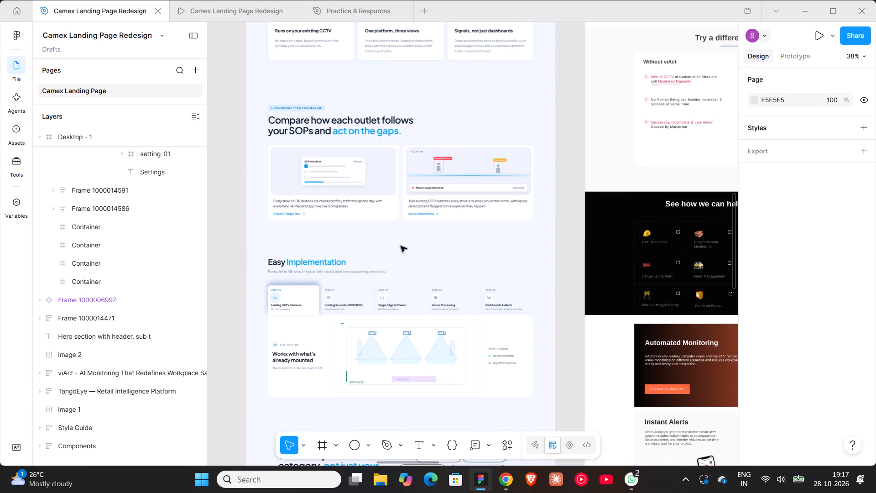
scroll(401, 246, up, 1)
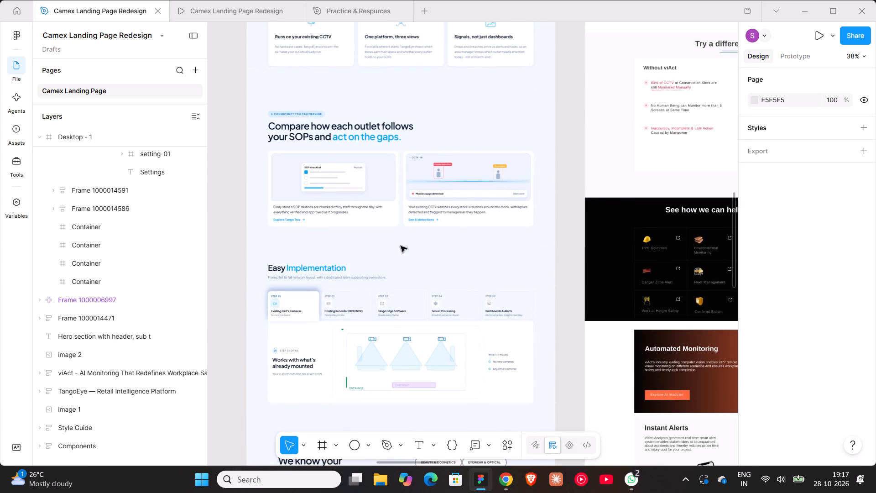
scroll(401, 246, up, 7)
ctrl+scroll(401, 246, down, 9)
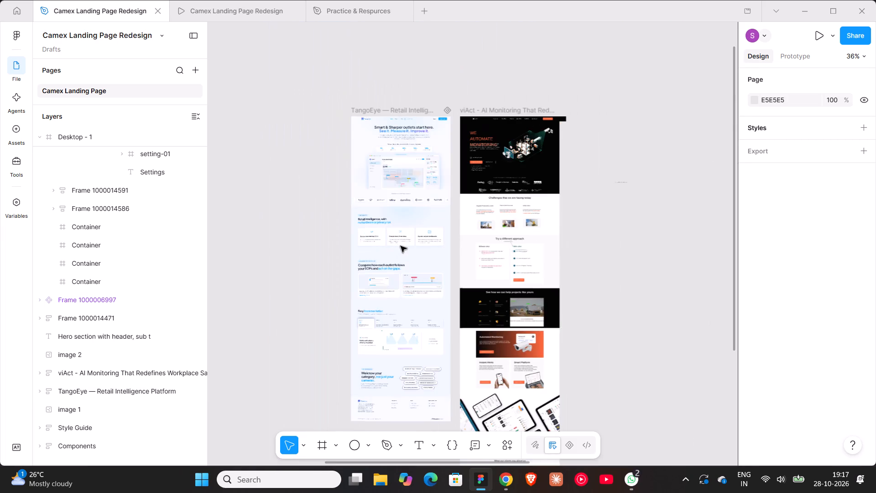
click(386, 110)
key(Delete)
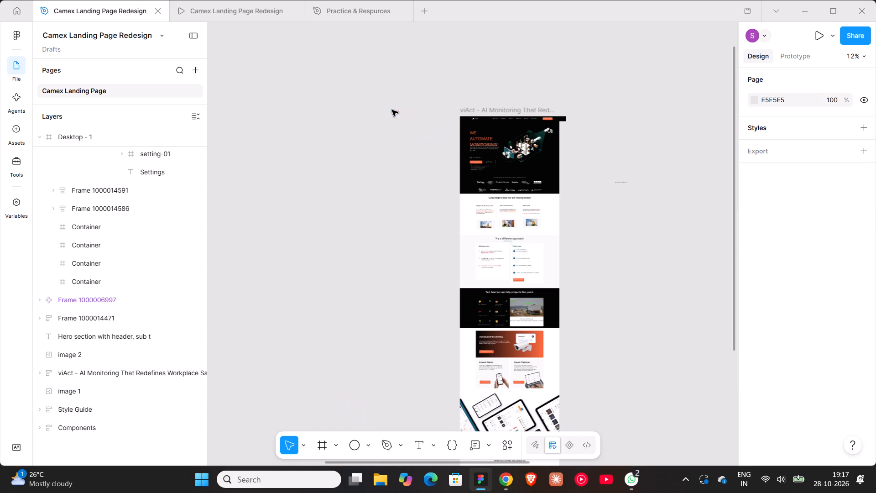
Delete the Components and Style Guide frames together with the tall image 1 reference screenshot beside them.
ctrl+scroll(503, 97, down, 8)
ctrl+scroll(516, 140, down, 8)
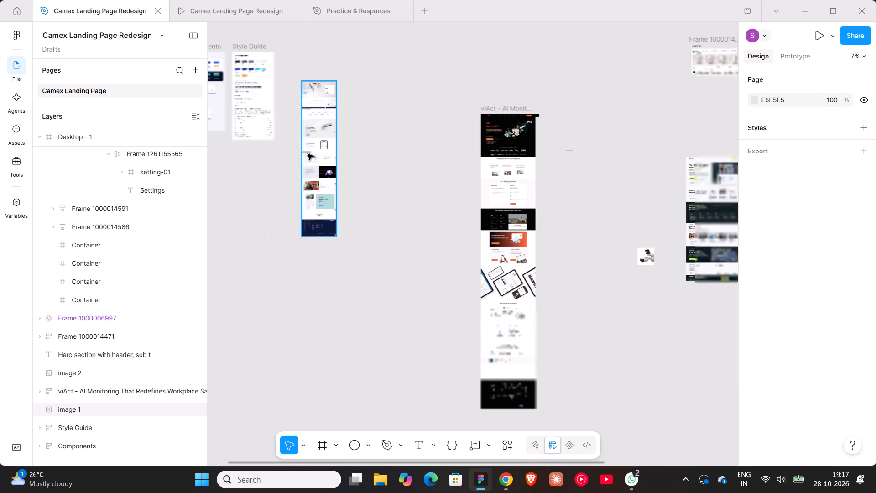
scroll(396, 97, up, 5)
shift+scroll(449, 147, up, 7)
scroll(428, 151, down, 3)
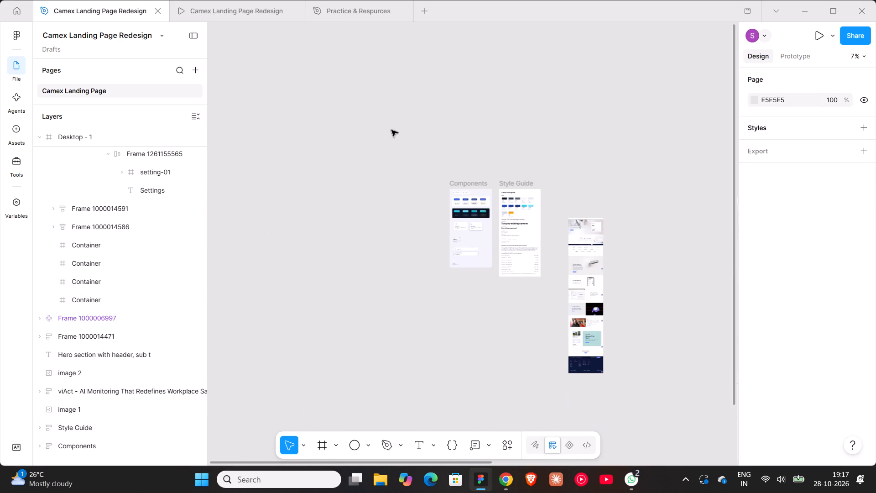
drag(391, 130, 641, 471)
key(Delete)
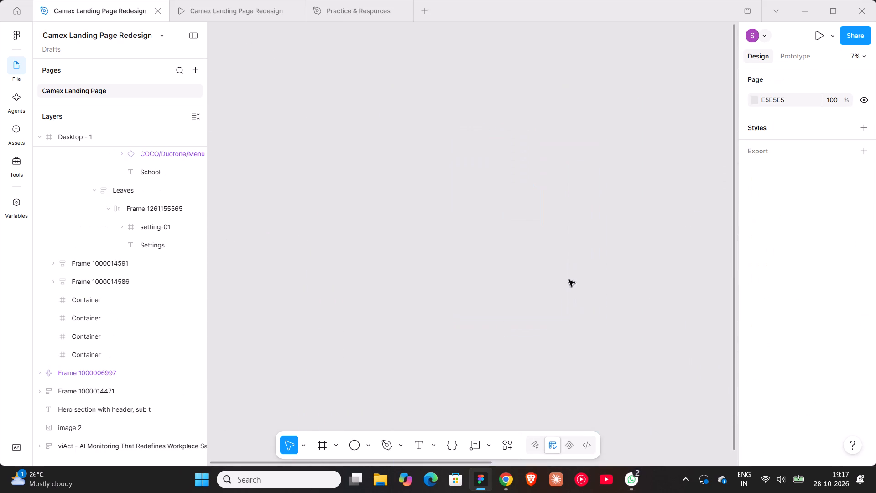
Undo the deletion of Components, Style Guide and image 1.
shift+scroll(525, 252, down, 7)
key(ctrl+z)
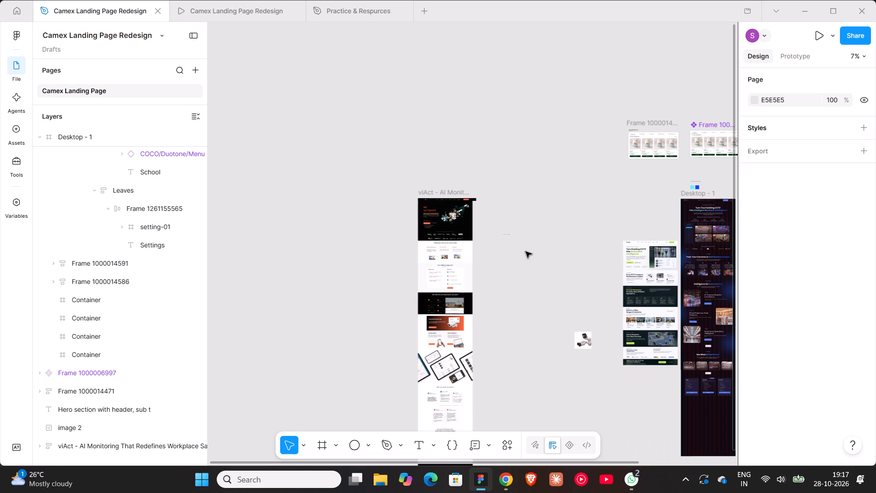
Examine the lower sections and dark footer of the image 1 reference screenshot.
ctrl+scroll(239, 307, up, 14)
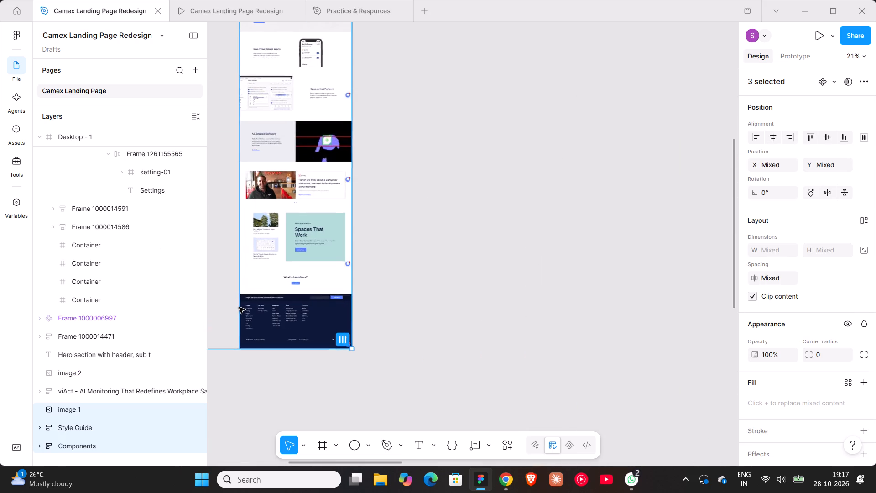
ctrl+scroll(239, 307, up, 3)
triple_click(381, 321)
click(381, 321)
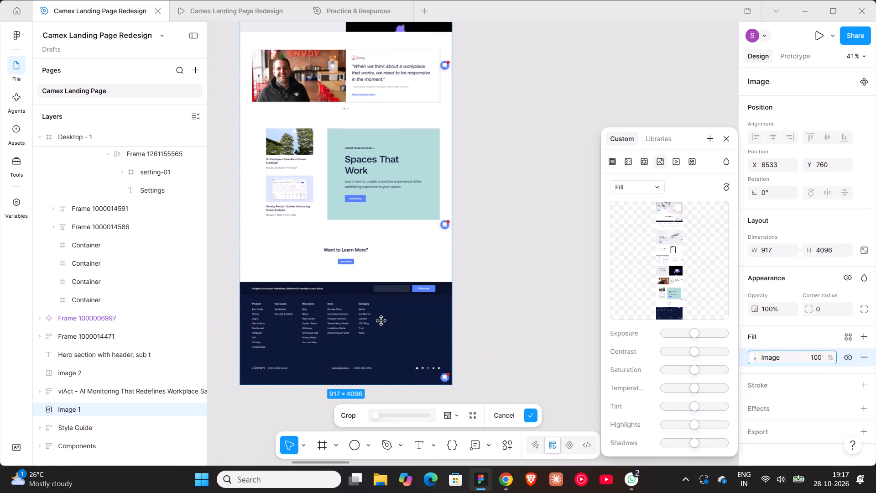
click(542, 230)
ctrl+scroll(542, 230, down, 9)
scroll(548, 97, up, 5)
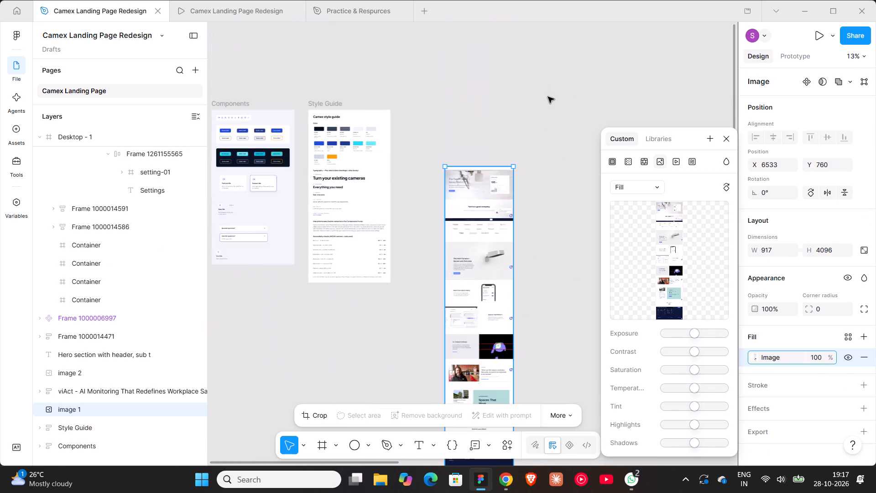
Delete the Components and Style Guide frames and the image 1 reference screenshot from the canvas.
ctrl+scroll(548, 97, down, 6)
drag(367, 84, 556, 323)
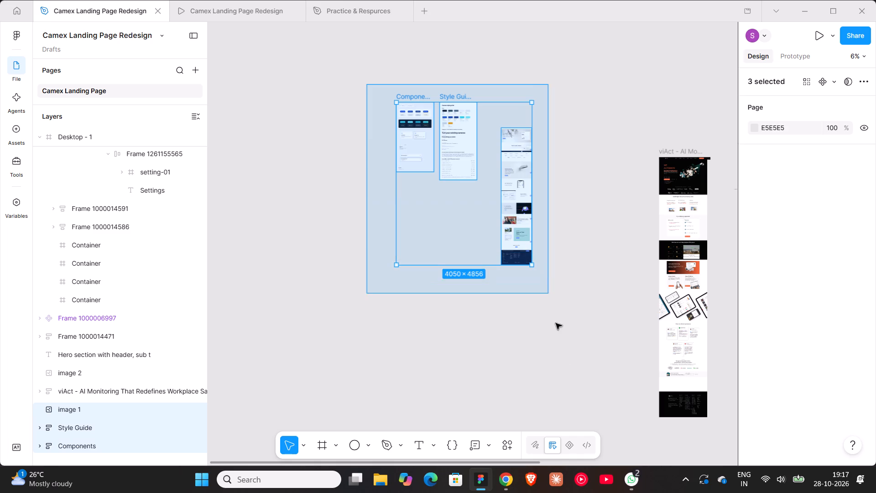
drag(556, 323, 562, 367)
key(Delete)
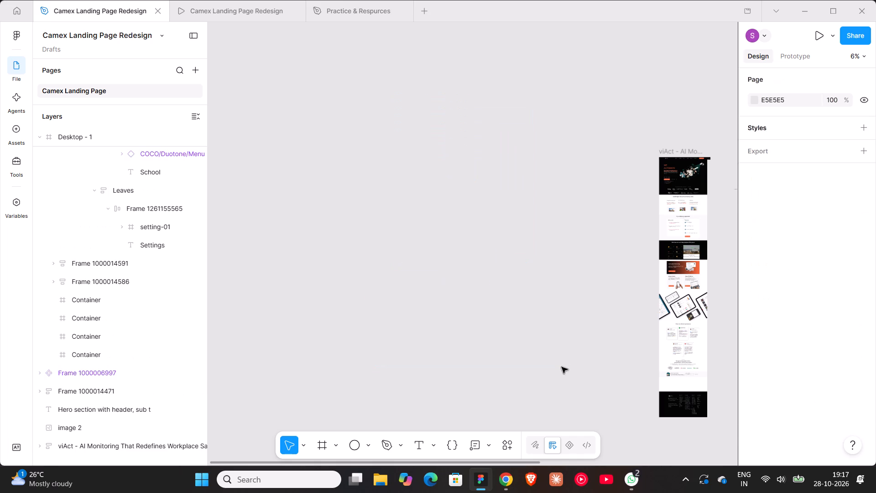
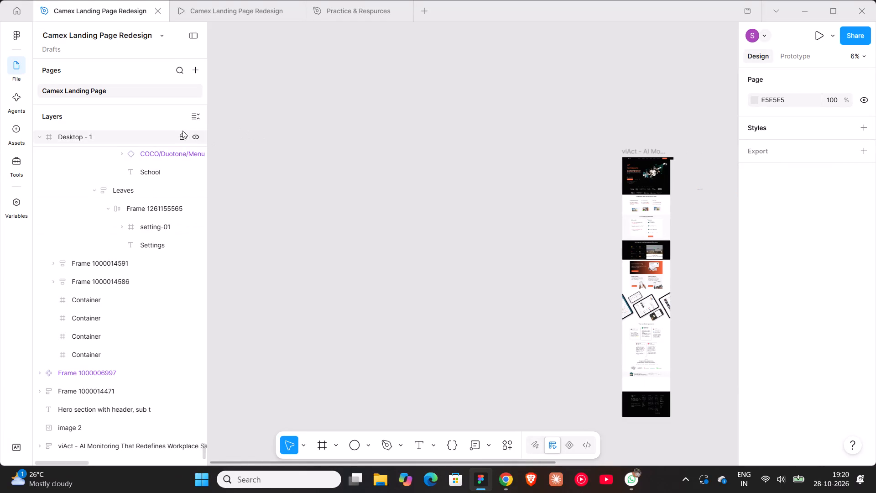
Collapse all expanded layers of the Camex Landing Page.
click(194, 116)
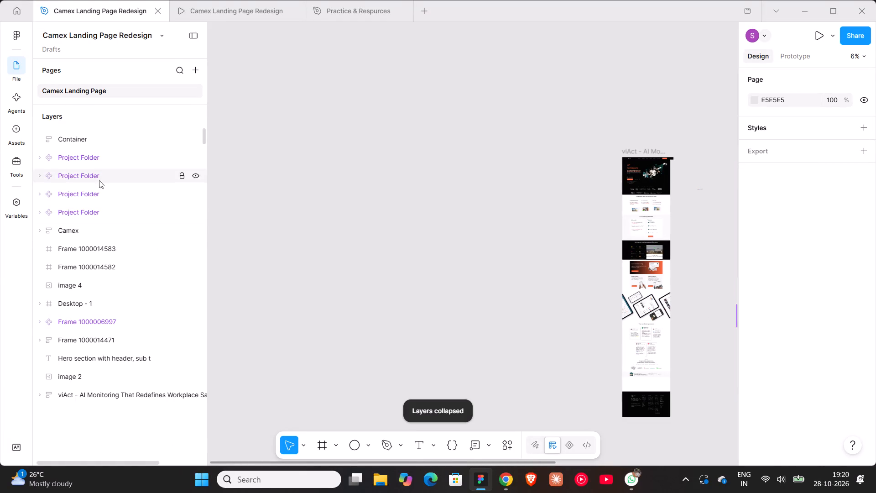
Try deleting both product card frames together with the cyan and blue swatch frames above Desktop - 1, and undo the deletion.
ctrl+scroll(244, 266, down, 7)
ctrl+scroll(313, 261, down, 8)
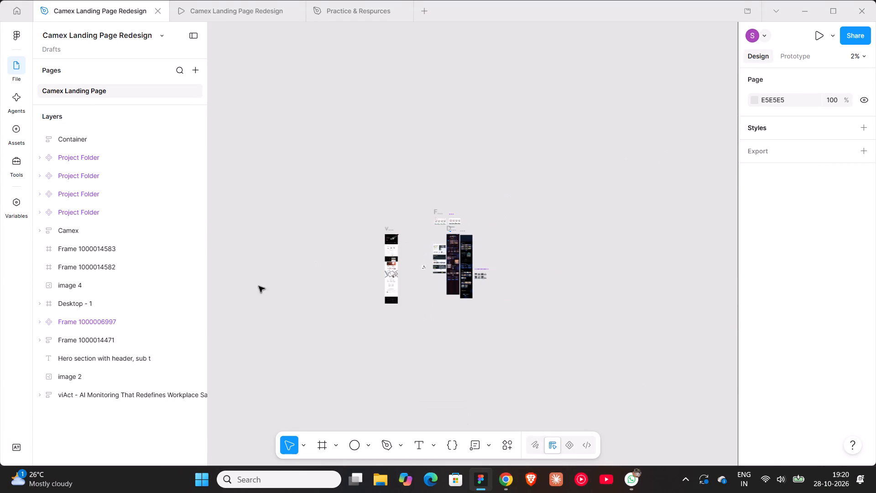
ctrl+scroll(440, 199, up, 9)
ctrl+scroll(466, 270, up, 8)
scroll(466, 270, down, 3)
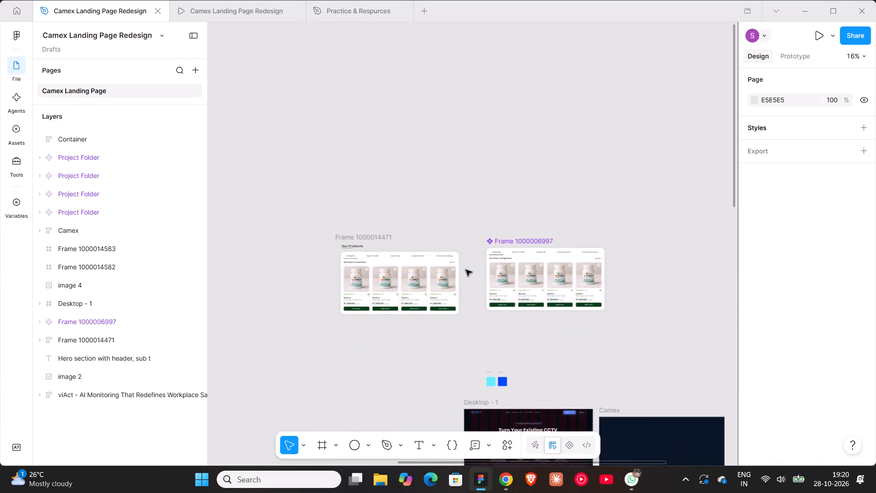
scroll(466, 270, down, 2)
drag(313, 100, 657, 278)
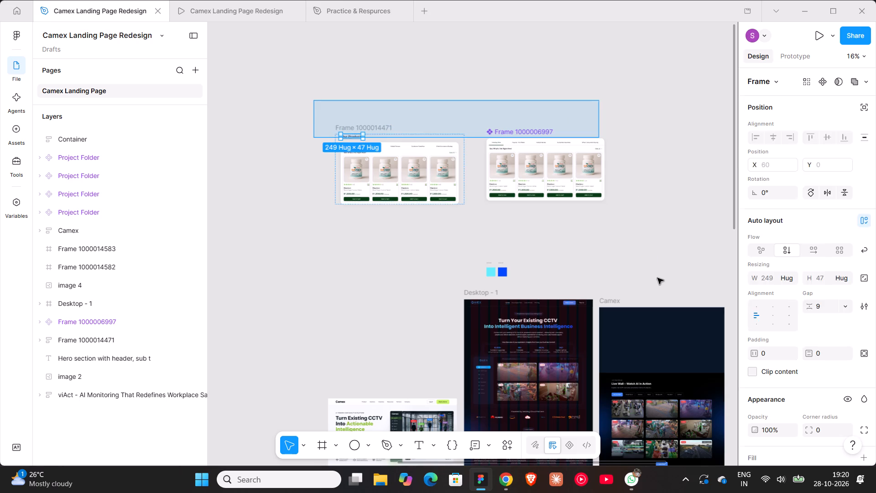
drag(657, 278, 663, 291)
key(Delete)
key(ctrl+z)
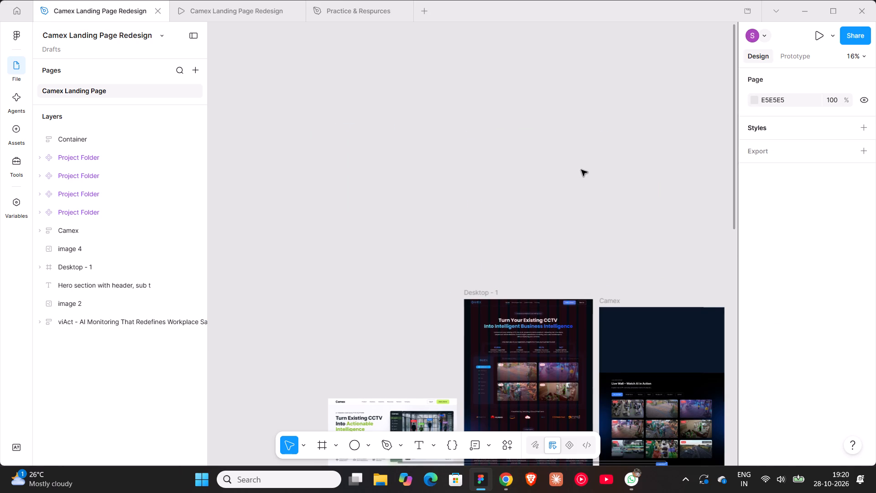
click(608, 123)
drag(615, 116, 289, 254)
key(Delete)
Delete the small camera picture, image 4, from between the viAct reference and the light Camex page image.
scroll(459, 225, down, 5)
ctrl+scroll(459, 225, down, 7)
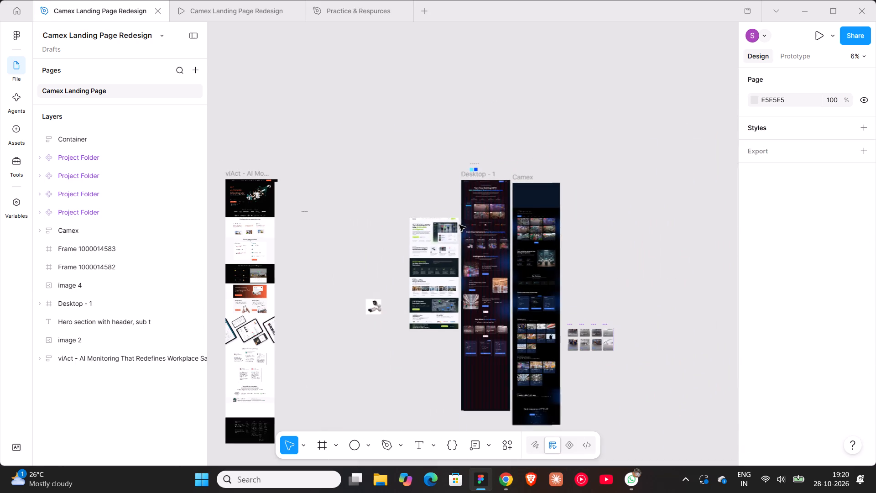
click(379, 302)
key(Delete)
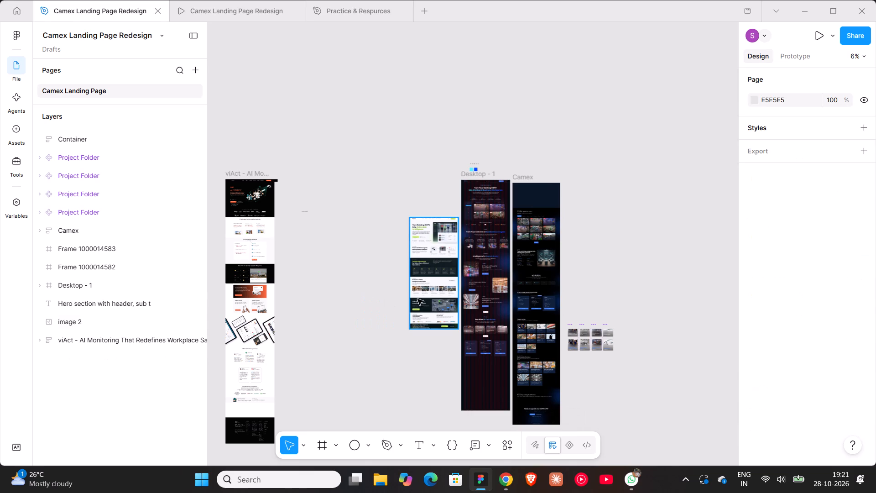
Move the stray empty Container frame off the Camex design's pricing area onto the blank canvas and delete it.
click(106, 139)
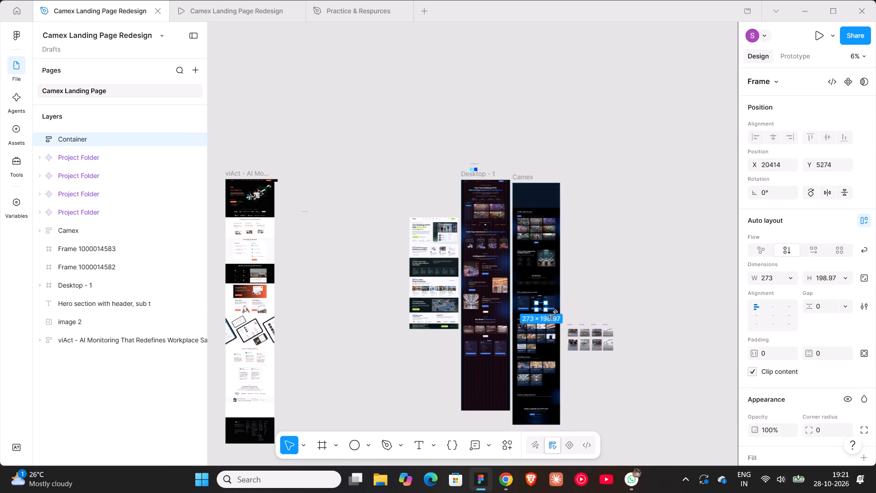
ctrl+scroll(553, 315, up, 10)
drag(509, 279, 654, 267)
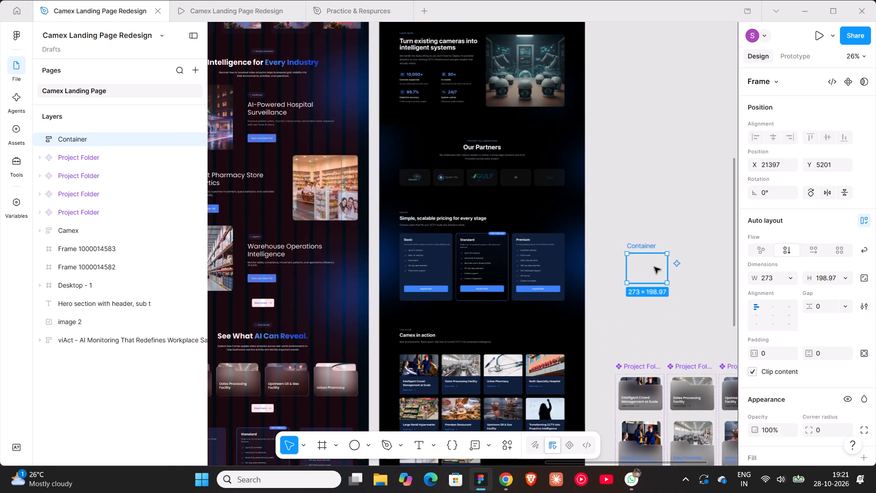
key(Delete)
ctrl+scroll(99, 213, down, 6)
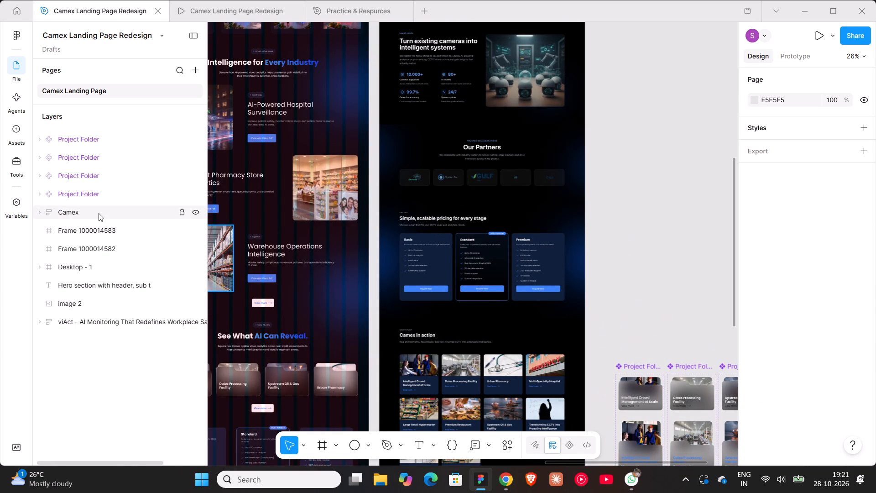
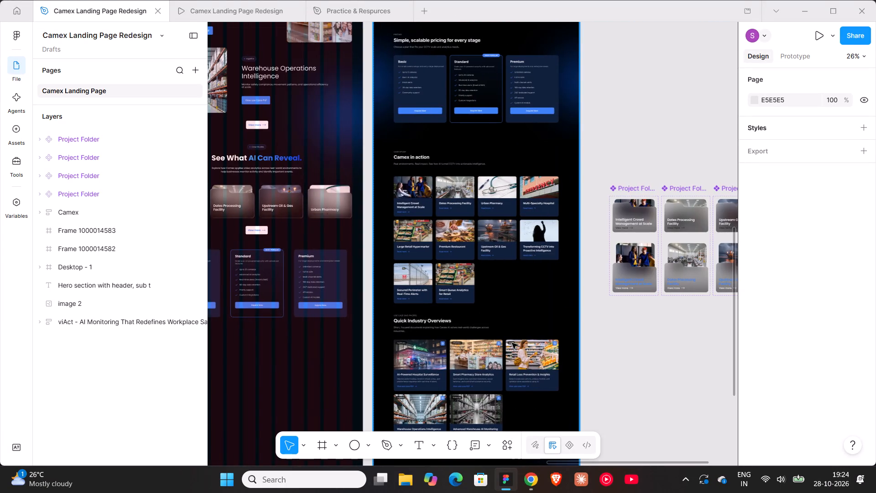
scroll(512, 343, up, 6)
ctrl+scroll(485, 333, up, 12)
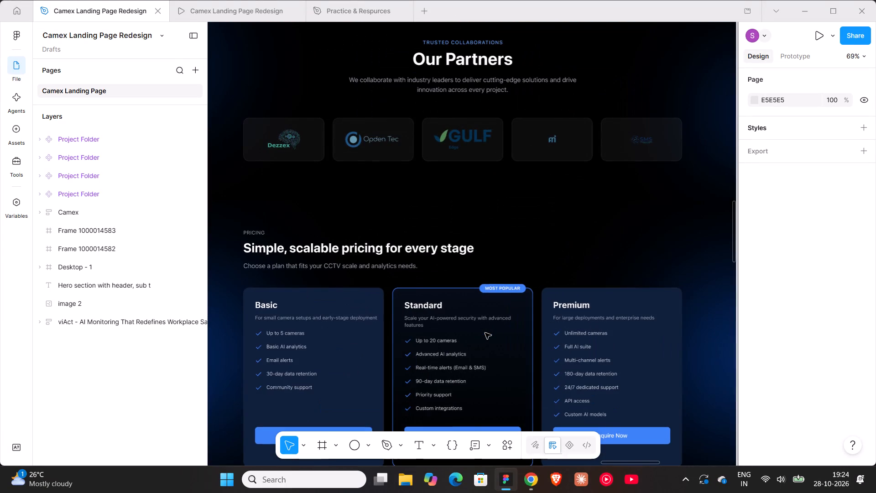
scroll(485, 333, down, 4)
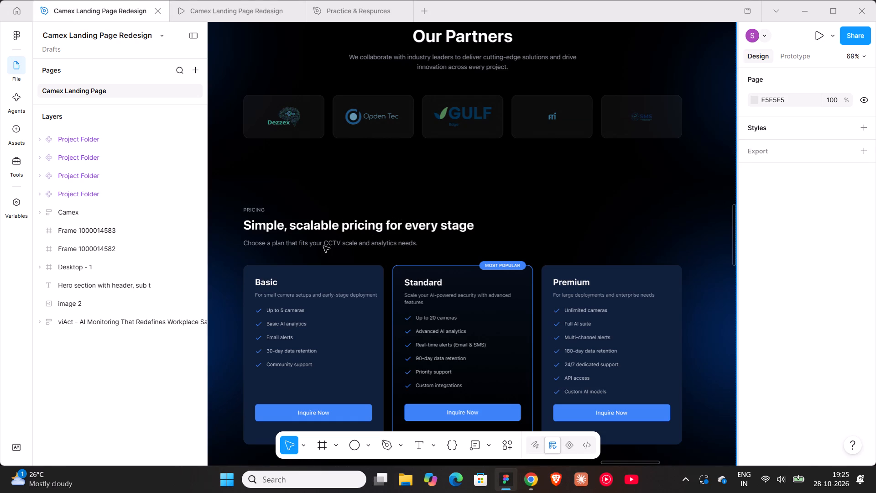
triple_click(329, 228)
double_click(329, 228)
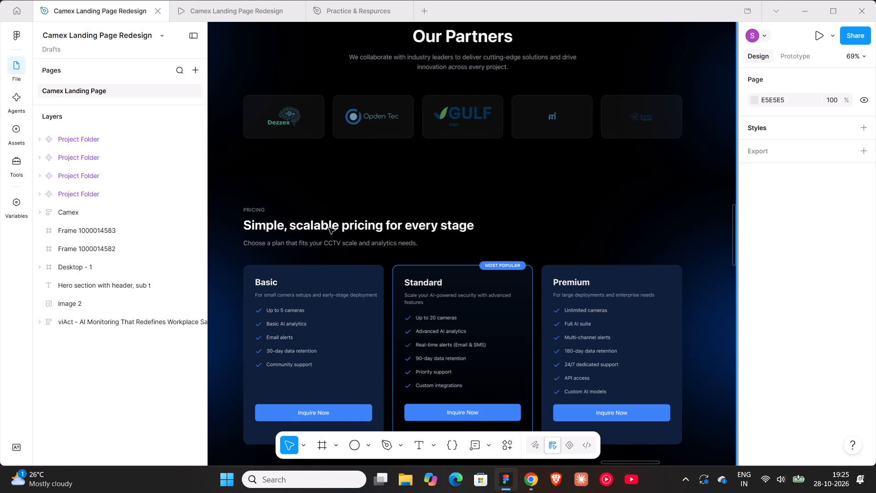
triple_click(329, 228)
triple_click(329, 228)
triple_click(329, 228)
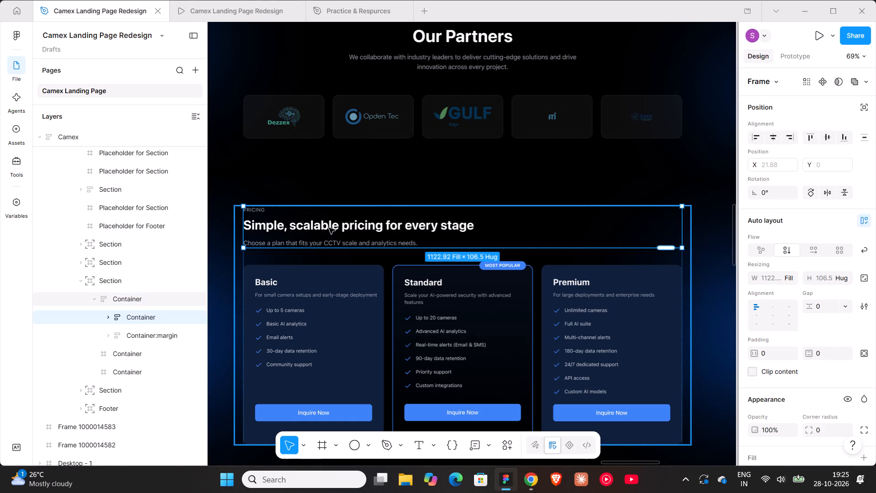
click(329, 228)
key(ctrl+c)
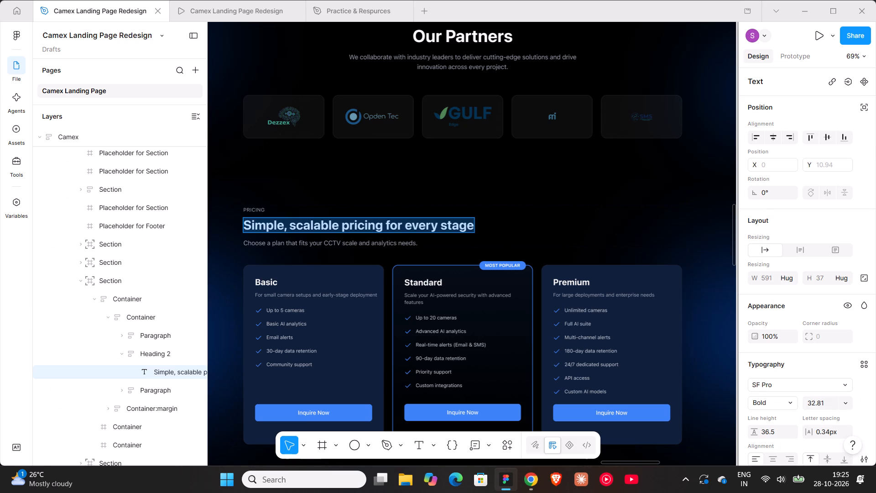
Duplicate the "See What AI Can Reveal." header block, with its badge and description, into the empty area below Desktop - 1's pricing cards.
shift+scroll(392, 235, up, 6)
ctrl+scroll(392, 235, down, 4)
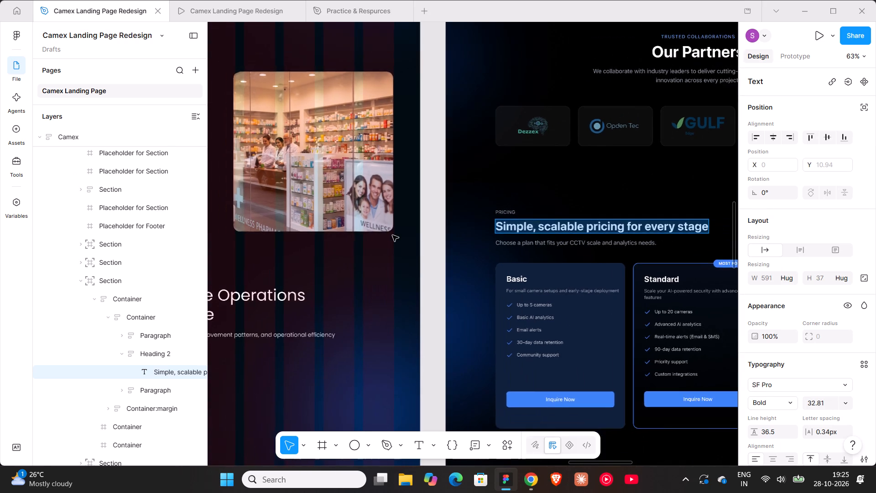
ctrl+scroll(392, 235, down, 5)
shift+scroll(392, 235, up, 5)
scroll(392, 235, down, 8)
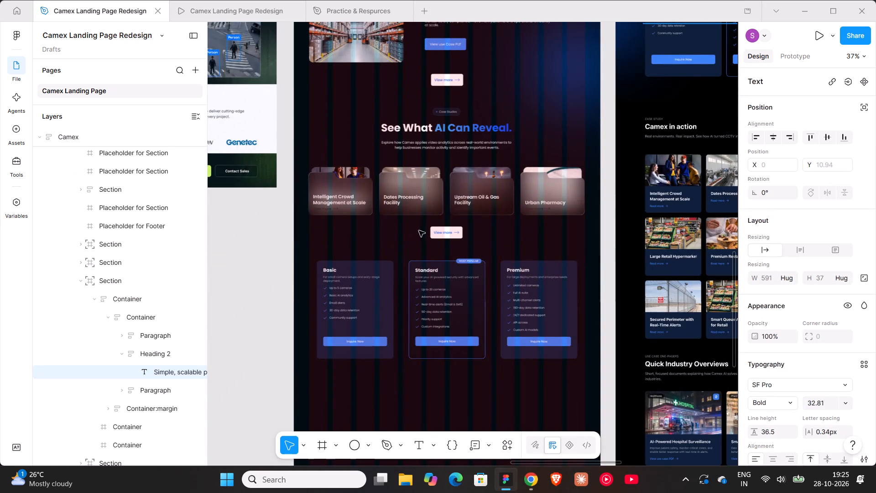
scroll(431, 281, down, 4)
scroll(430, 299, up, 2)
scroll(461, 126, up, 3)
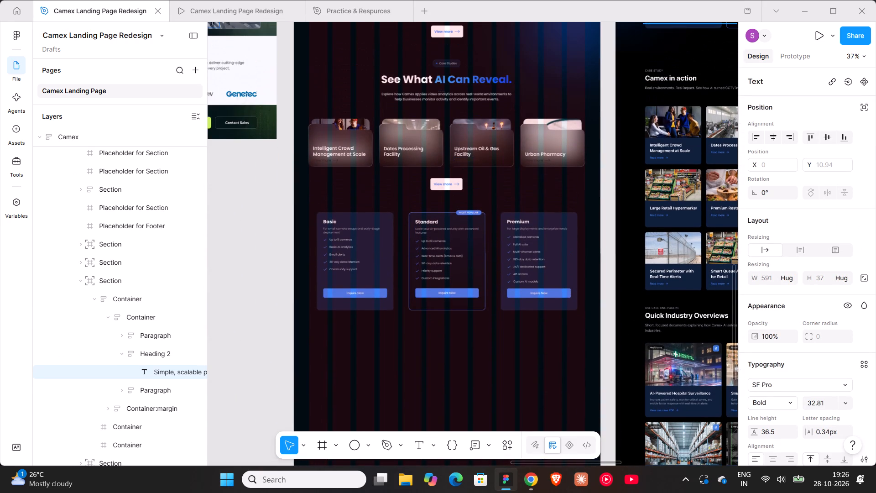
click(449, 94)
click(574, 89)
double_click(493, 85)
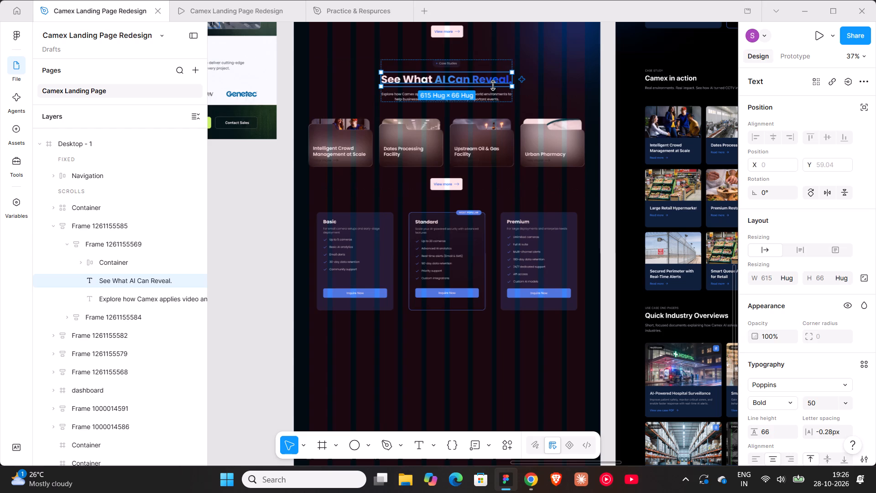
click(554, 85)
double_click(483, 75)
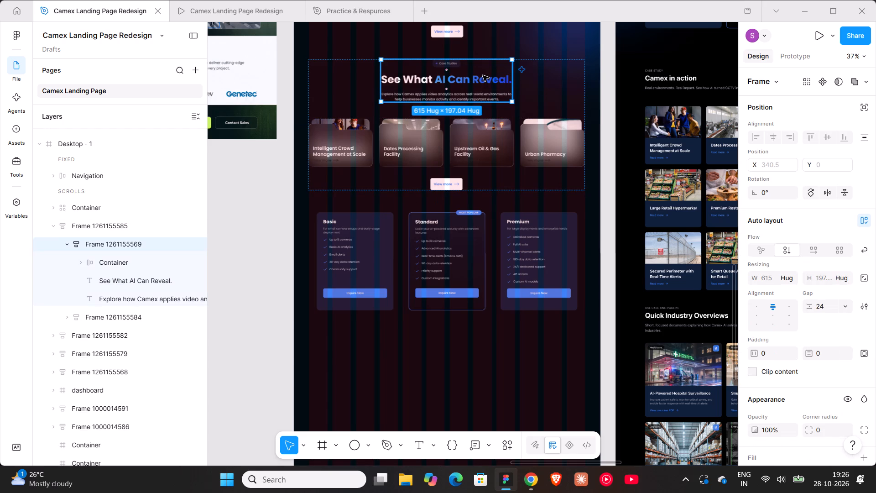
alt+drag(483, 75, 481, 346)
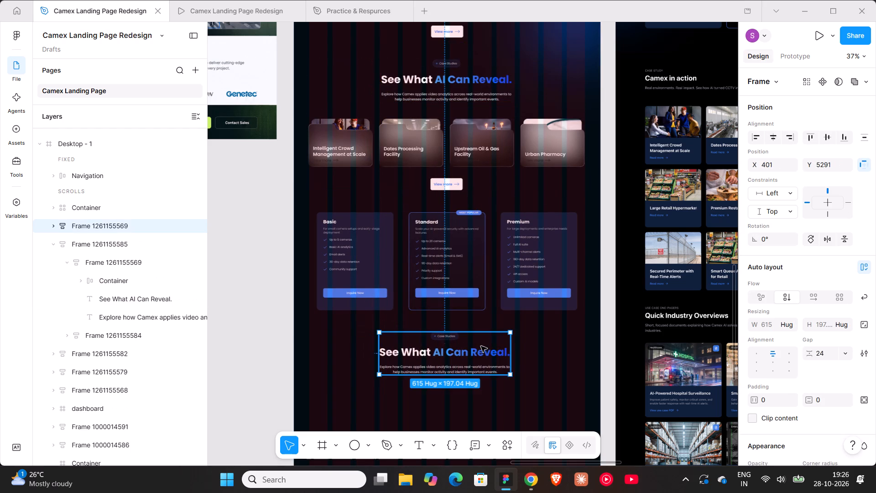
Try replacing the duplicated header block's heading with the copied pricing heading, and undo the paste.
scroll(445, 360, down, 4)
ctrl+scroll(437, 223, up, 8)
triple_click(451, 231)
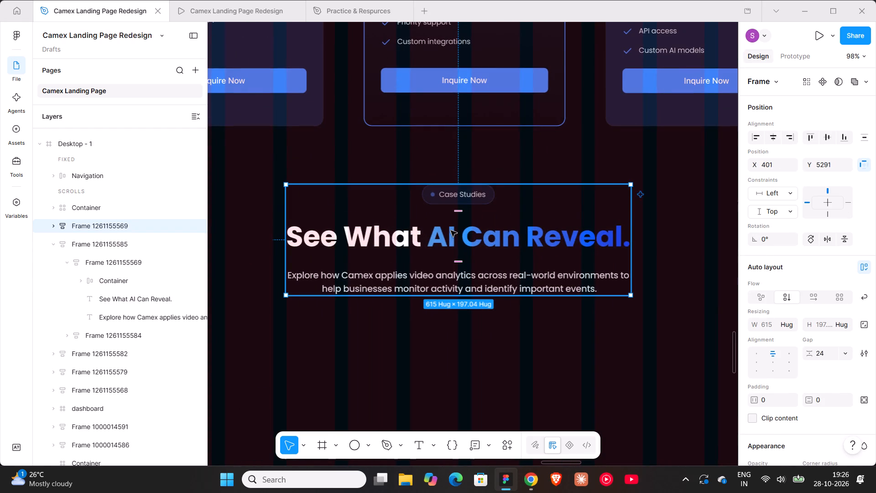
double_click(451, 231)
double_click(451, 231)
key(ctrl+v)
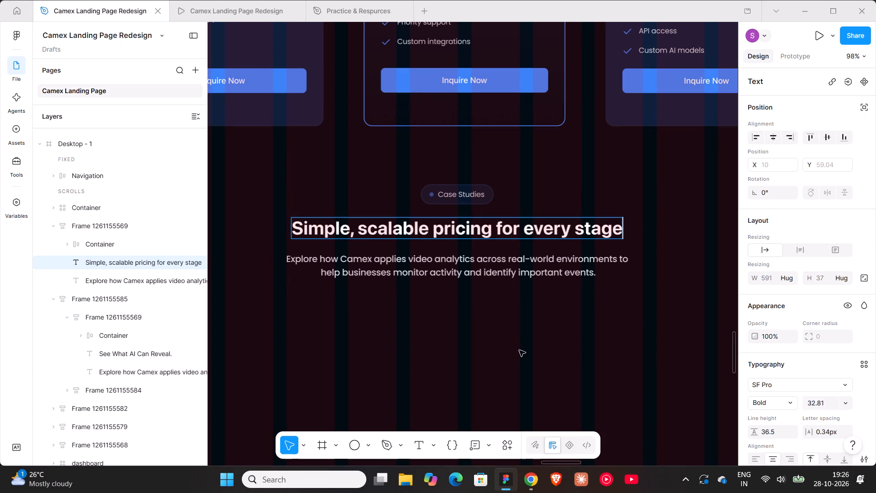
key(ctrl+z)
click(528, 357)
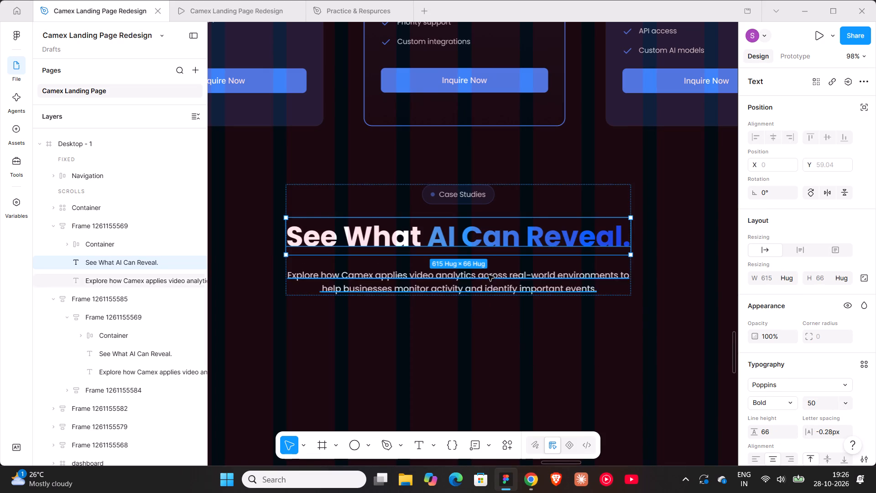
Replace the duplicated block's heading text with "Simple, scalable pricing for every stage".
double_click(470, 234)
key(ctrl+v)
click(556, 362)
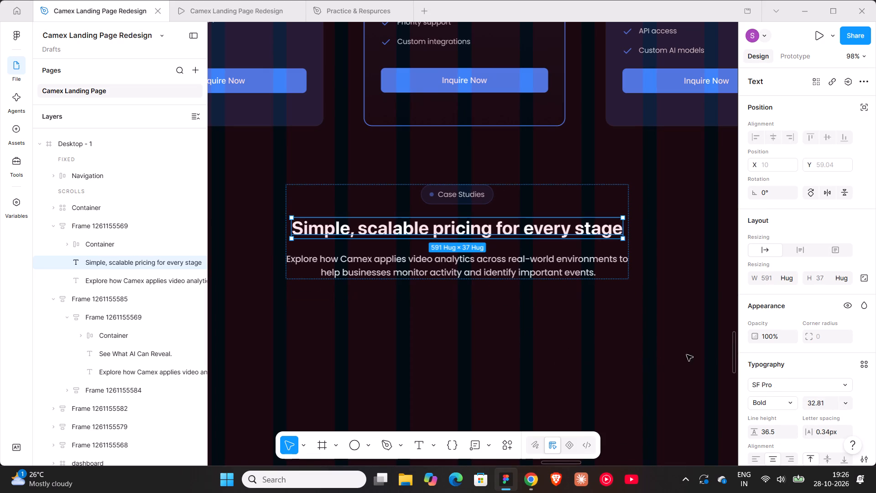
Set the new pricing heading's font to Poppins and its size to 50.
click(762, 380)
text(pop)
key(ctrl+a)
text(pop)
click(644, 241)
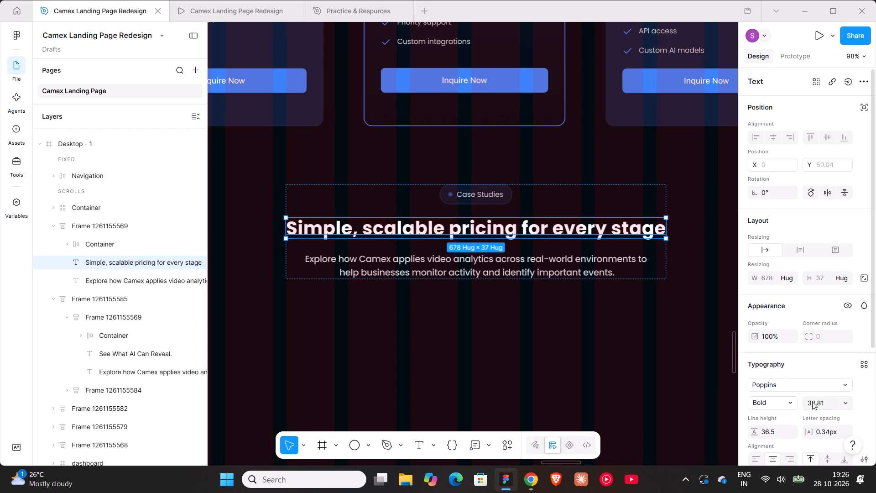
click(813, 402)
text(50)
key(Return)
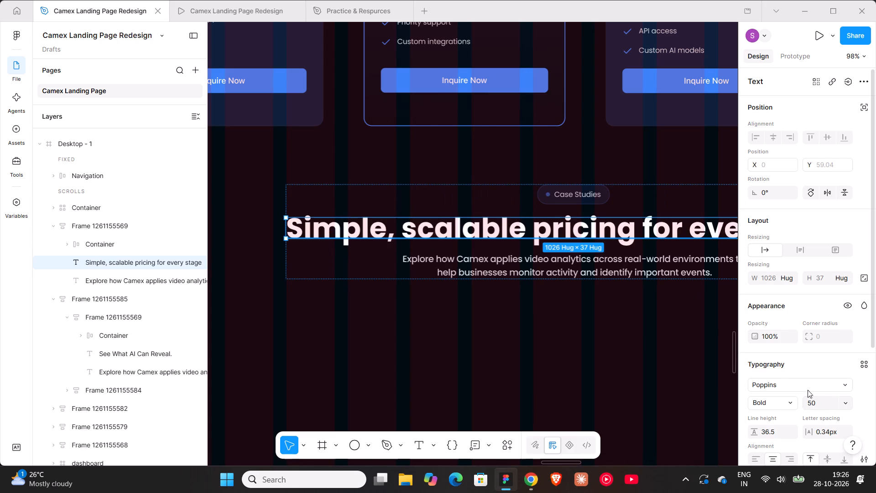
Centre the duplicated pricing header block horizontally within Desktop - 1.
shift+scroll(553, 336, down, 5)
ctrl+scroll(495, 324, down, 4)
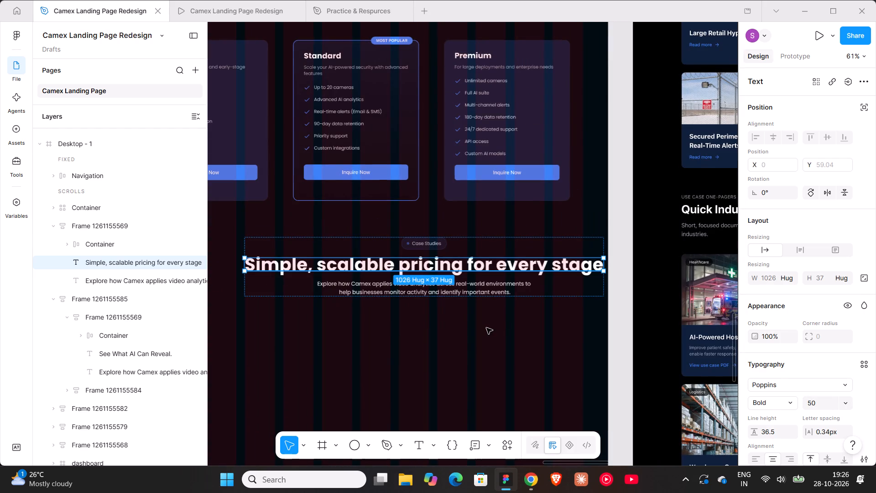
drag(443, 362, 446, 355)
click(486, 260)
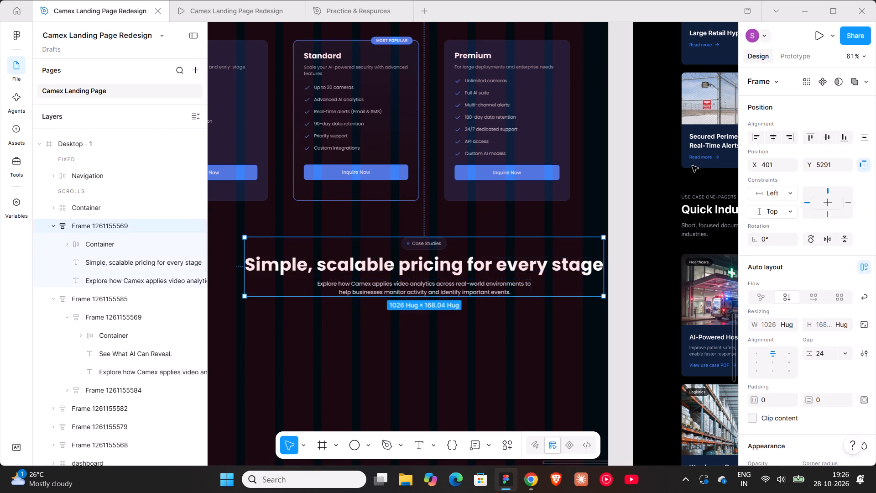
click(774, 134)
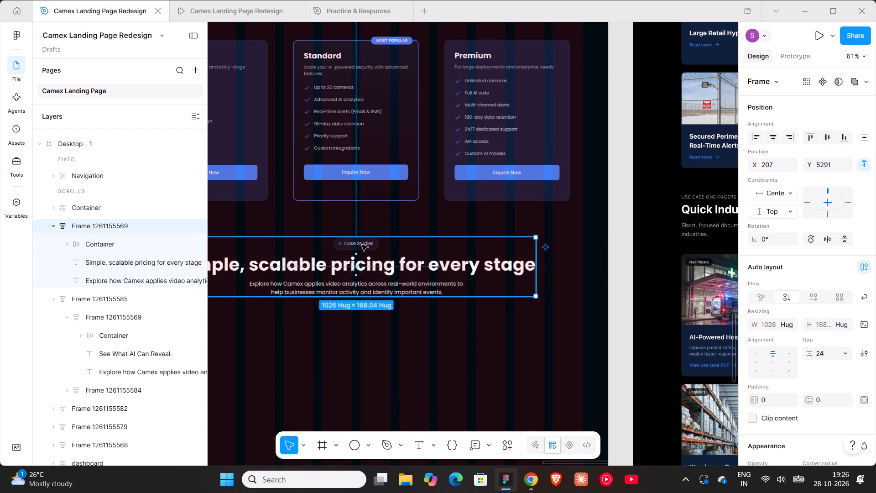
Replace the "Case Studies" badge label in the duplicated pricing header block with "Plans".
triple_click(362, 245)
double_click(362, 245)
double_click(362, 245)
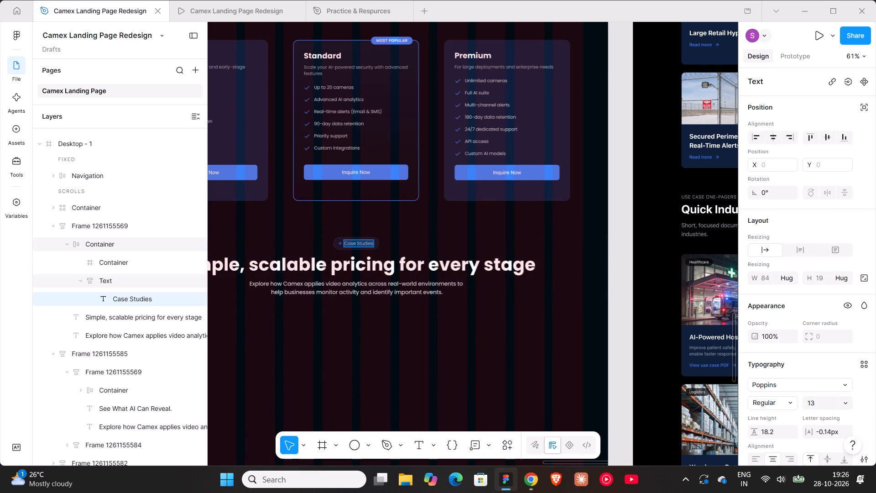
key(shift+p)
key(BackSpace)
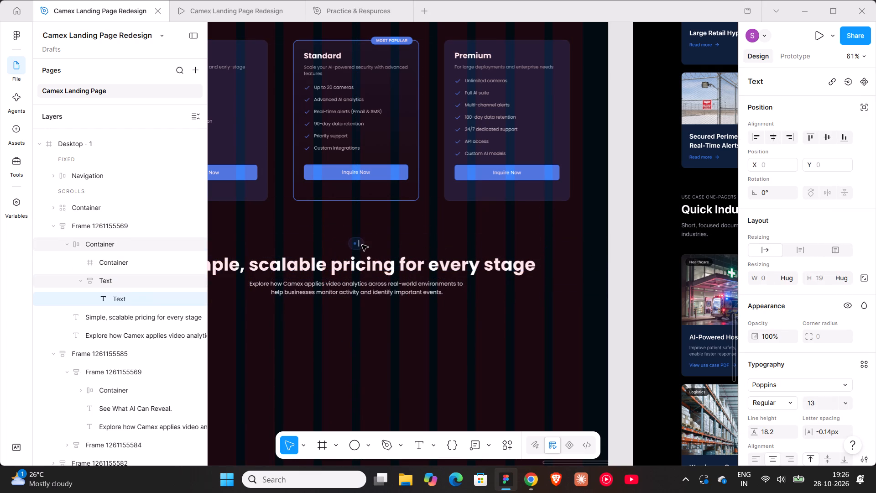
text(Plans)
shift+scroll(375, 307, up, 1)
double_click(400, 341)
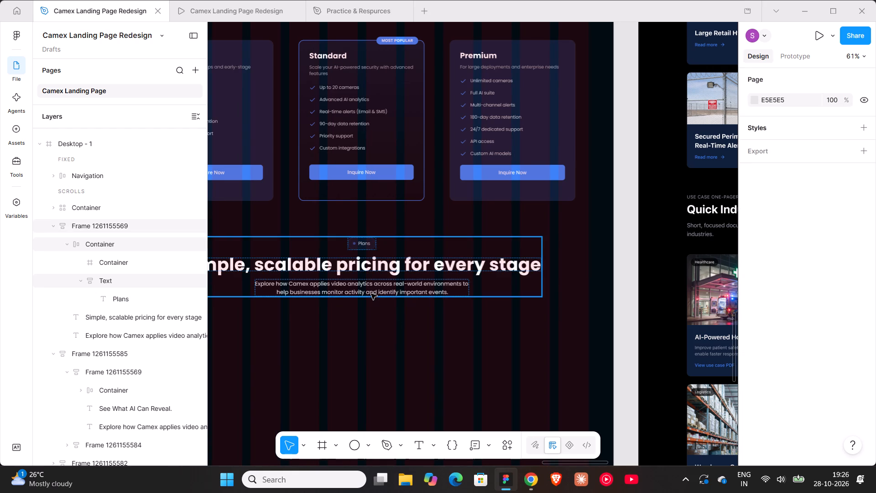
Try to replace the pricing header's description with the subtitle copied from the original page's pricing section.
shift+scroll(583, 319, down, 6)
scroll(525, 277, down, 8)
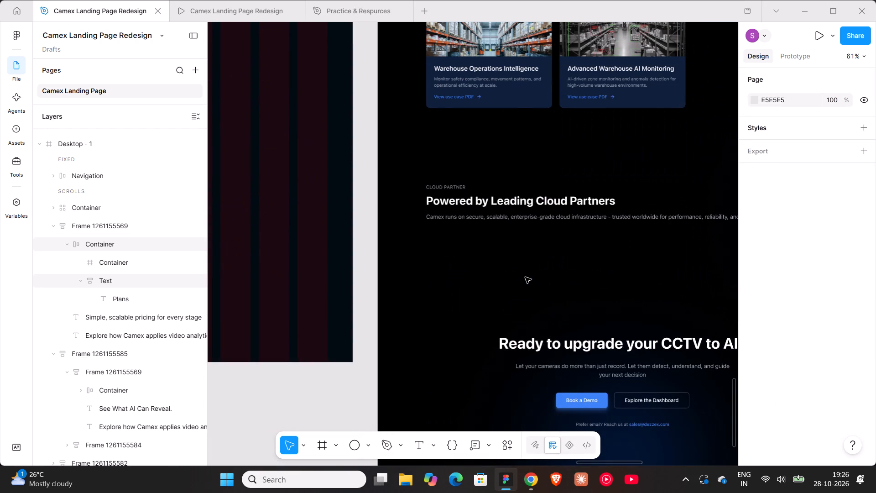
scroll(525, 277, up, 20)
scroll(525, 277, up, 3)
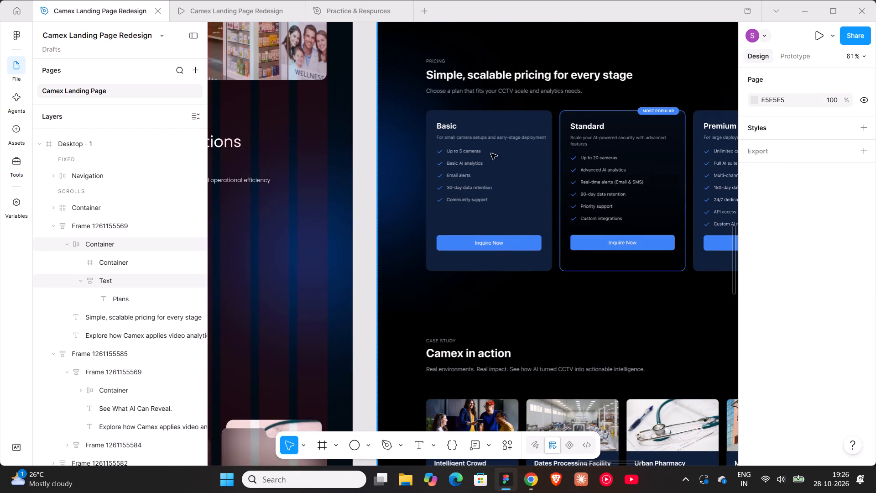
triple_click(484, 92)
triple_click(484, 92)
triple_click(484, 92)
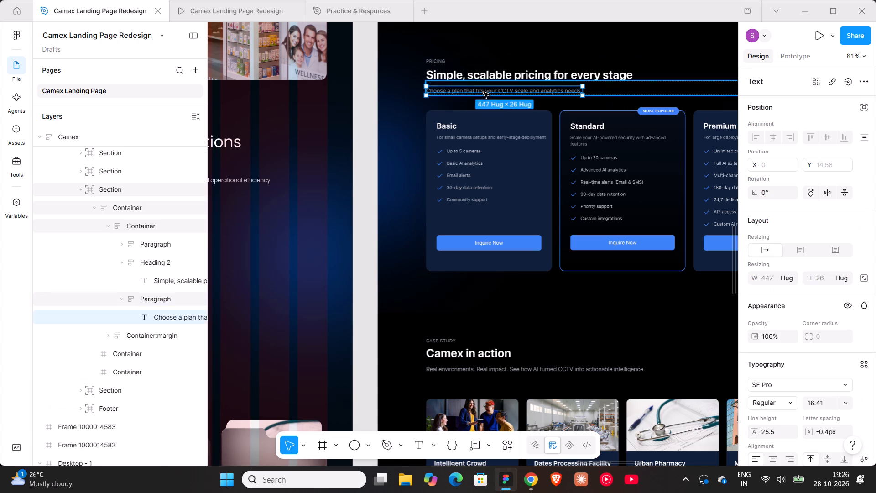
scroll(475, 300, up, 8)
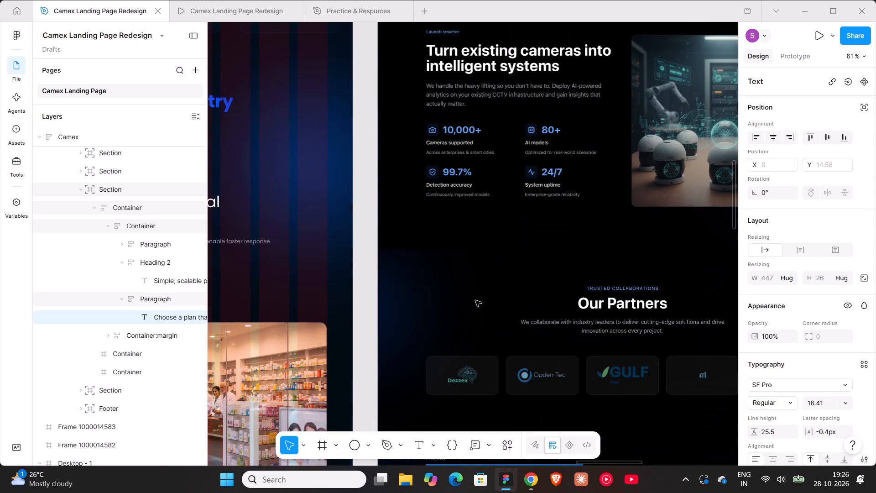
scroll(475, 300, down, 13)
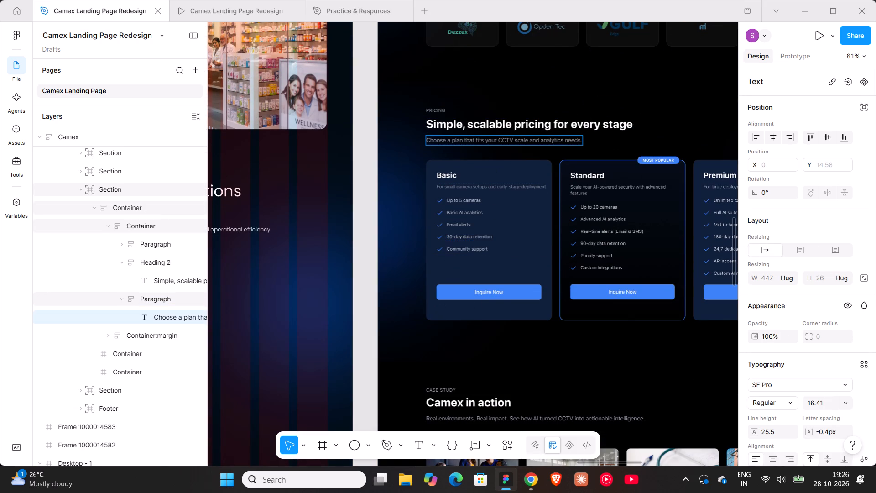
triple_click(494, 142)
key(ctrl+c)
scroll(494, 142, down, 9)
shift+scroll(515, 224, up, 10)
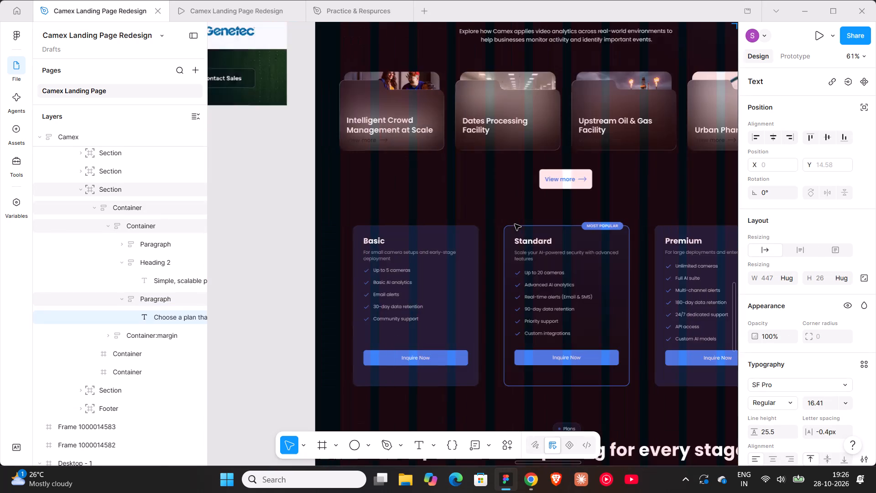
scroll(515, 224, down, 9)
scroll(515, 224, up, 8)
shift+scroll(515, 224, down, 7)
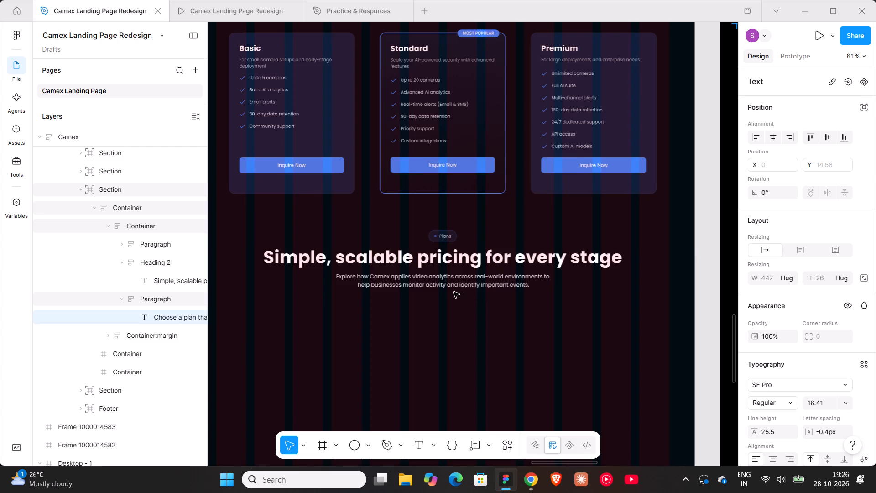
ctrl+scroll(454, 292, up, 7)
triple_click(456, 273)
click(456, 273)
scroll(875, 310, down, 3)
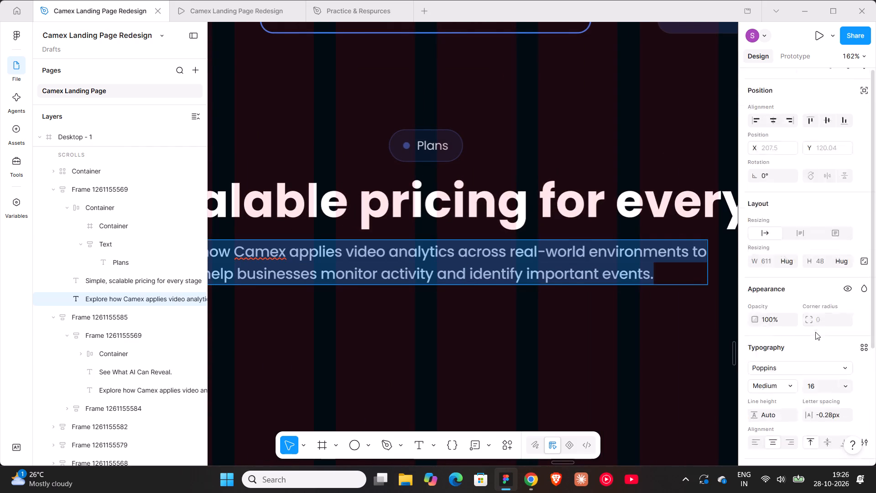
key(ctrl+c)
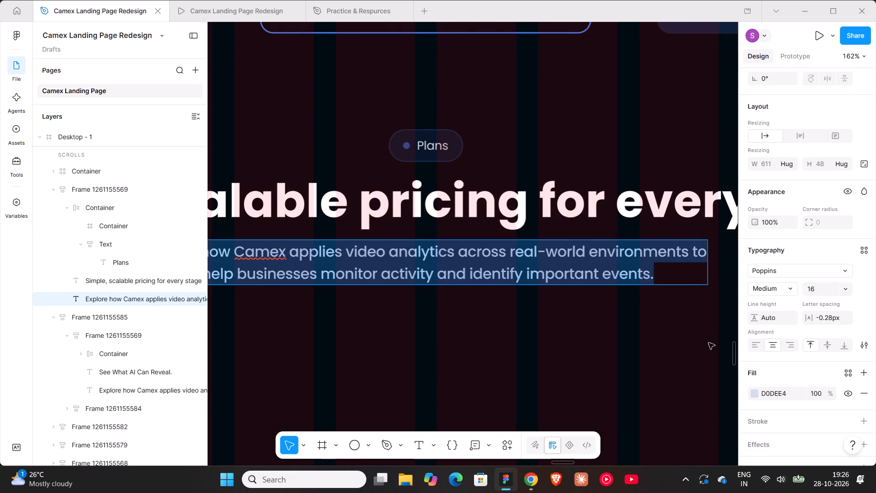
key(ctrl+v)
Replace the pricing header's description with the original pricing subtitle, "Choose a plan that fits your CCTV scale and analytics needs.".
ctrl+scroll(627, 343, down, 9)
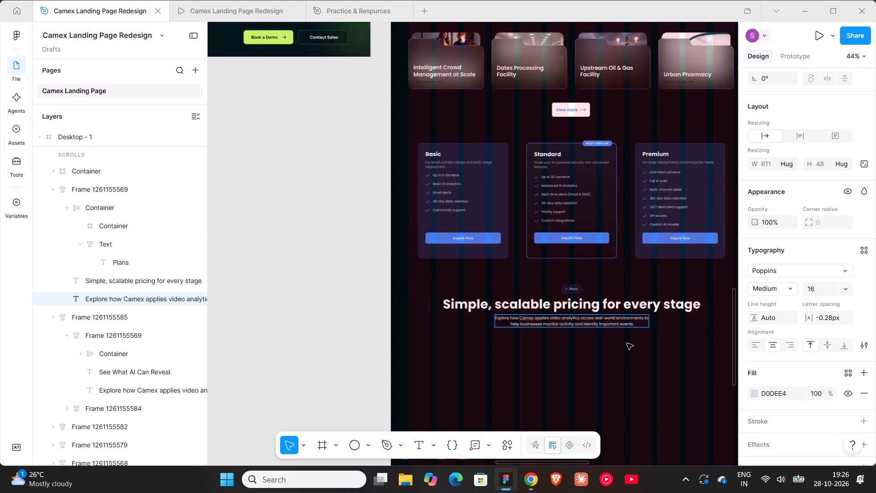
shift+scroll(627, 343, down, 5)
scroll(627, 343, up, 7)
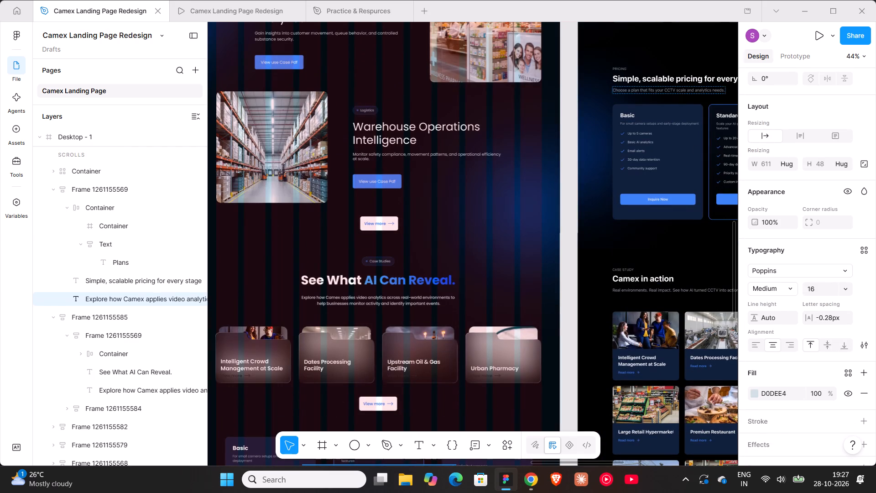
triple_click(678, 91)
key(ctrl+c)
scroll(396, 192, down, 7)
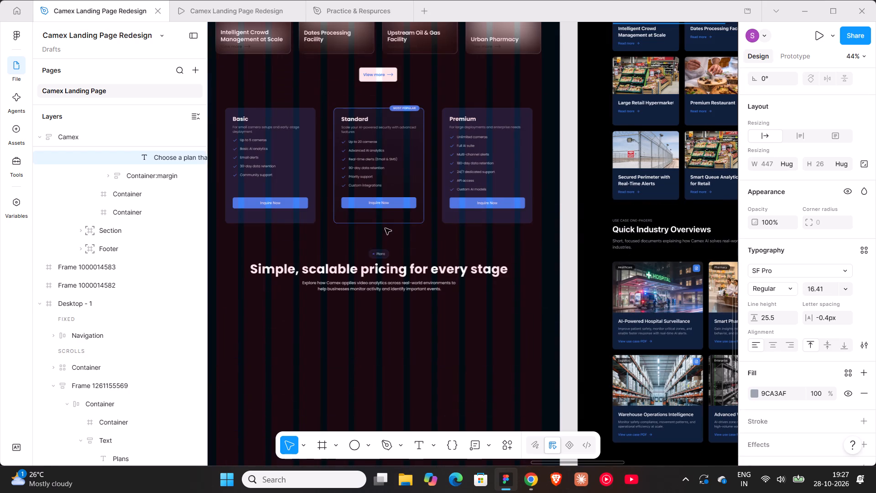
triple_click(375, 288)
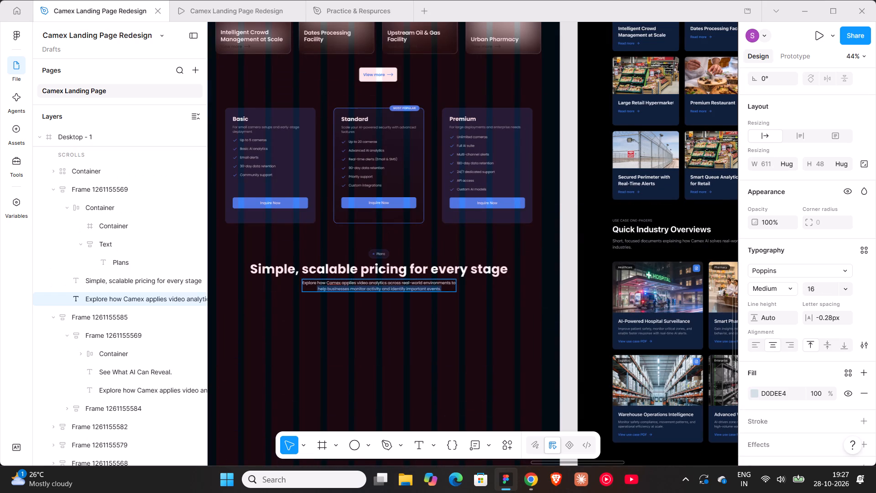
key(ctrl+a)
key(ctrl+v)
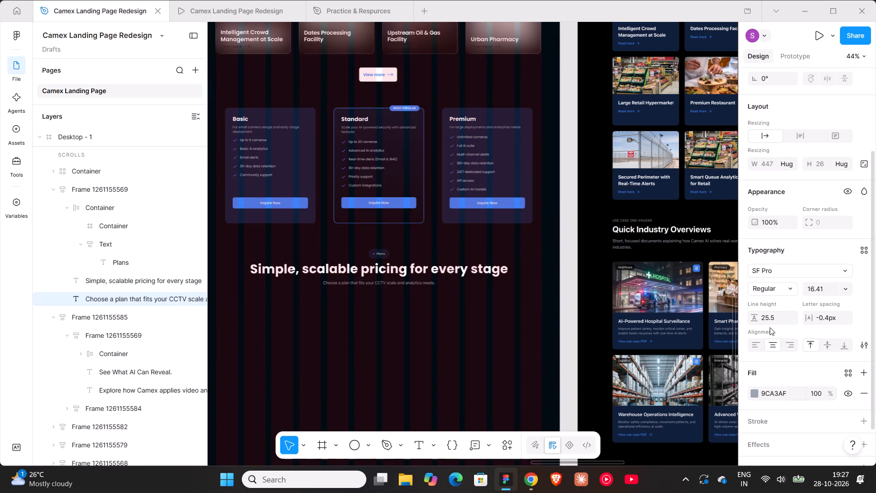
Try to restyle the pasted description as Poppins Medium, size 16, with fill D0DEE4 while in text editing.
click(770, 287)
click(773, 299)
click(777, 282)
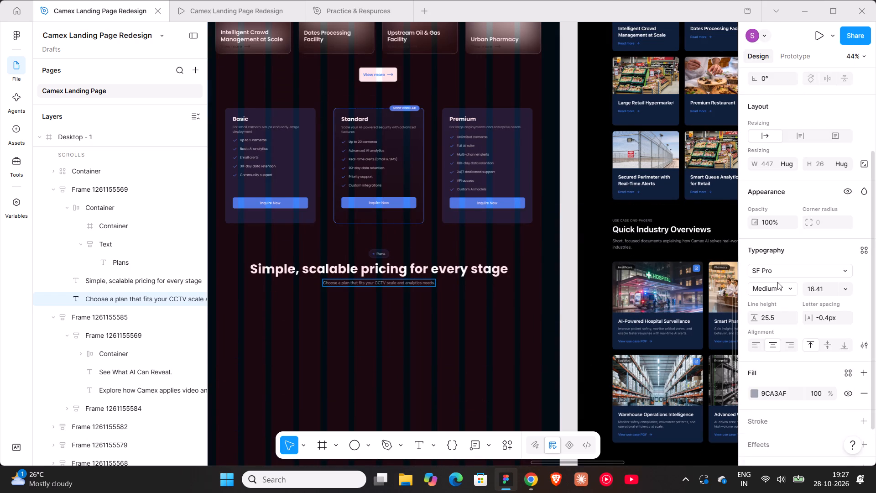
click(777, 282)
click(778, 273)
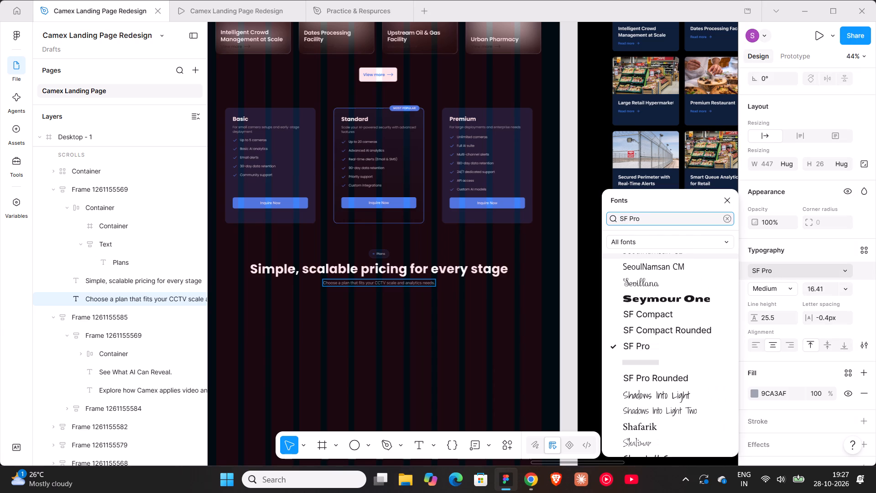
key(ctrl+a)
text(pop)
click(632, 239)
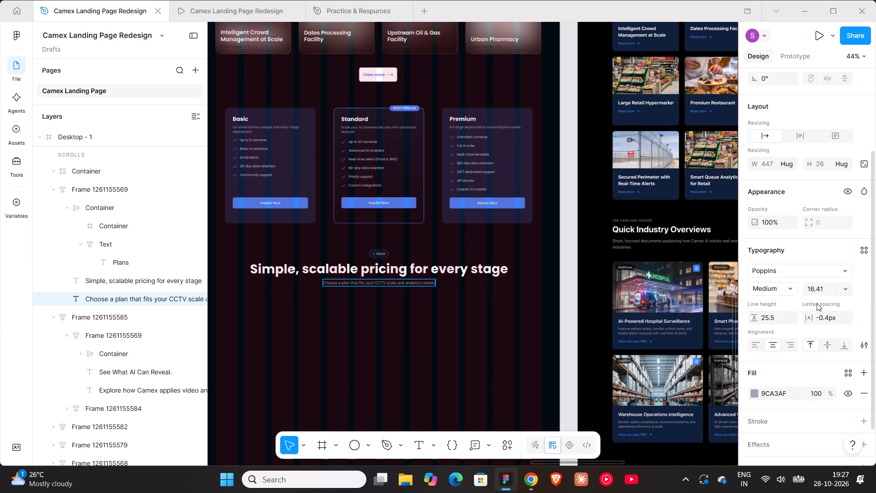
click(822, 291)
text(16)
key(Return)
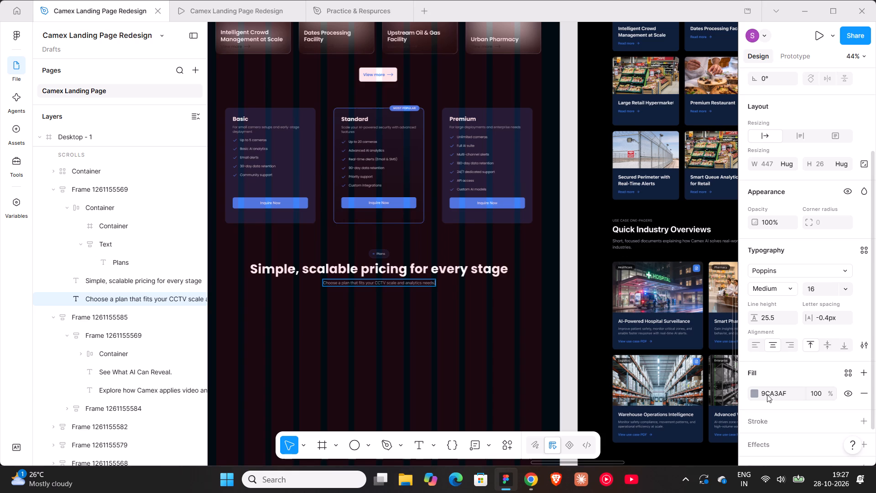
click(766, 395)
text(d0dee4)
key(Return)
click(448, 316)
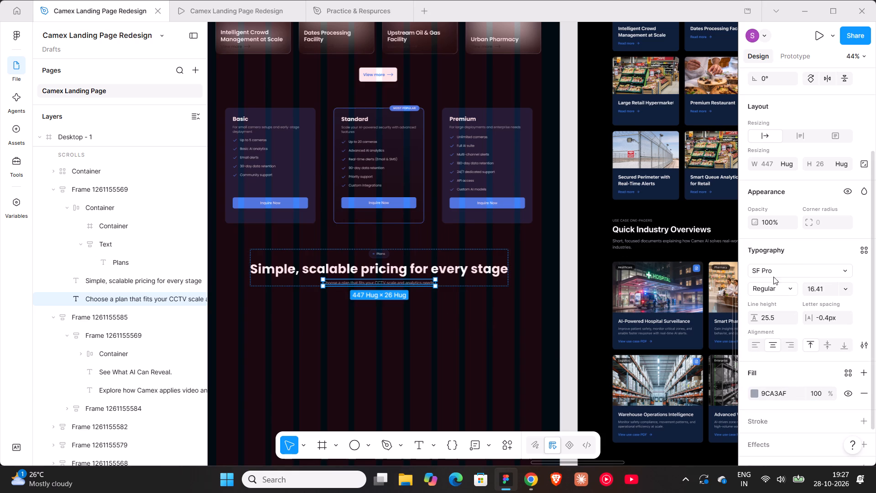
Set the pricing description's font to Poppins, its size to 16 and its weight to Medium.
click(771, 273)
text(pop)
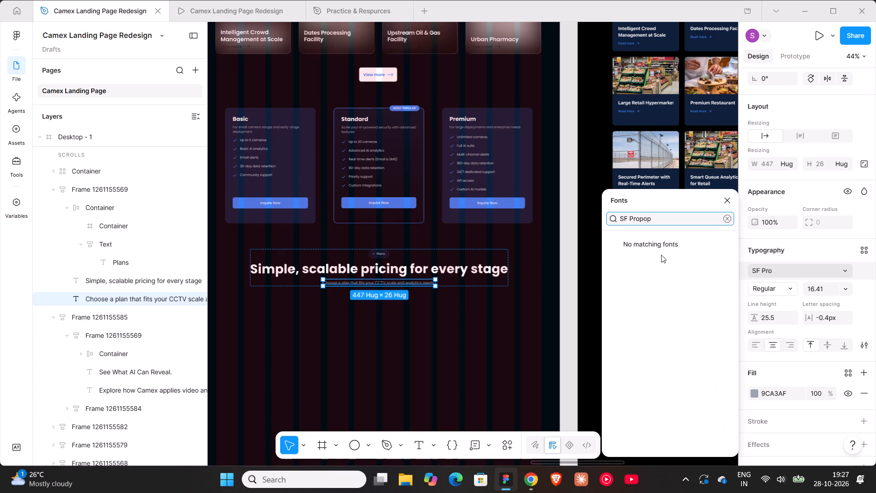
key(ctrl+a)
text(pop)
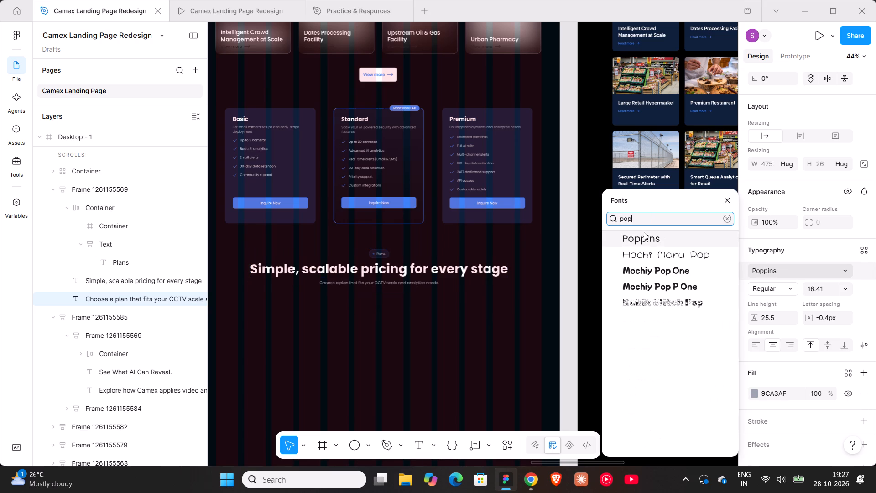
click(645, 236)
click(812, 287)
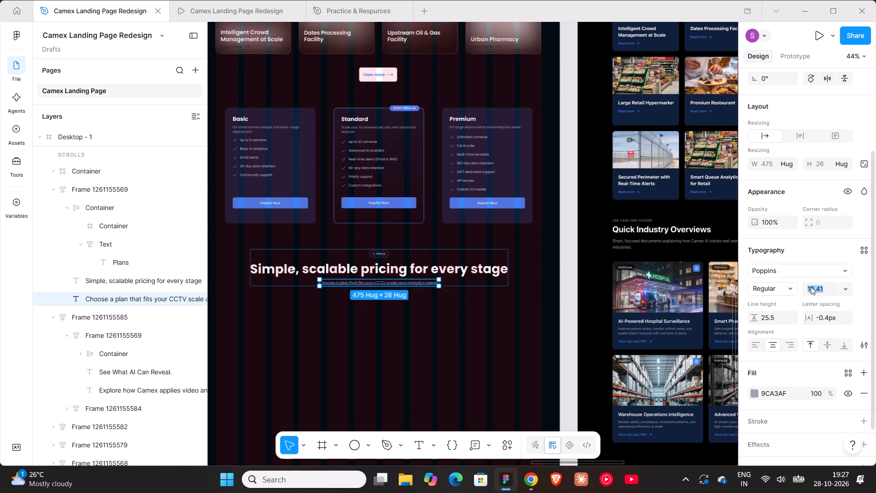
text(16)
key(Return)
click(785, 291)
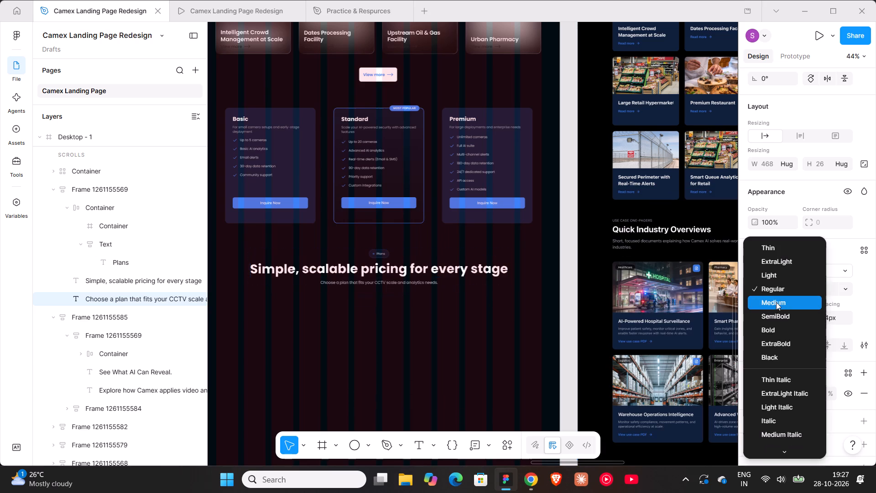
click(776, 302)
Set the pricing description's fill colour to D0DEE4.
click(768, 392)
text(d0dee)
key(4)
key(Return)
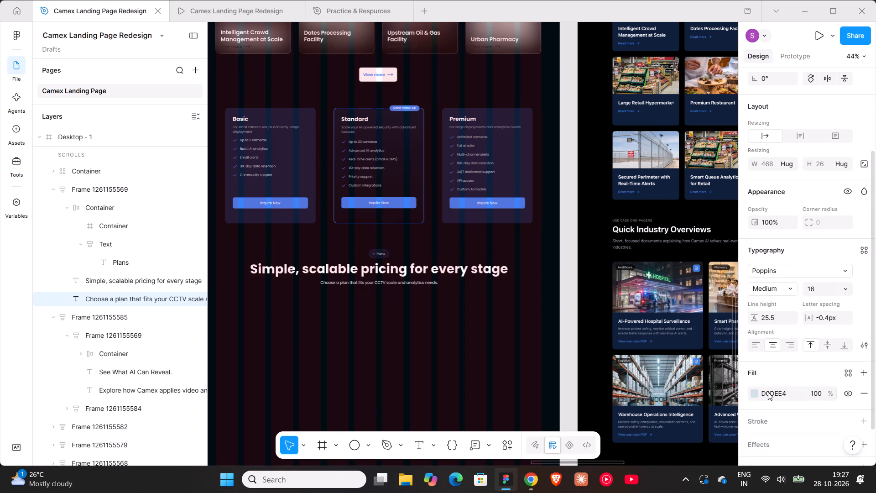
click(428, 329)
Change the fill of the words "pricing for every stage" in the pricing heading from the colour variable to a linear gradient.
triple_click(405, 262)
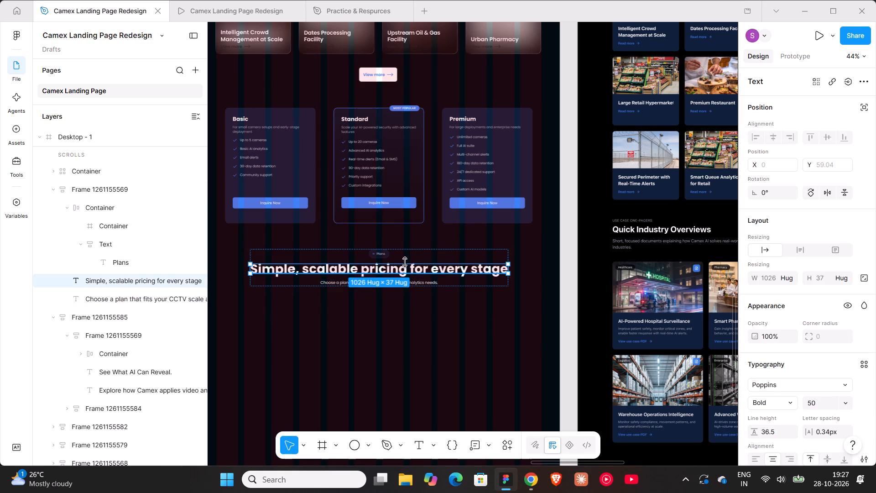
double_click(343, 270)
click(343, 270)
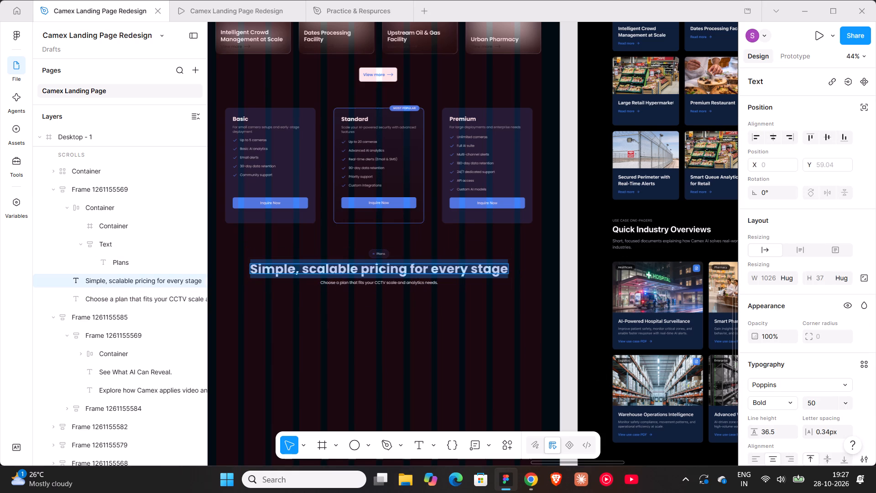
click(343, 270)
click(435, 329)
double_click(420, 268)
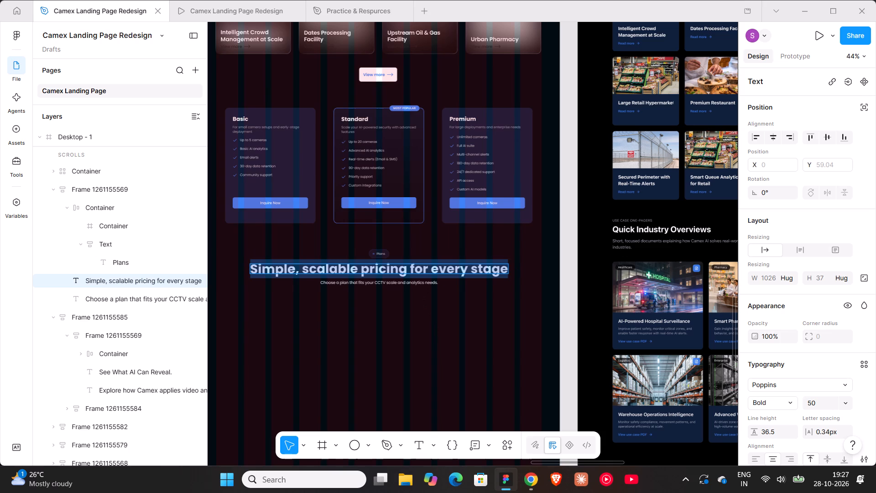
click(397, 270)
drag(363, 268, 516, 268)
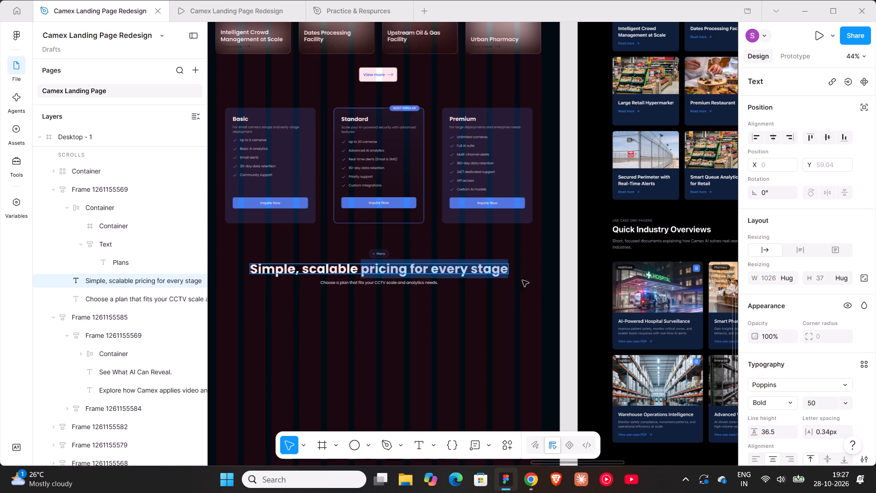
scroll(797, 347, down, 3)
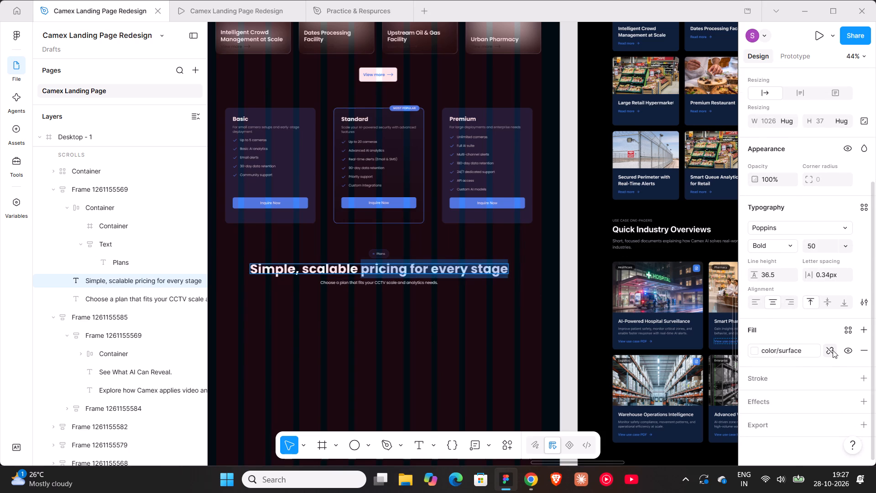
click(833, 350)
click(757, 351)
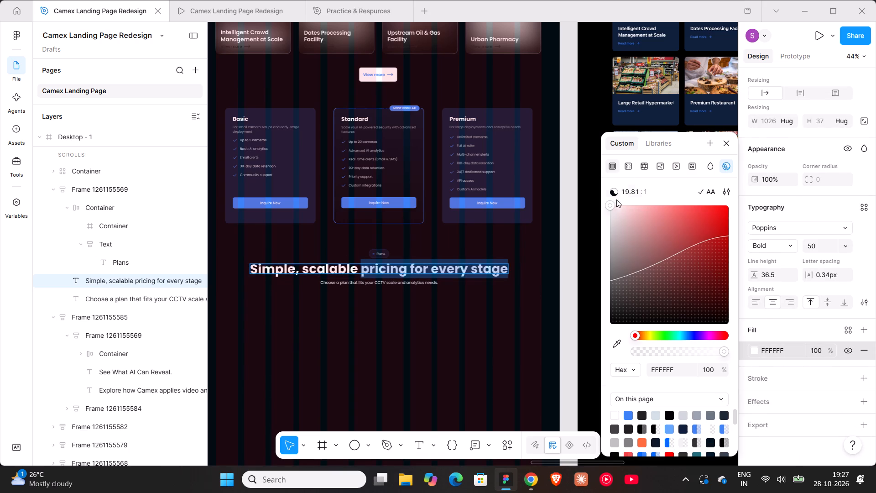
click(628, 166)
Set the gradient stops to 61ECFD at 0% and 0047FF at 100%, sampled from the two swatch frames above Desktop - 1.
scroll(502, 252, up, 18)
scroll(502, 252, up, 15)
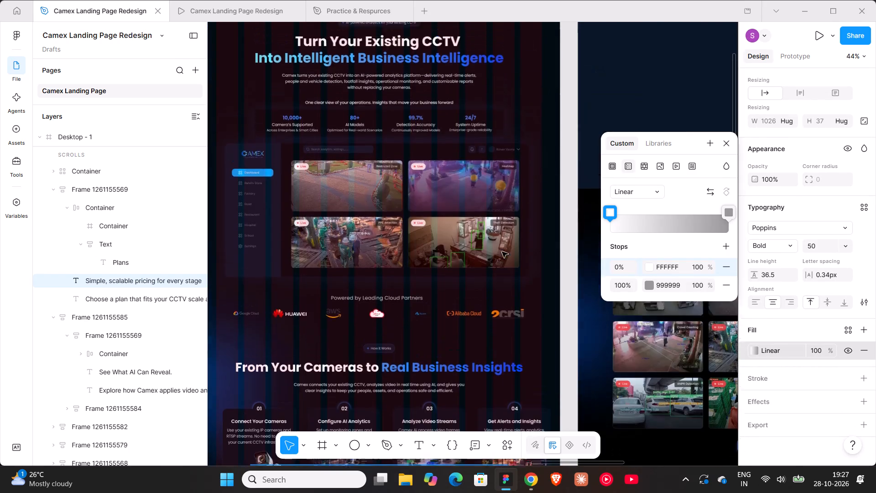
scroll(502, 252, up, 3)
click(646, 269)
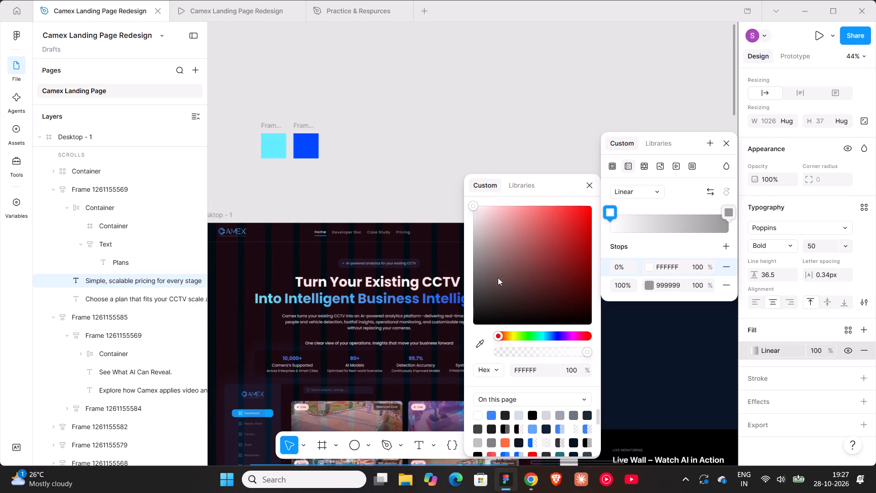
click(479, 339)
click(273, 142)
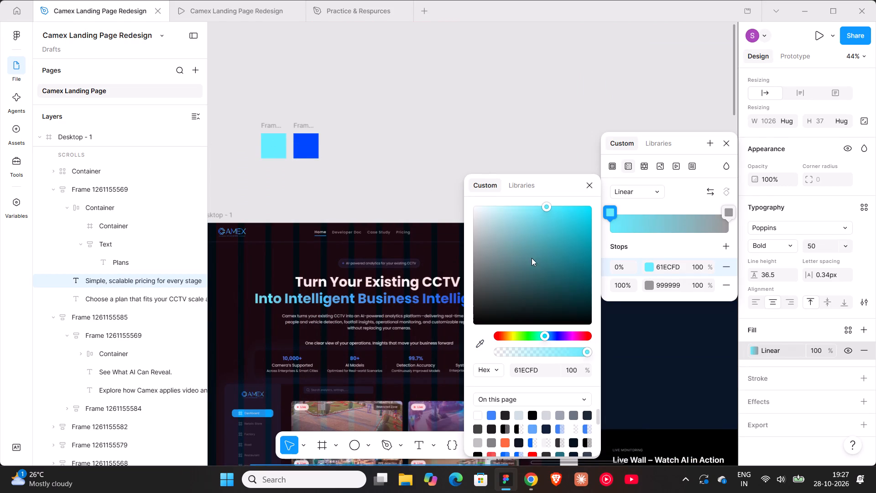
click(651, 285)
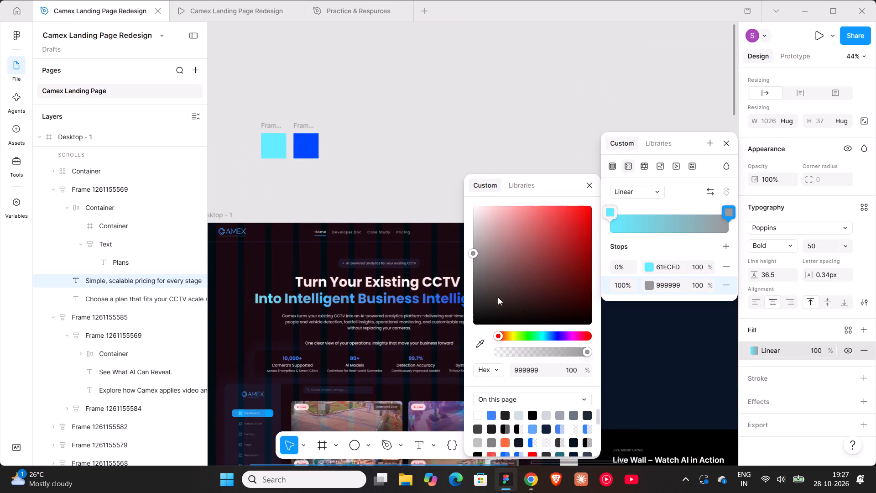
click(481, 346)
click(308, 142)
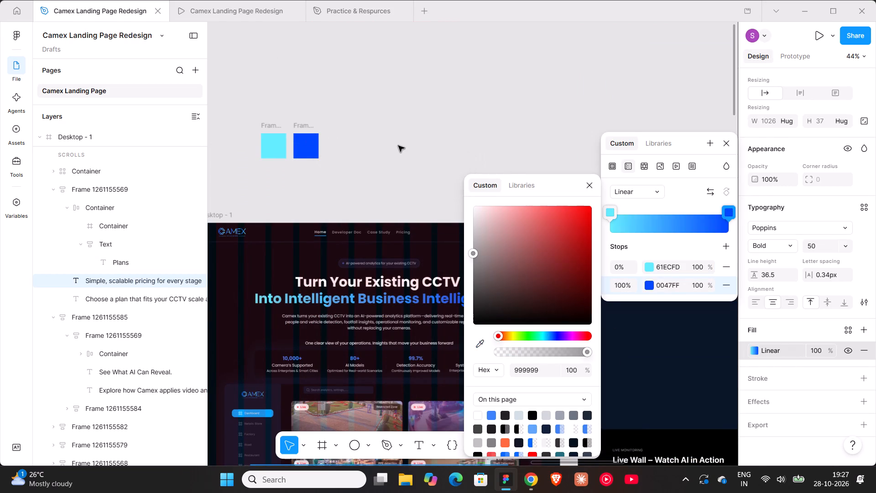
click(403, 146)
scroll(403, 146, down, 16)
scroll(474, 226, down, 7)
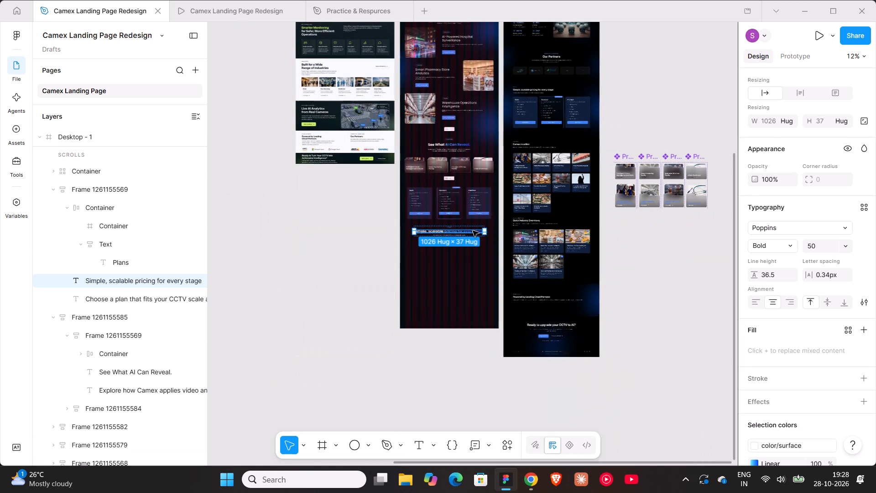
ctrl+scroll(447, 216, up, 11)
scroll(464, 296, down, 3)
click(476, 327)
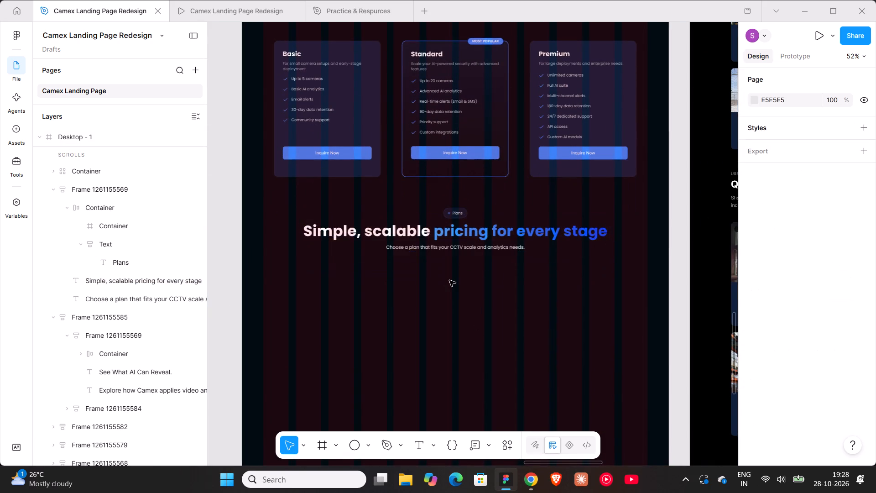
Move the container holding the three pricing cards below the pricing header in Desktop - 1.
scroll(449, 280, down, 3)
ctrl+scroll(455, 225, down, 5)
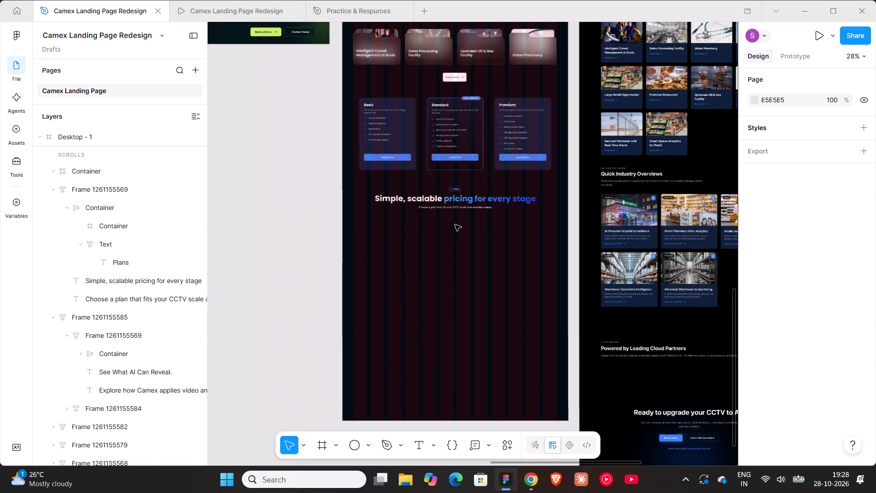
click(460, 111)
drag(457, 110, 462, 236)
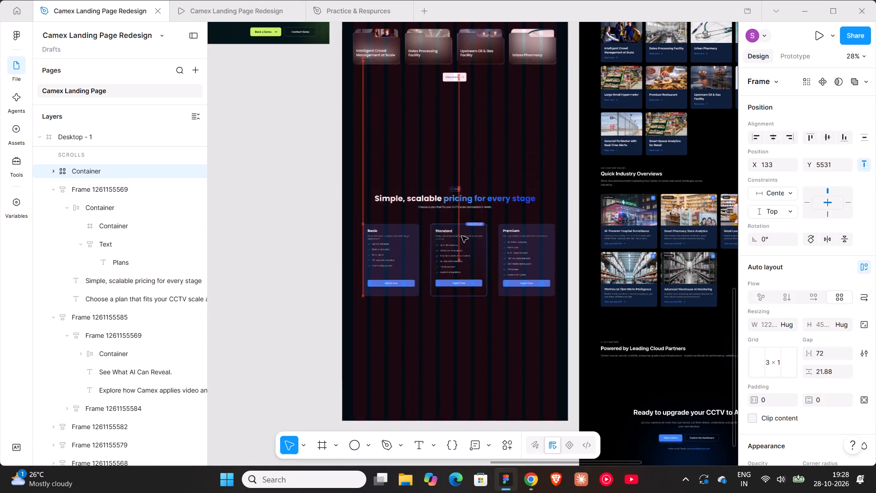
drag(462, 236, 462, 237)
Centre-align the pricing header and cards container horizontally and wrap them in a vertical auto layout with a gap of 48.
shift+click(452, 201)
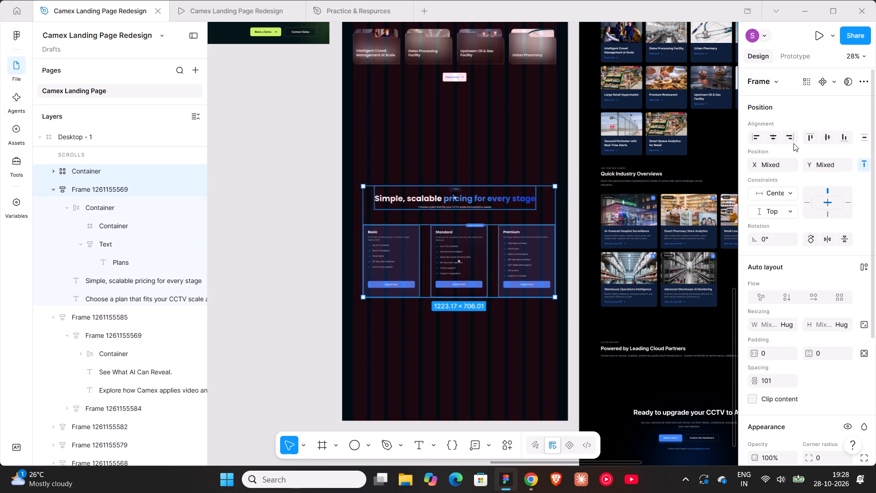
click(772, 136)
key(shift+a)
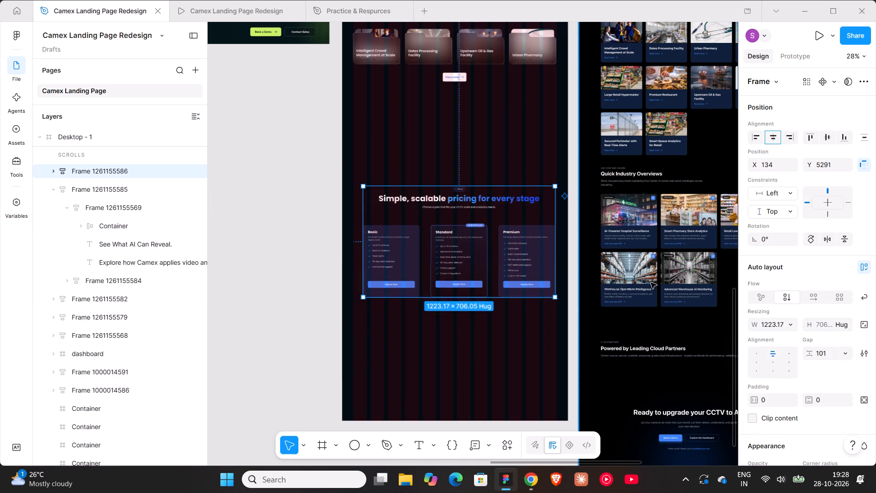
click(825, 352)
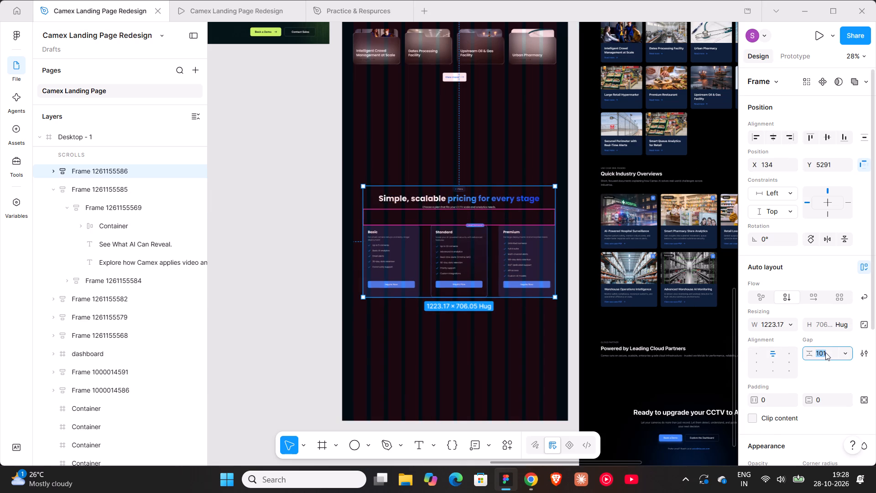
text(48)
key(Return)
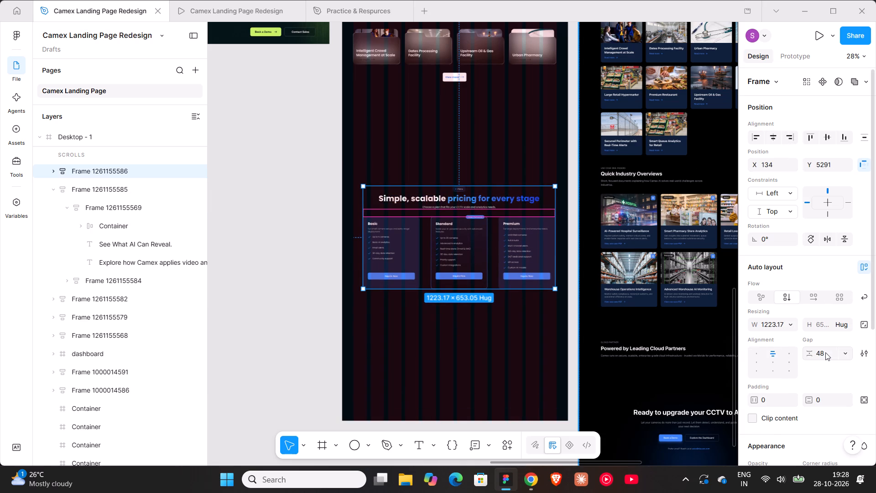
Centre the pricing section under the "See What AI Can Reveal." section and set the spacing between them to 104.
shift+click(462, 62)
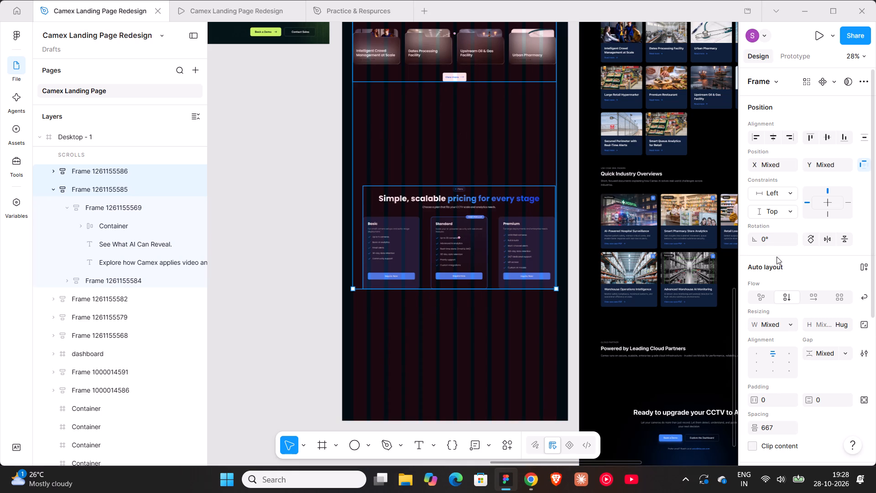
click(773, 136)
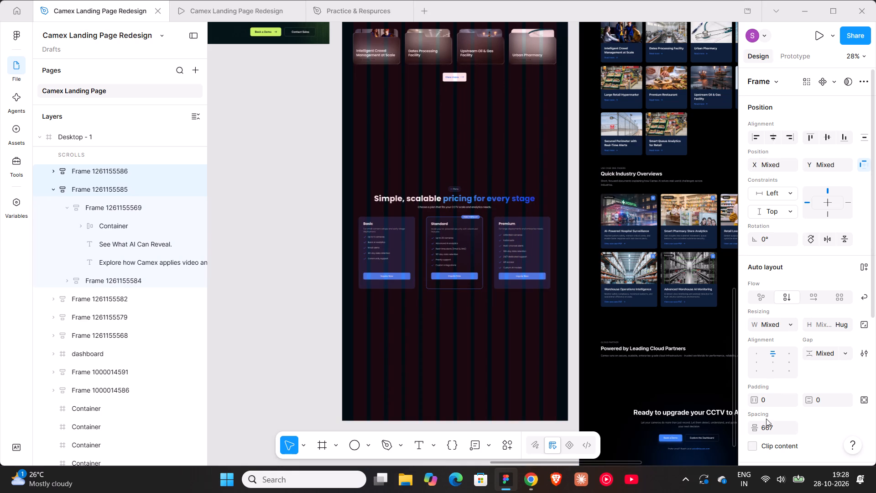
click(768, 423)
text(104)
key(Return)
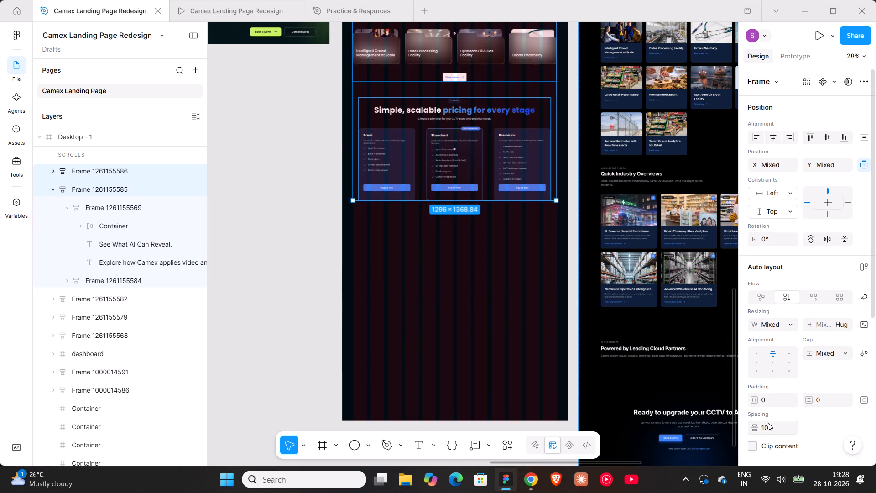
click(312, 250)
Extend the Desktop - 1 frame at its bottom edge to a height of 7756.
scroll(312, 250, up, 5)
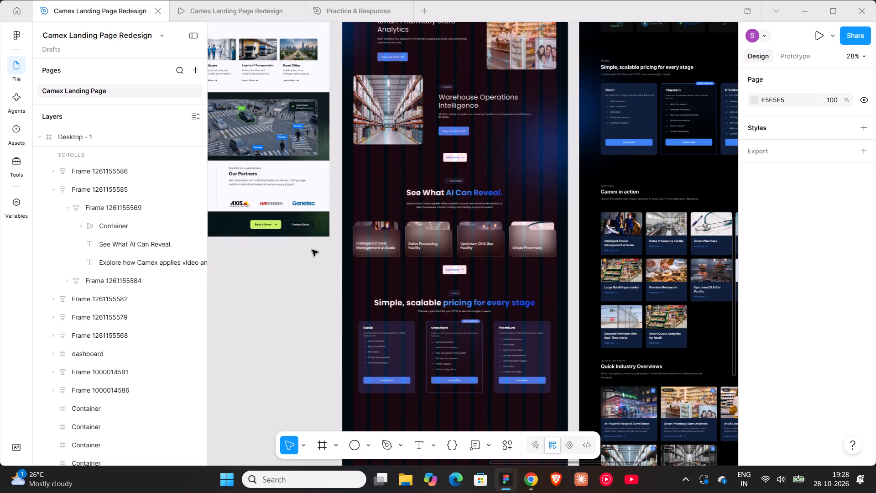
scroll(312, 250, down, 9)
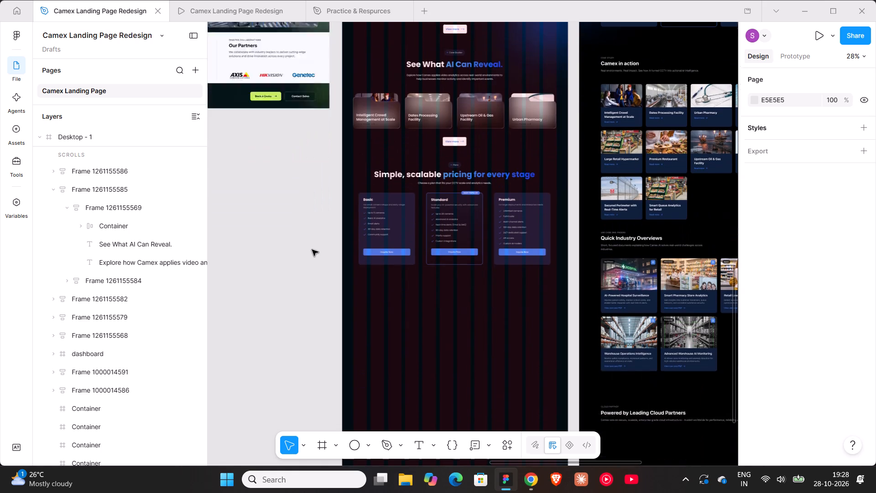
scroll(312, 250, down, 2)
ctrl+scroll(312, 250, down, 7)
scroll(312, 249, up, 7)
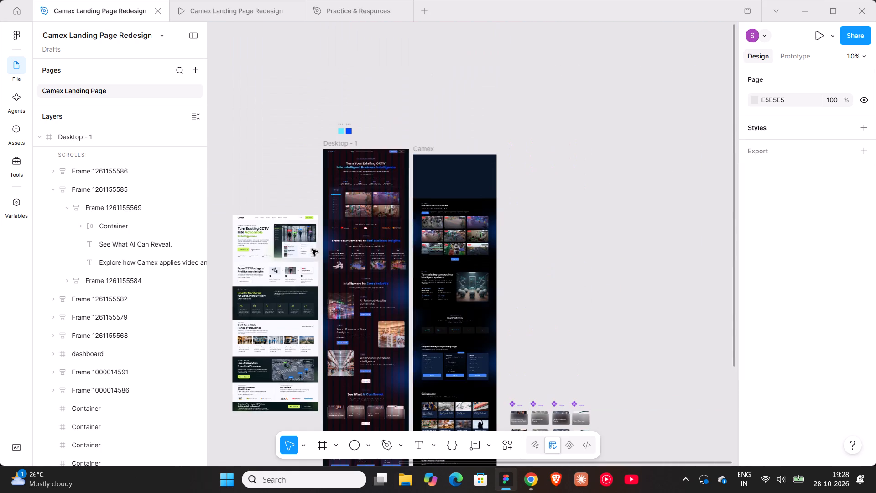
click(346, 145)
scroll(346, 145, down, 7)
drag(368, 221, 371, 238)
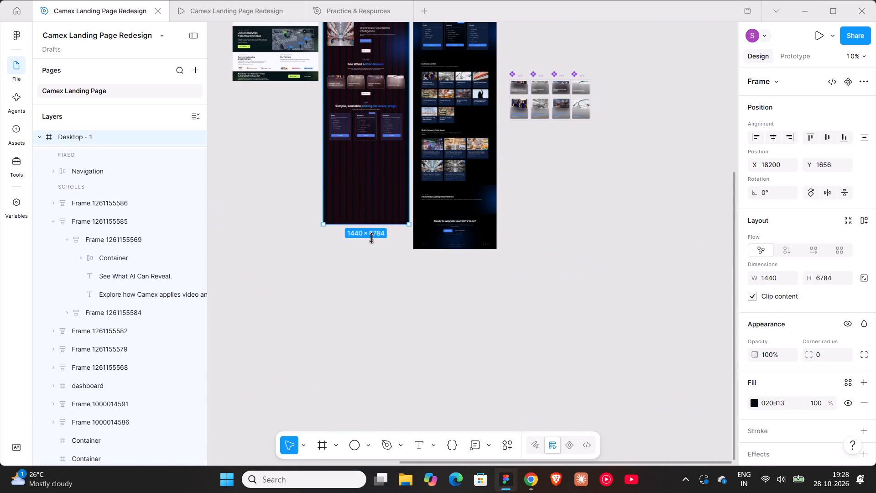
drag(371, 238, 374, 282)
Examine the closing call-to-action and footer at the bottom of the Camex frame.
scroll(478, 163, up, 7)
ctrl+scroll(441, 231, up, 9)
ctrl+scroll(441, 231, down, 7)
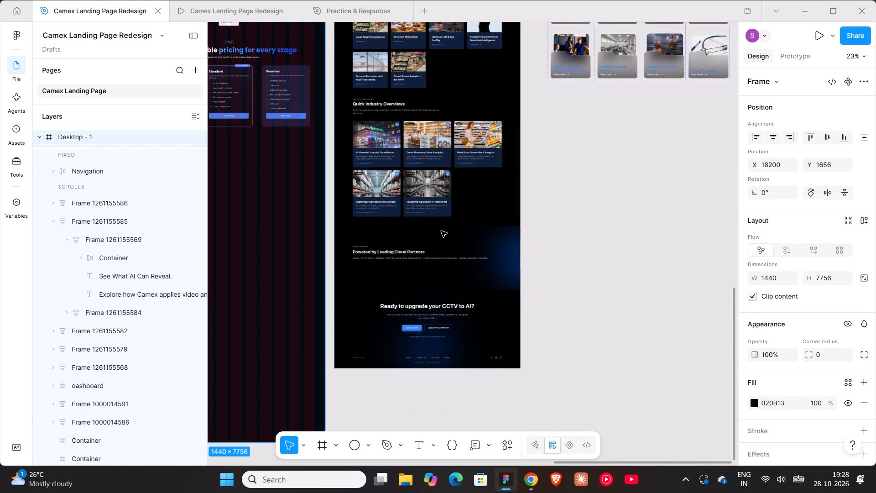
scroll(423, 320, down, 3)
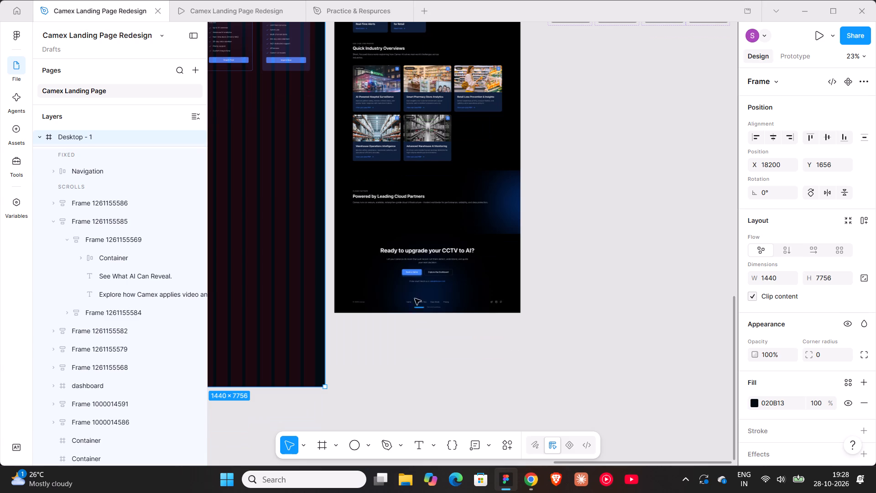
ctrl+scroll(400, 306, up, 5)
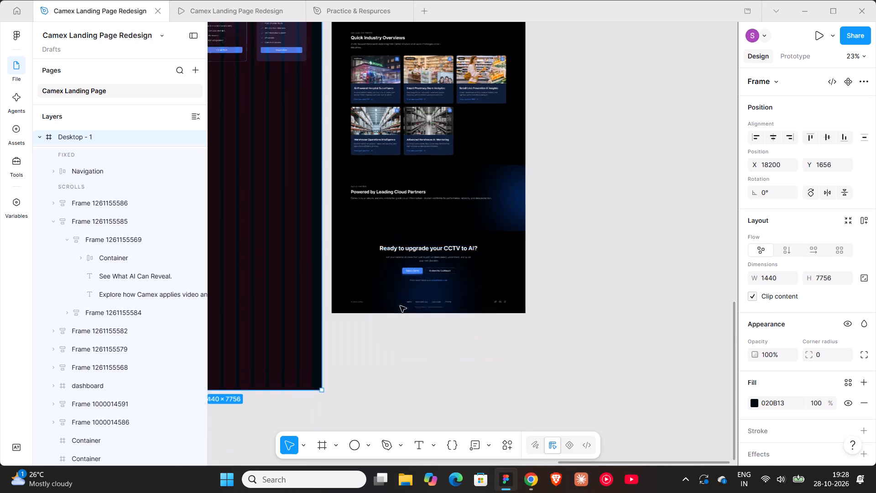
ctrl+scroll(400, 306, up, 6)
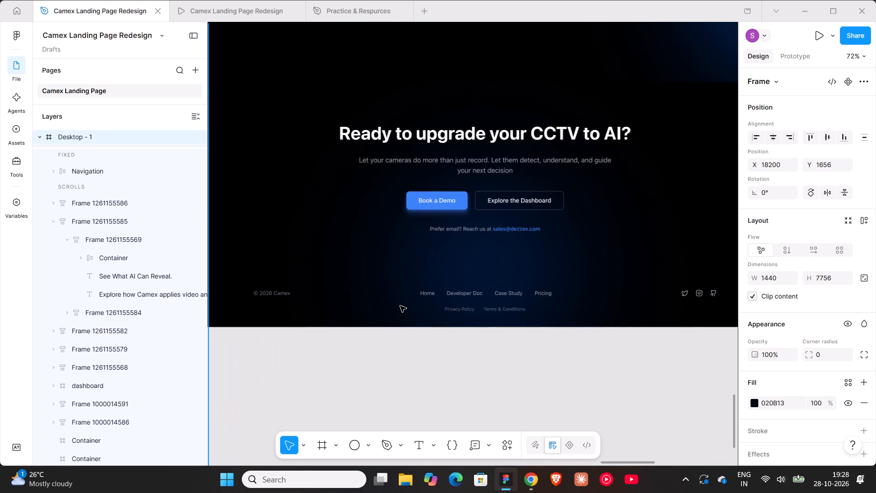
Examine the viAct reference footer, its container structure and its link columns.
ctrl+scroll(400, 306, down, 16)
shift+scroll(484, 235, up, 8)
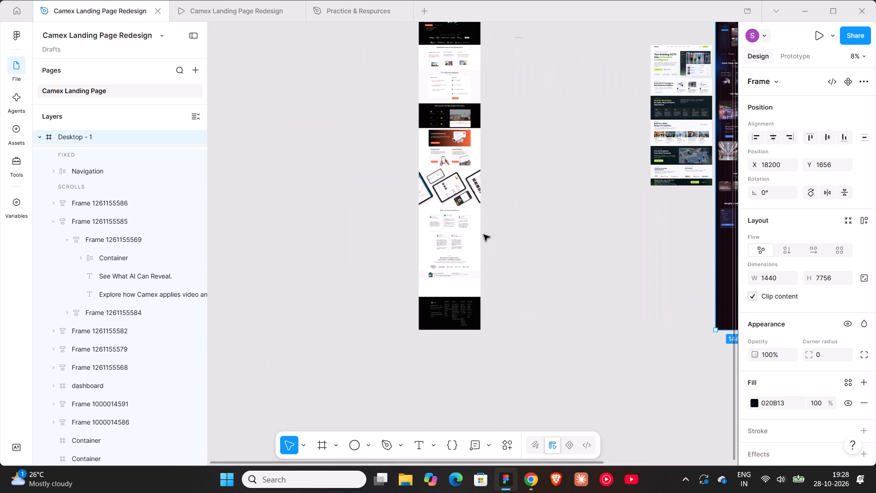
ctrl+scroll(451, 311, up, 19)
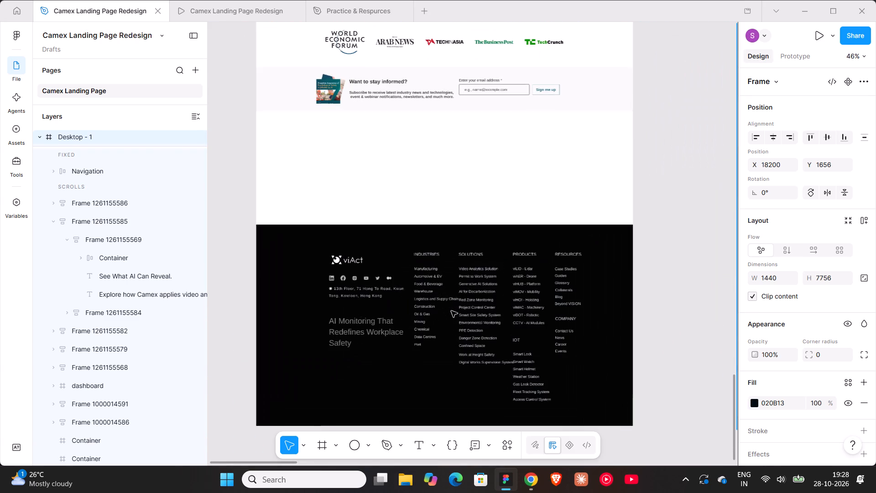
click(451, 311)
click(451, 311)
double_click(378, 282)
double_click(378, 282)
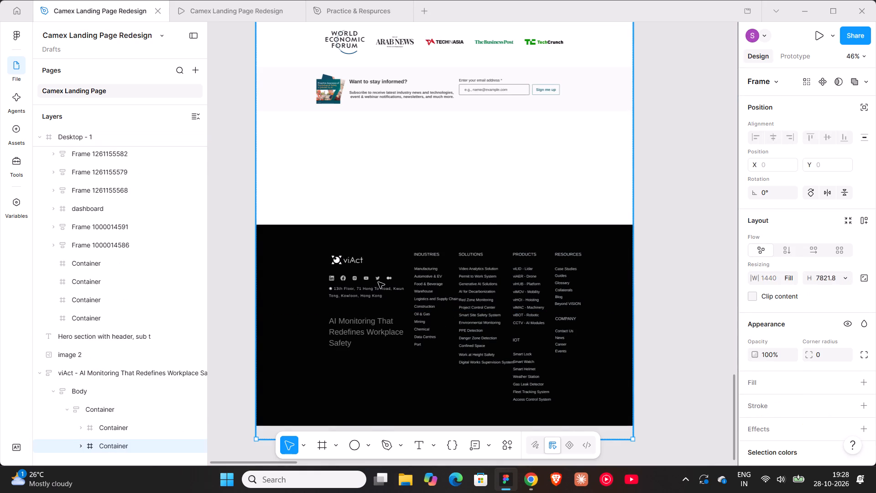
click(388, 356)
double_click(427, 376)
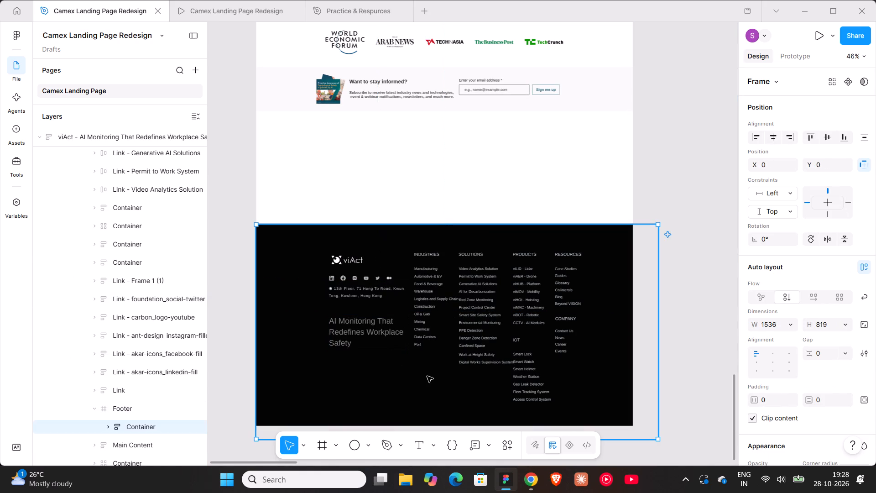
ctrl+scroll(451, 315, up, 4)
scroll(451, 315, down, 4)
ctrl+scroll(429, 300, down, 5)
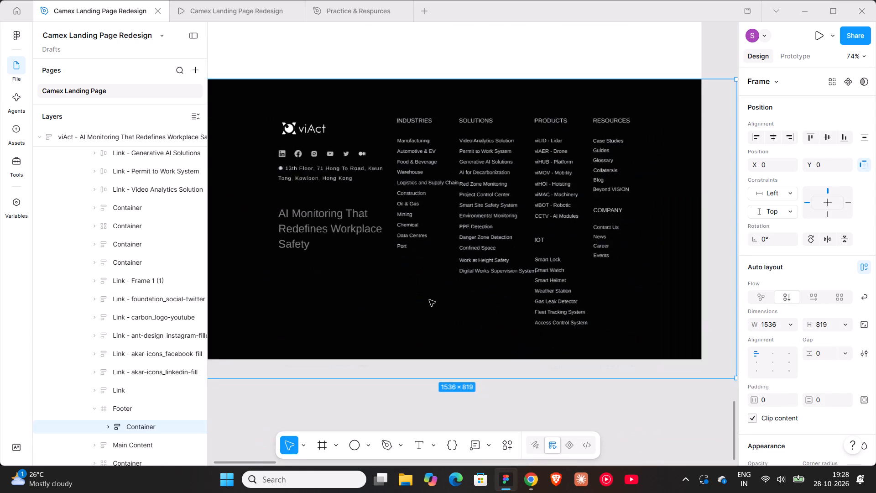
double_click(433, 291)
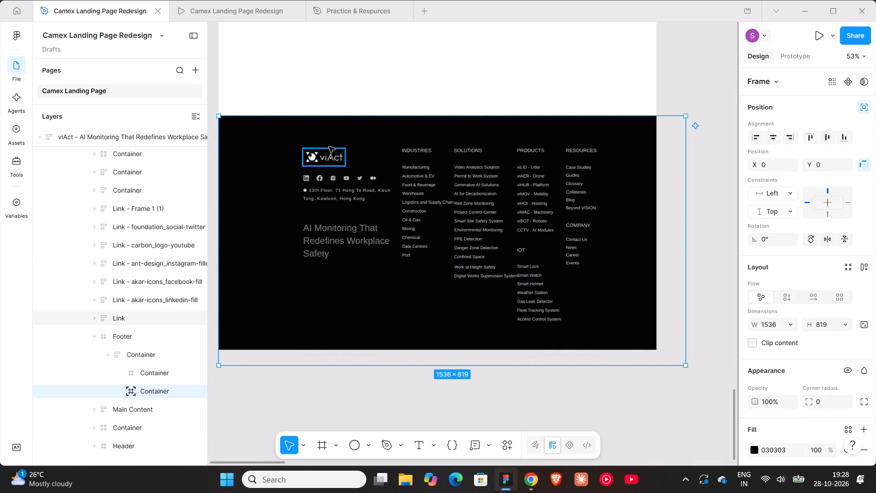
double_click(374, 273)
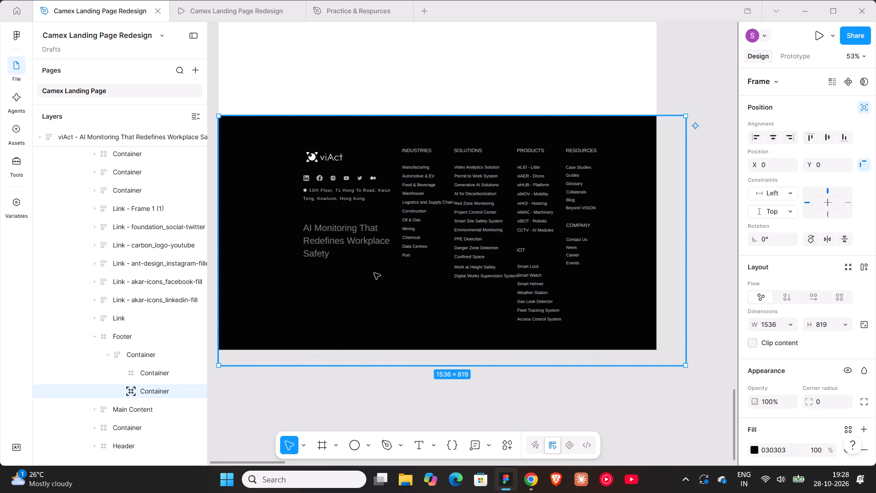
double_click(495, 216)
click(678, 165)
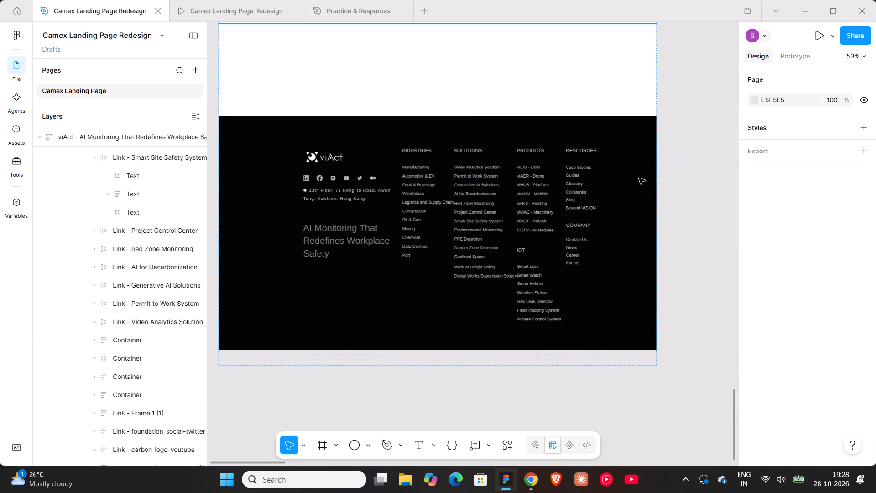
ctrl+scroll(413, 223, up, 7)
ctrl+scroll(413, 223, down, 2)
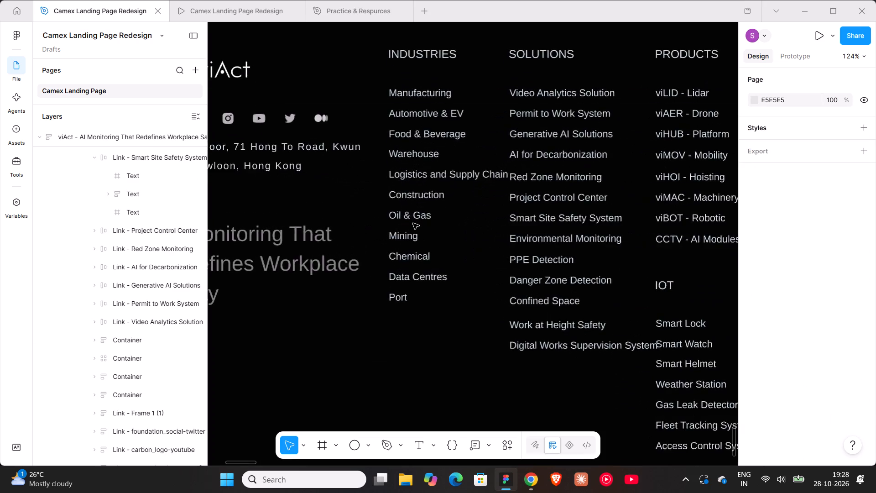
ctrl+scroll(413, 223, down, 8)
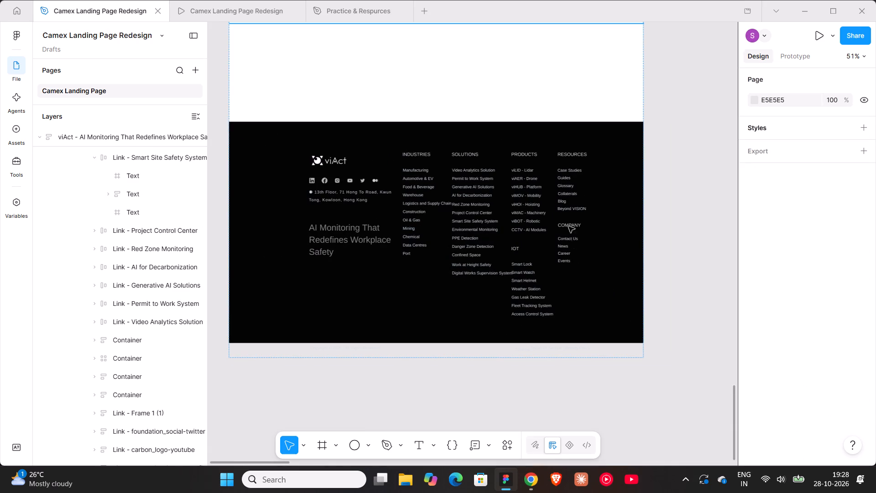
Copy the row of six social media icon links from the viAct footer, LinkedIn through Medium.
triple_click(328, 181)
ctrl+scroll(328, 181, up, 9)
triple_click(270, 182)
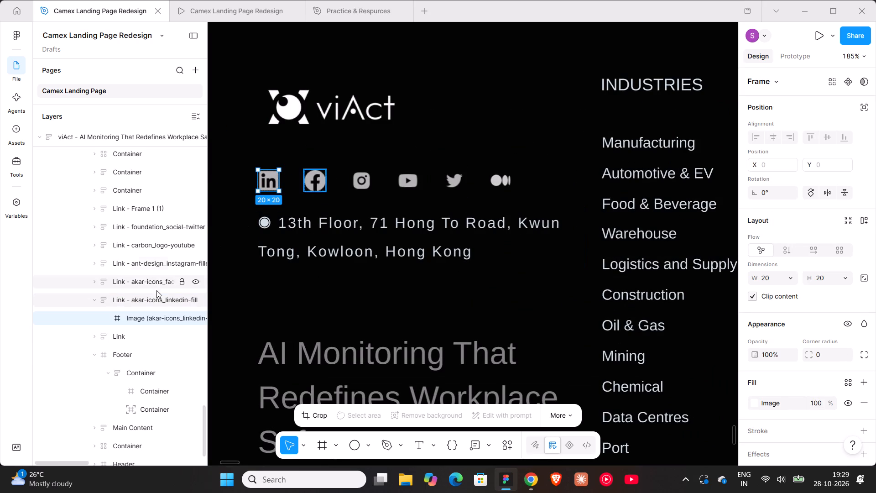
click(136, 299)
shift+click(307, 175)
shift+click(364, 181)
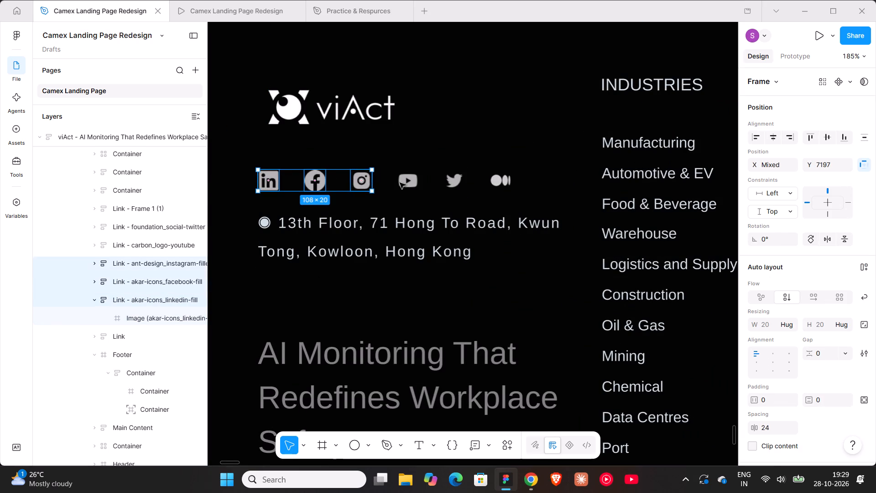
shift+click(401, 183)
shift+click(452, 182)
shift+click(513, 180)
ctrl+scroll(432, 184, down, 7)
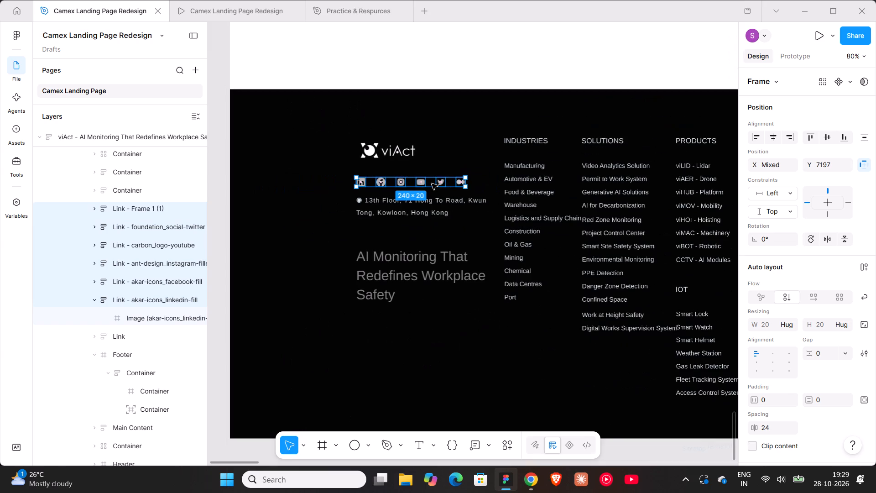
key(ctrl+c)
Paste the social icons on the canvas beside Desktop - 1 and move them into the empty lower area of that frame.
ctrl+scroll(432, 184, down, 2)
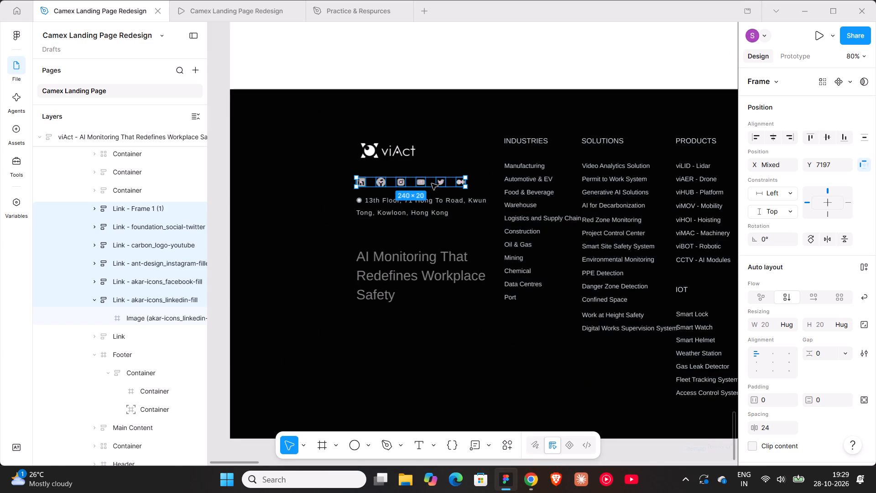
ctrl+scroll(432, 184, down, 7)
shift+scroll(432, 184, down, 20)
shift+scroll(432, 184, down, 4)
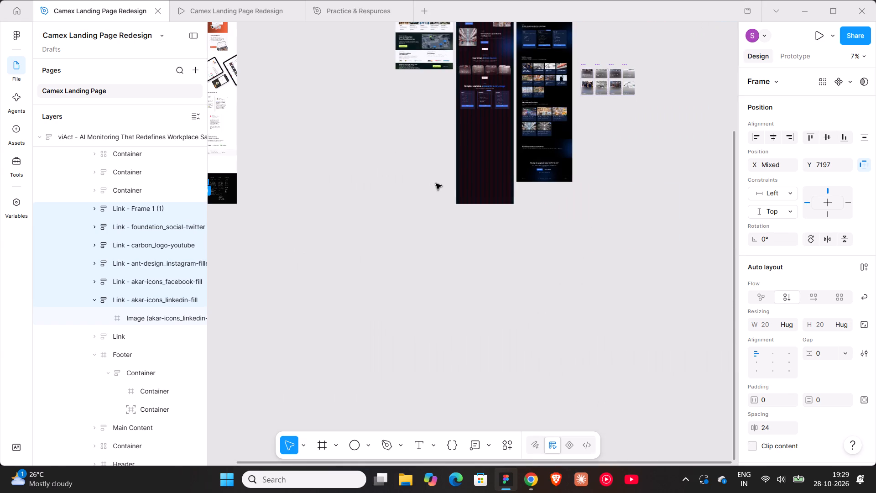
ctrl+scroll(468, 174, up, 10)
right_click(342, 189)
click(369, 192)
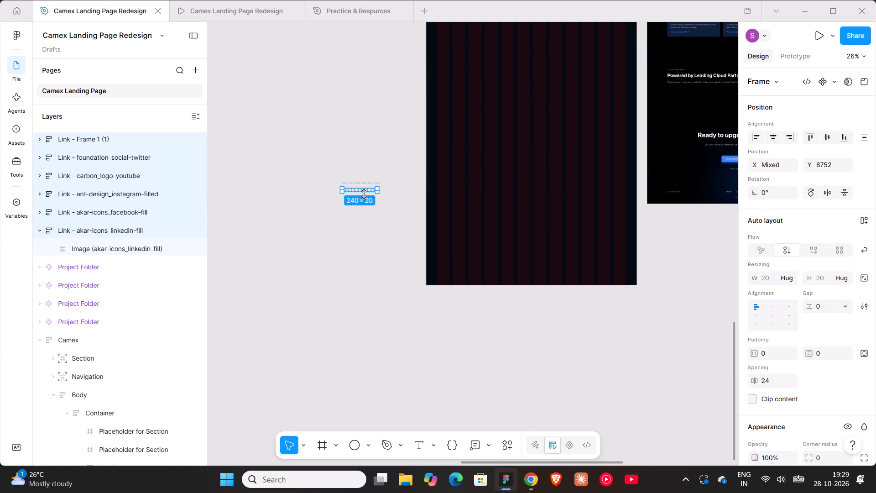
drag(354, 181, 458, 220)
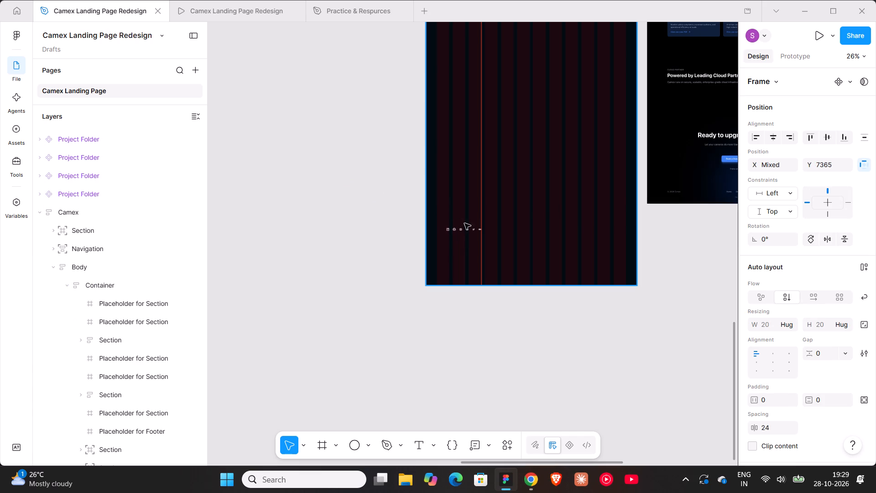
Scale the social icon row proportionally to a width of 260.
key(k)
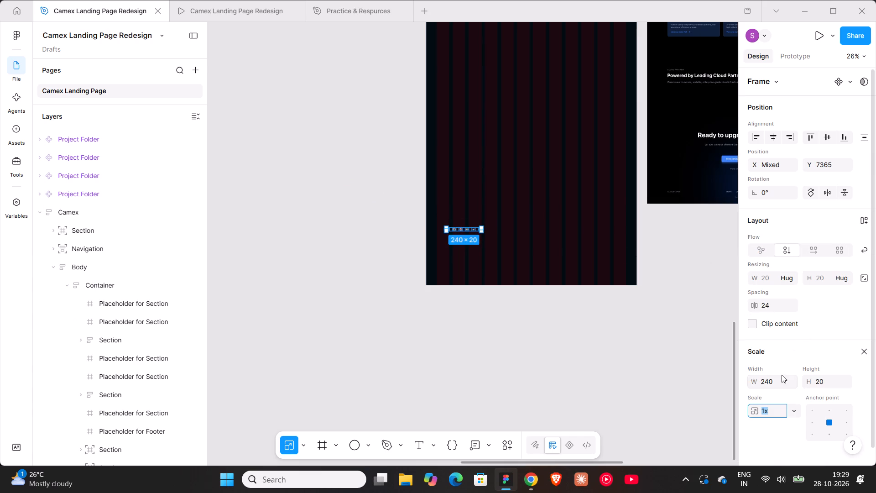
click(779, 379)
text(260)
key(Return)
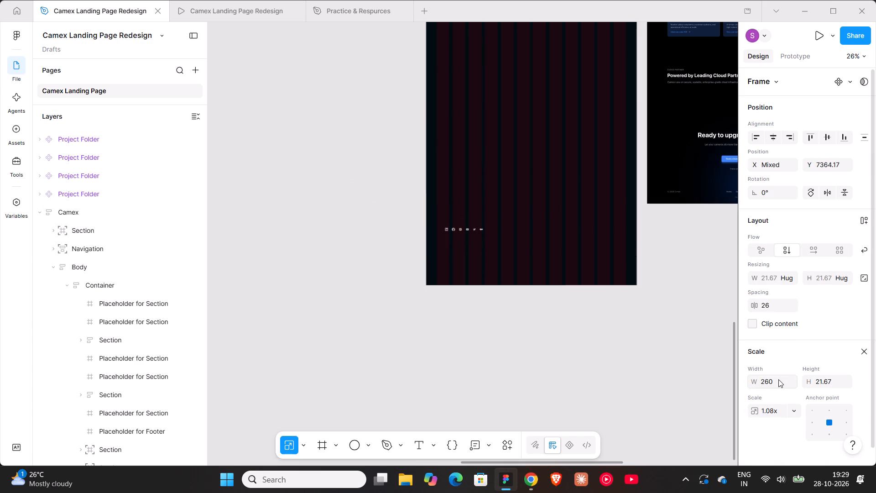
Move the social icon row up in Desktop - 1 to sit below the third pricing card near the frame's right side.
shift+scroll(426, 207, down, 5)
scroll(443, 263, up, 5)
scroll(424, 262, down, 3)
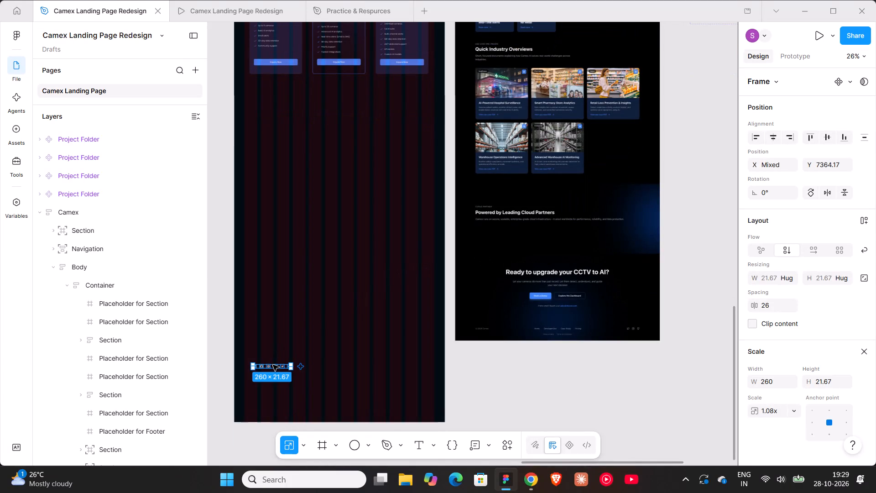
drag(273, 365, 405, 126)
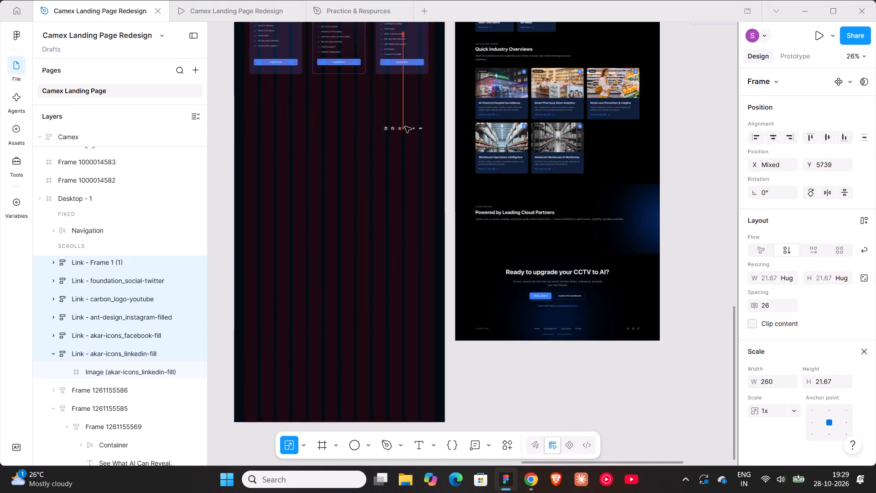
drag(405, 126, 416, 126)
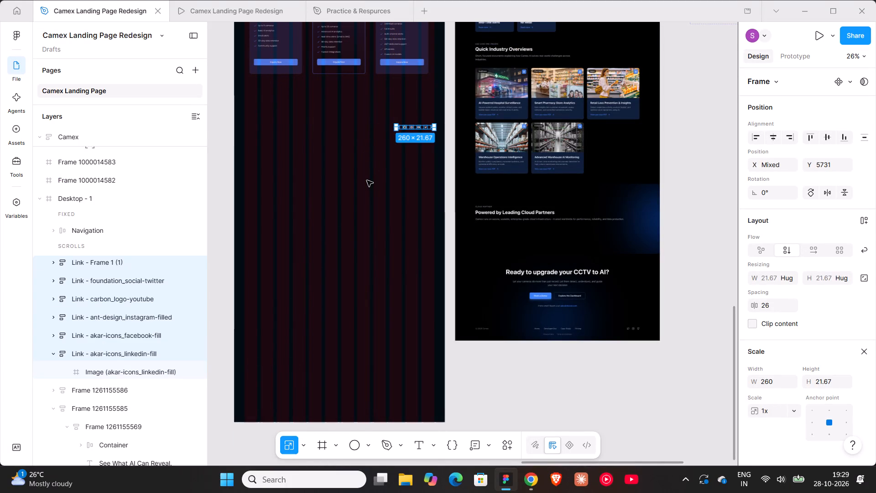
click(367, 180)
Examine the viAct reference page and its footer's logo block, tagline and link columns for footer content.
shift+scroll(367, 180, up, 4)
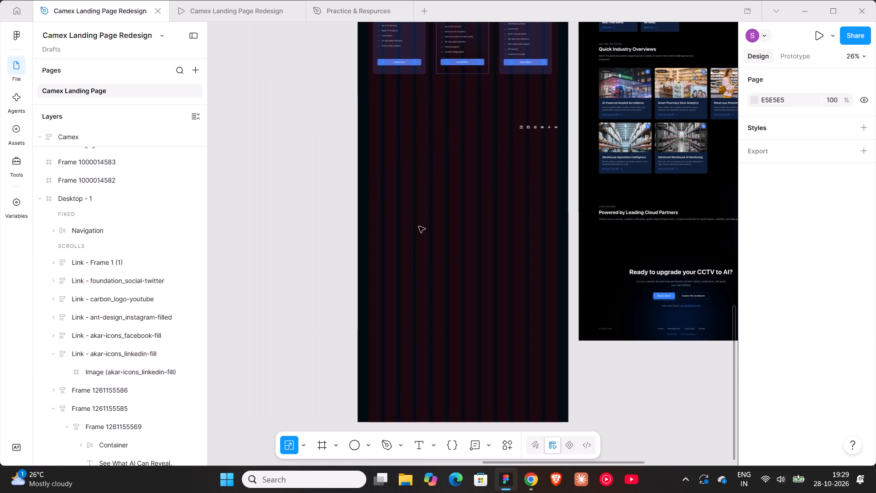
scroll(419, 226, up, 9)
shift+scroll(419, 226, up, 6)
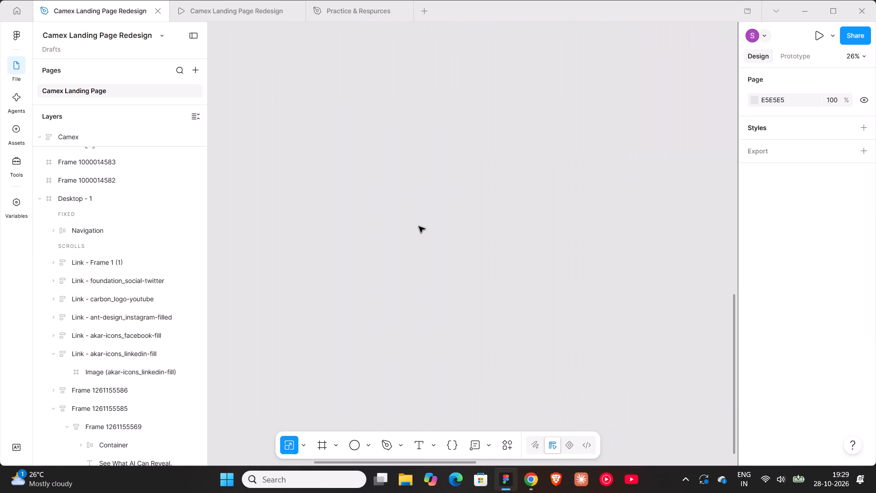
shift+scroll(419, 226, up, 14)
ctrl+scroll(419, 226, down, 7)
ctrl+scroll(334, 232, up, 11)
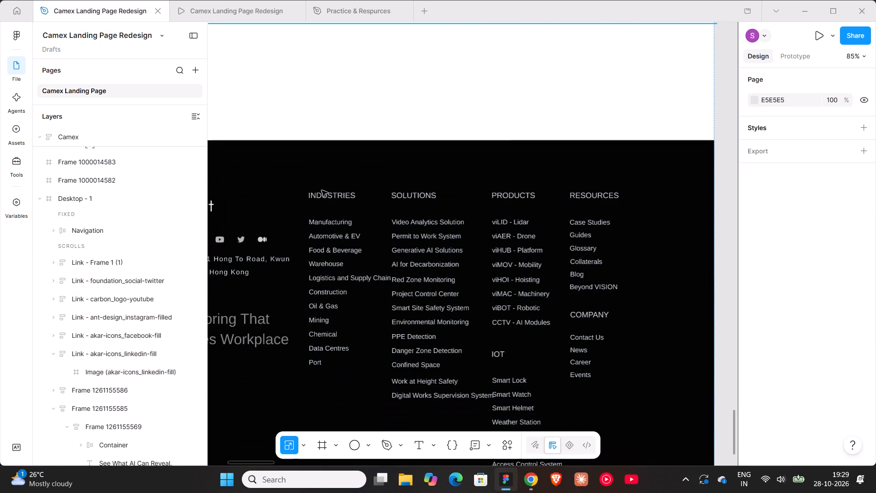
drag(299, 185, 309, 195)
ctrl+scroll(309, 195, down, 5)
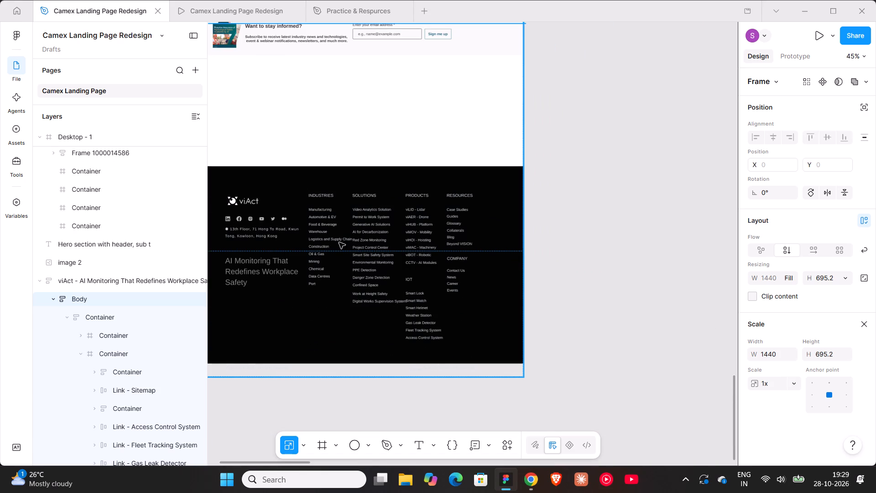
ctrl+scroll(361, 220, up, 5)
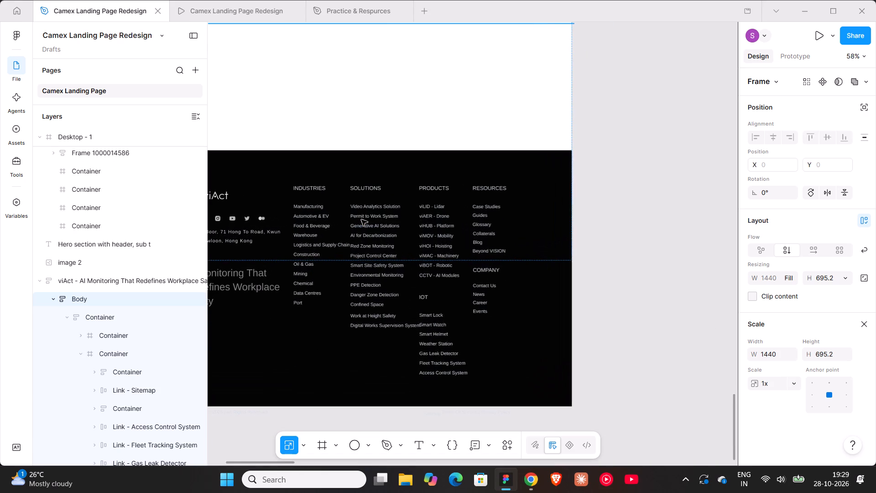
ctrl+scroll(438, 222, up, 6)
scroll(438, 222, down, 3)
shift+scroll(438, 222, up, 3)
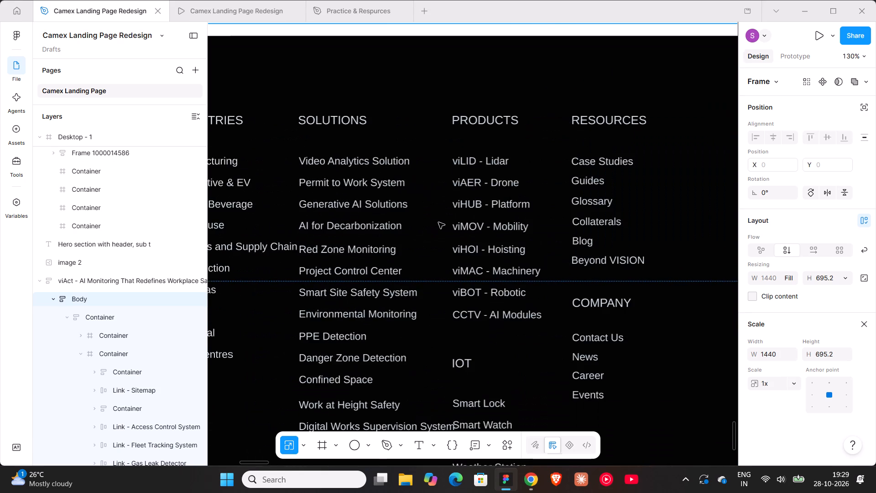
ctrl+scroll(438, 222, down, 4)
scroll(438, 222, down, 4)
shift+scroll(548, 206, down, 3)
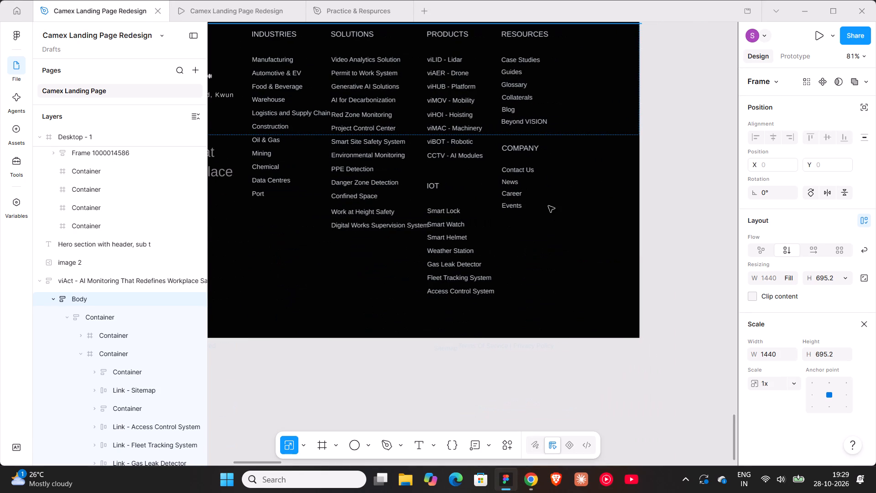
ctrl+scroll(396, 204, down, 8)
scroll(396, 204, up, 17)
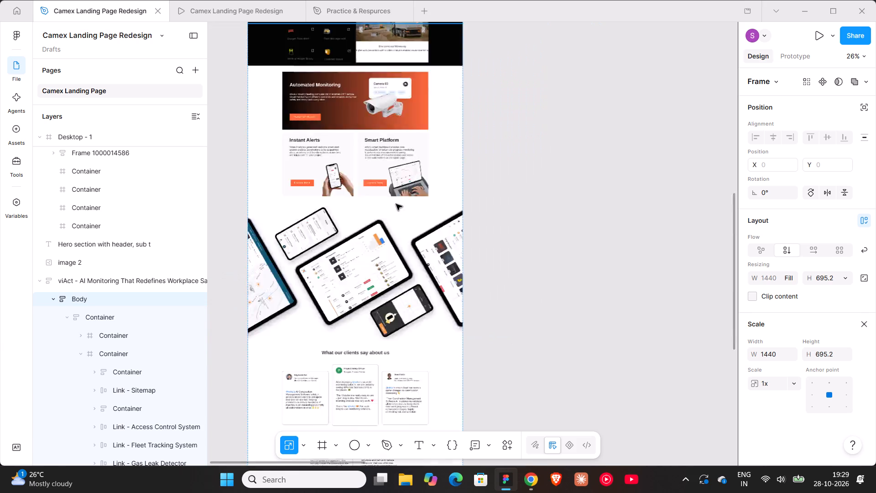
scroll(396, 204, up, 13)
ctrl+scroll(337, 292, up, 10)
ctrl+scroll(337, 292, down, 14)
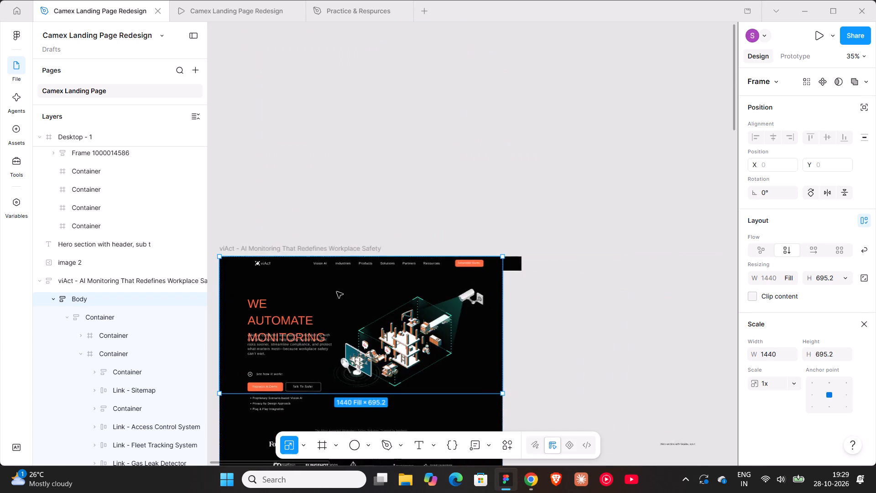
ctrl+scroll(337, 292, down, 20)
ctrl+scroll(337, 292, down, 1)
scroll(342, 291, down, 7)
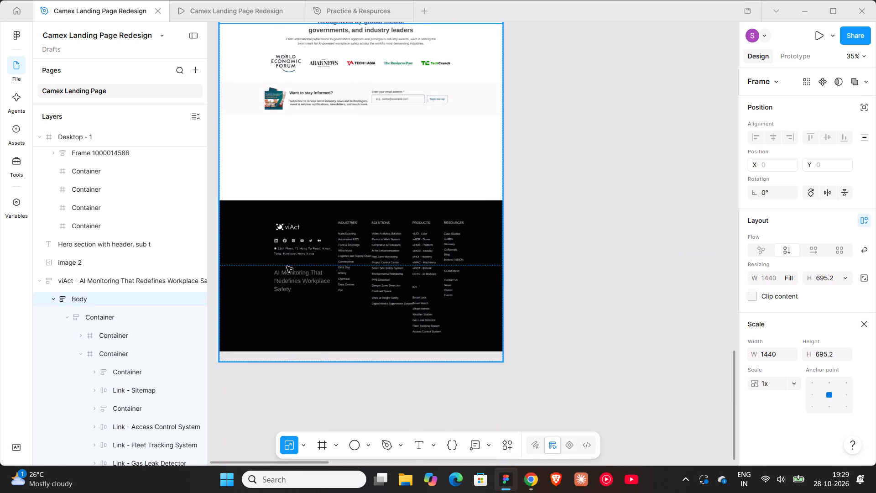
ctrl+scroll(285, 232, up, 9)
scroll(317, 404, down, 5)
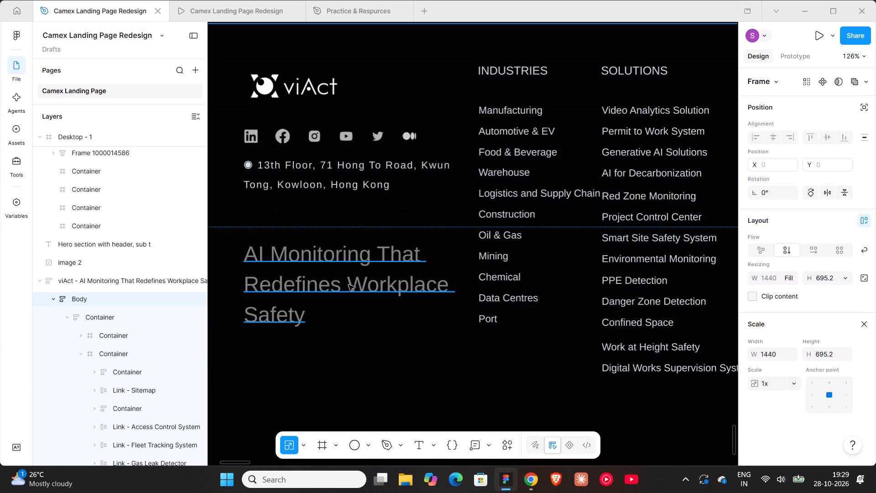
ctrl+scroll(349, 285, down, 4)
shift+scroll(375, 260, down, 3)
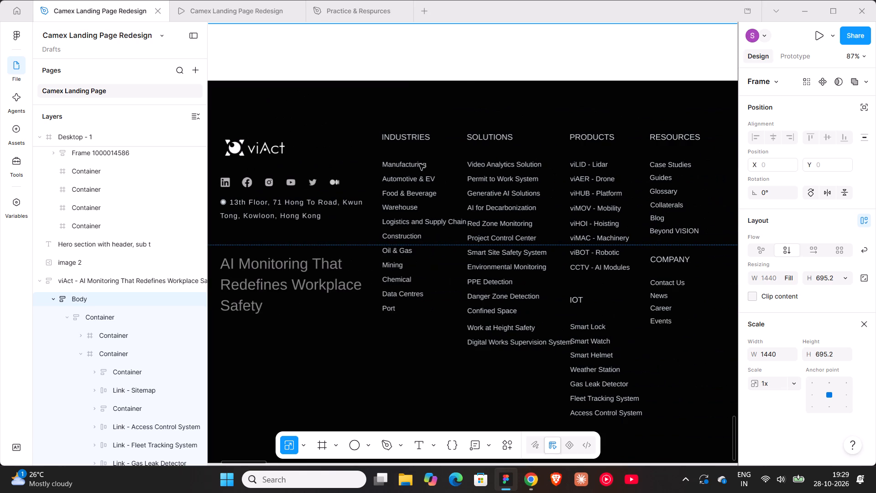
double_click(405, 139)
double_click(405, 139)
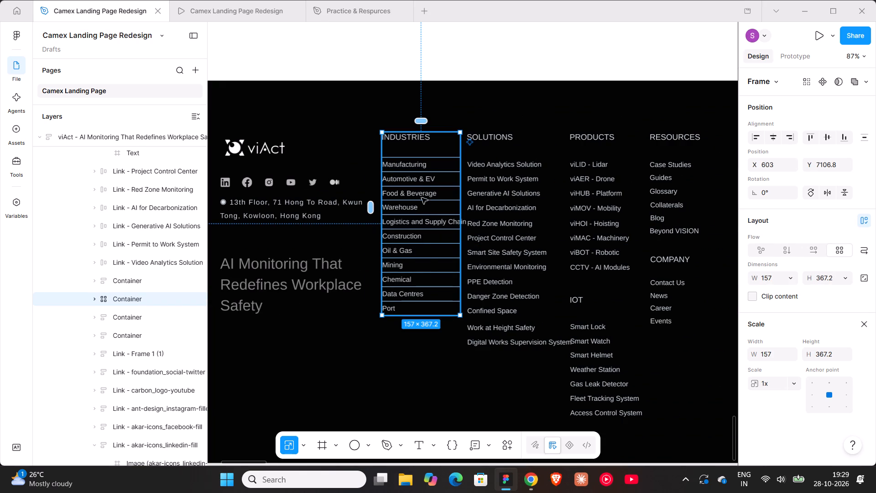
Add the text "@ 2026 Camex" in the empty lower area of Desktop - 1, below the social icon row.
ctrl+scroll(420, 176, down, 5)
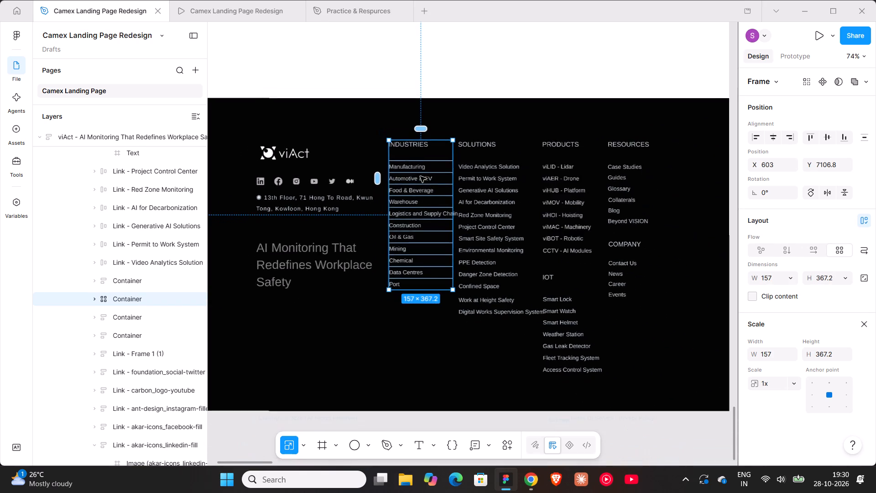
ctrl+scroll(420, 176, down, 7)
scroll(420, 176, down, 10)
ctrl+scroll(420, 176, down, 9)
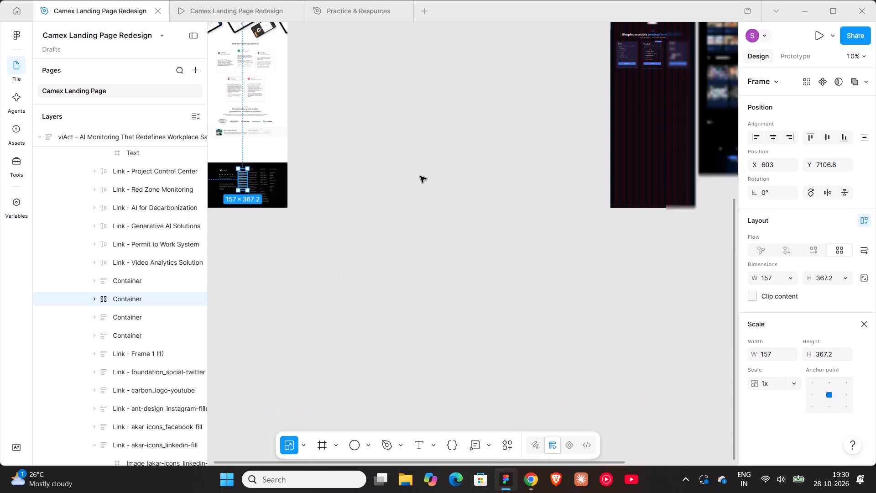
ctrl+scroll(420, 176, down, 7)
ctrl+scroll(380, 98, up, 10)
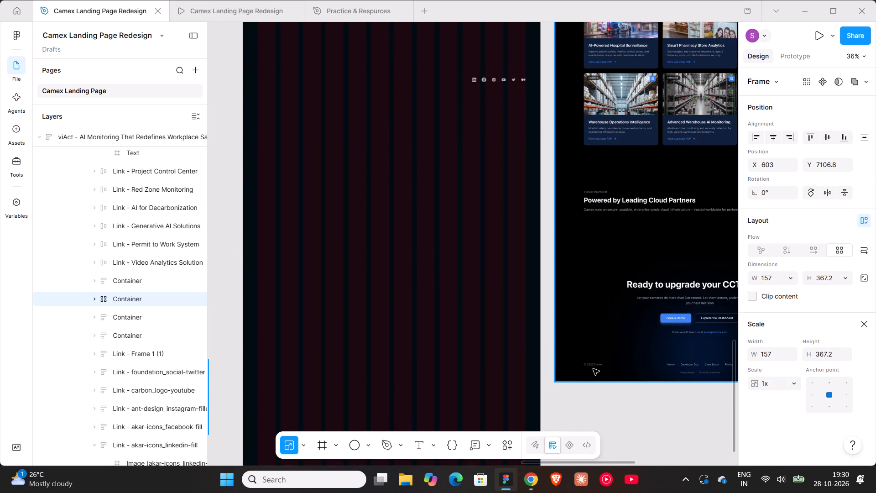
key(t)
click(363, 197)
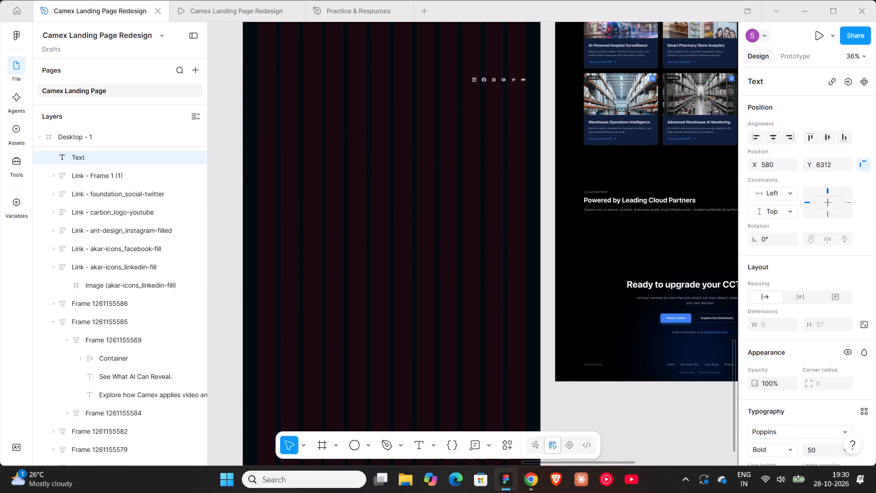
key(ctrl+2)
key(BackSpace)
key(BackSpace)
key(BackSpace)
key(shift+at)
key(space)
text(2026)
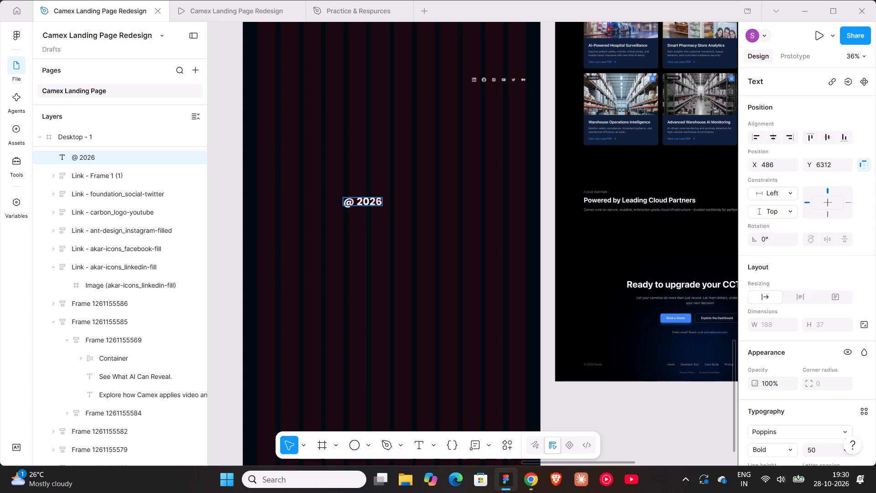
key(space)
text(Camex)
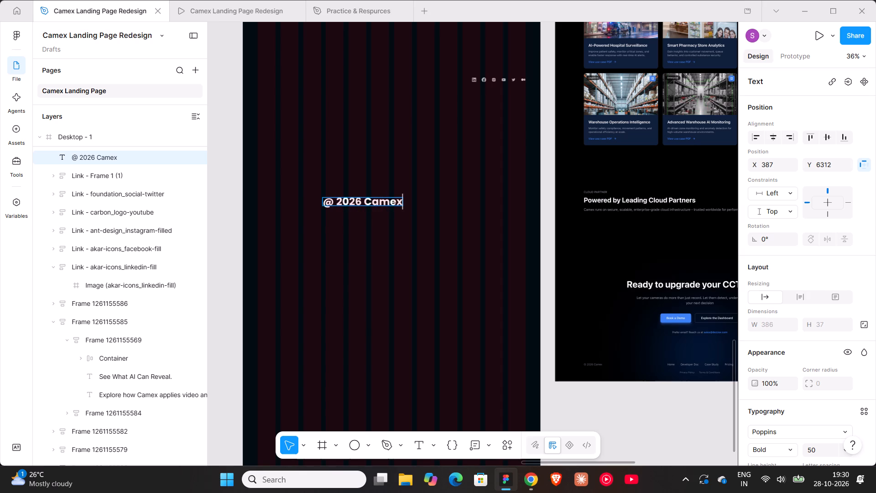
click(381, 256)
Set the "@ 2026 Camex" text to Poppins Light, size 16, letter spacing 0 and line height Auto.
scroll(769, 387, down, 1)
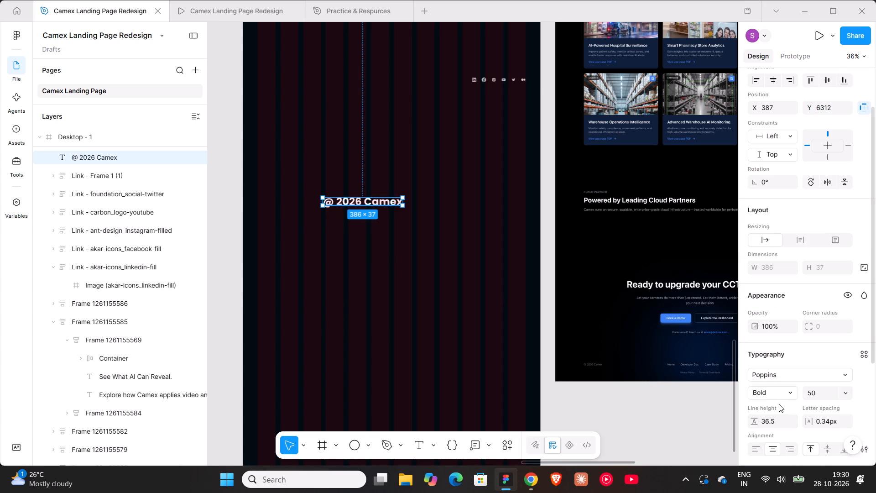
click(782, 391)
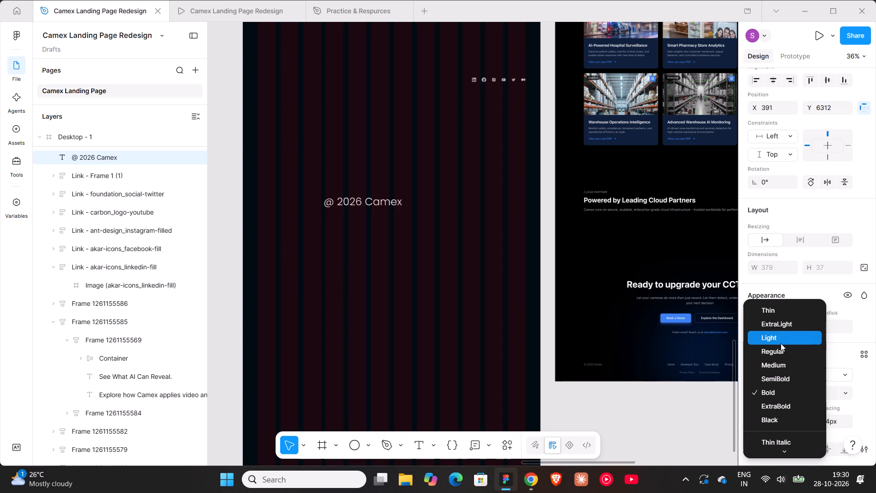
click(781, 343)
click(824, 393)
text(16)
key(Return)
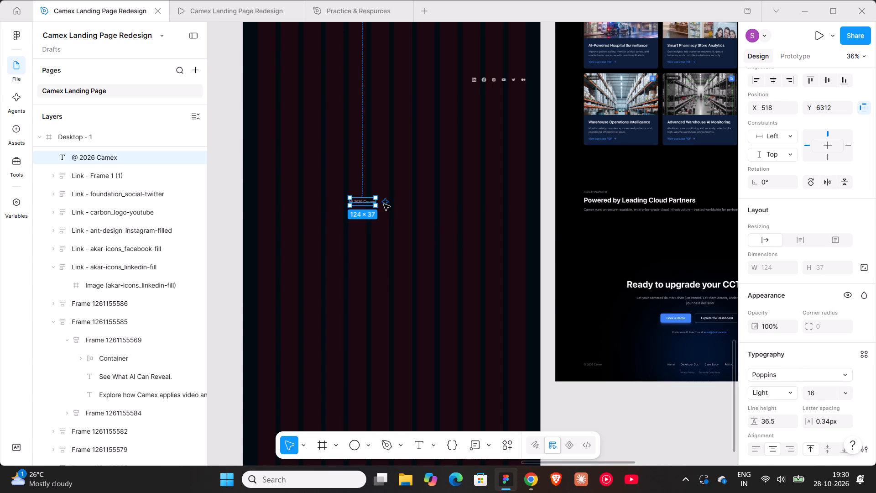
click(824, 420)
key(0)
key(Return)
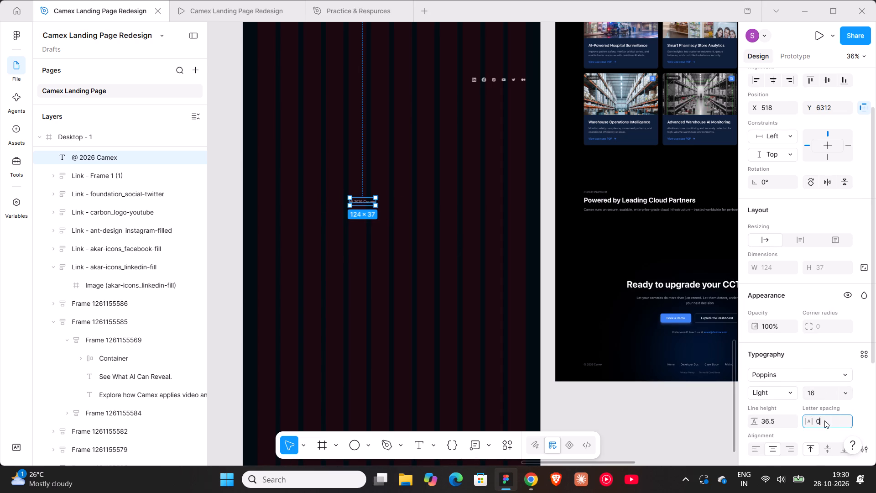
click(772, 417)
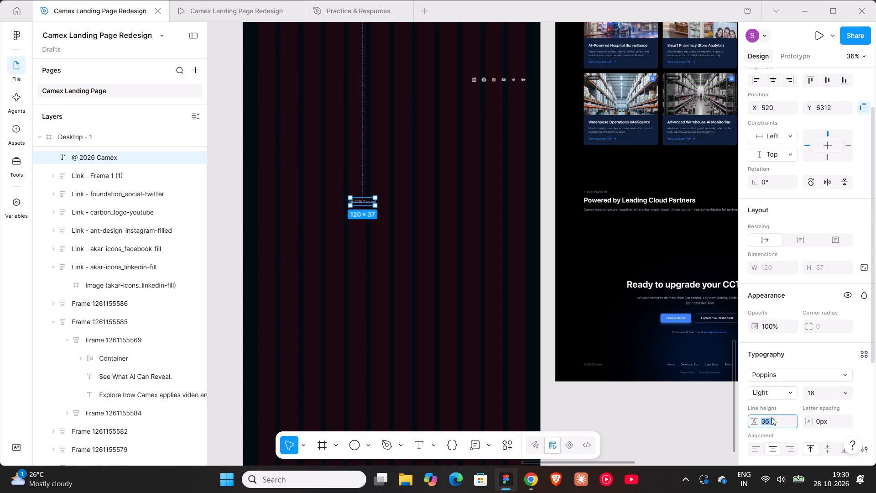
text(auto)
key(Return)
Wrap the six social icons in Desktop - 1 in one auto layout frame.
scroll(434, 262, up, 3)
drag(469, 157, 542, 126)
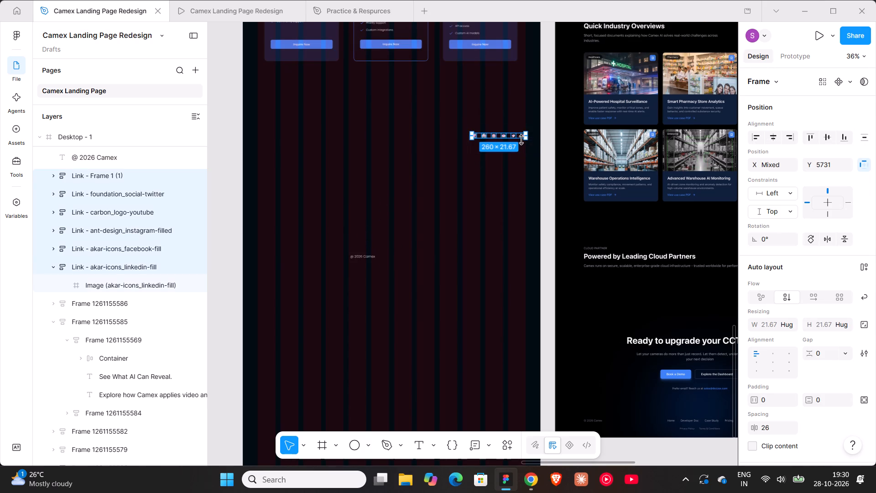
key(shift+a)
Recolour the "@ 2026 Camex" text to 6B7280 by sampling the copyright text in the original Camex page's footer.
shift+scroll(630, 289, down, 4)
scroll(630, 289, down, 2)
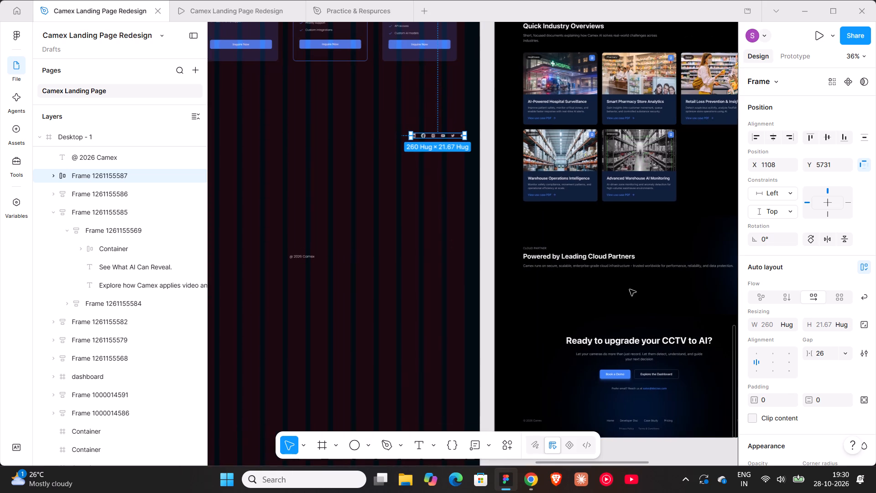
scroll(630, 289, down, 3)
ctrl+scroll(629, 218, up, 10)
shift+scroll(629, 218, down, 5)
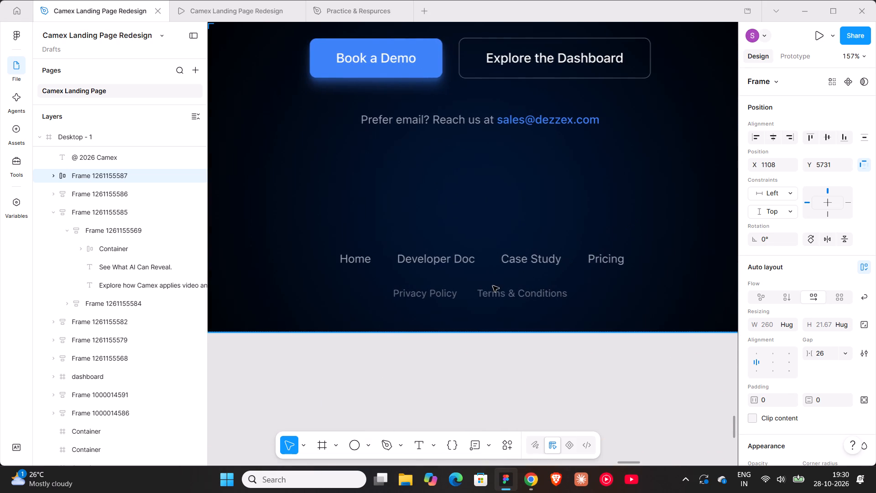
ctrl+scroll(477, 294, down, 9)
shift+scroll(477, 294, up, 8)
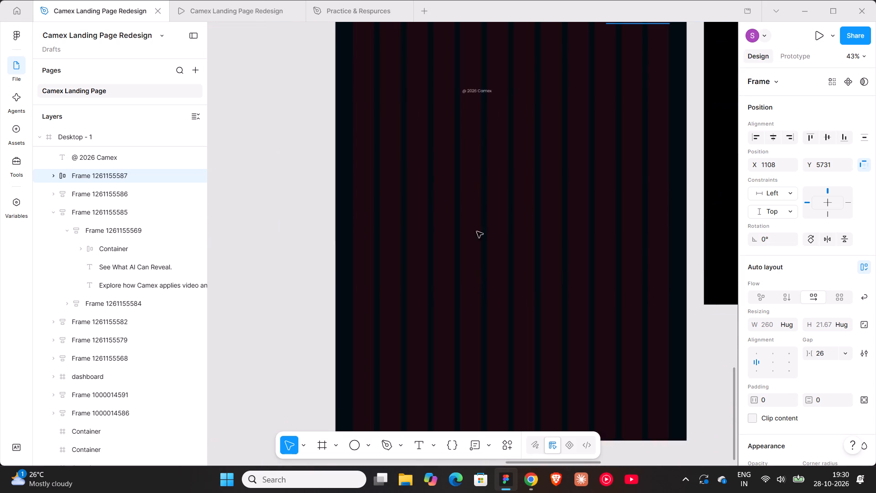
scroll(464, 121, up, 5)
click(480, 220)
scroll(781, 346, down, 3)
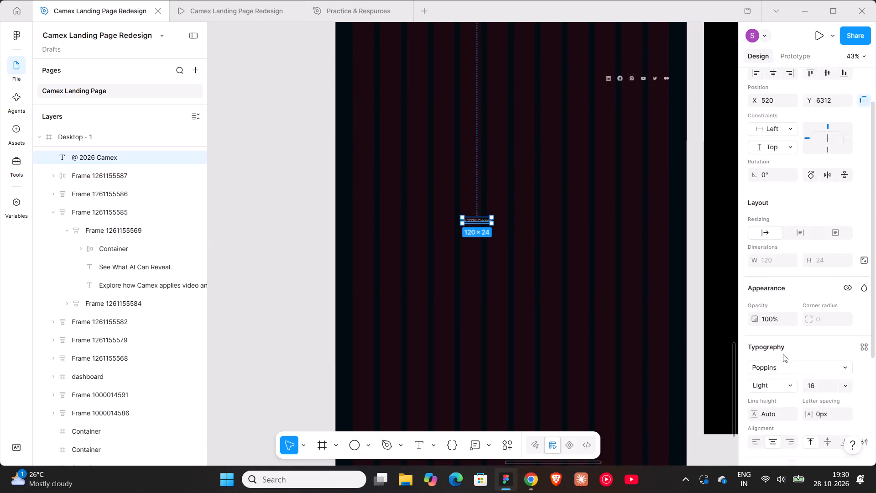
scroll(783, 354, down, 2)
key(i)
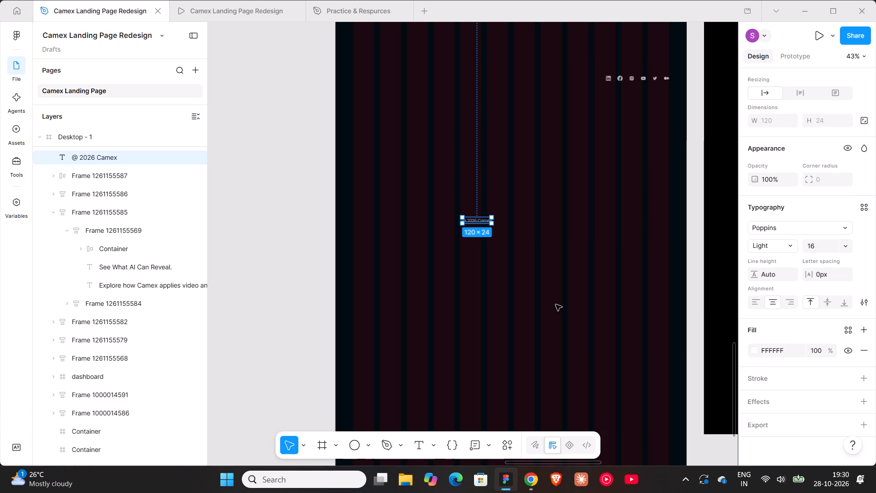
shift+scroll(556, 304, down, 13)
ctrl+scroll(426, 265, up, 20)
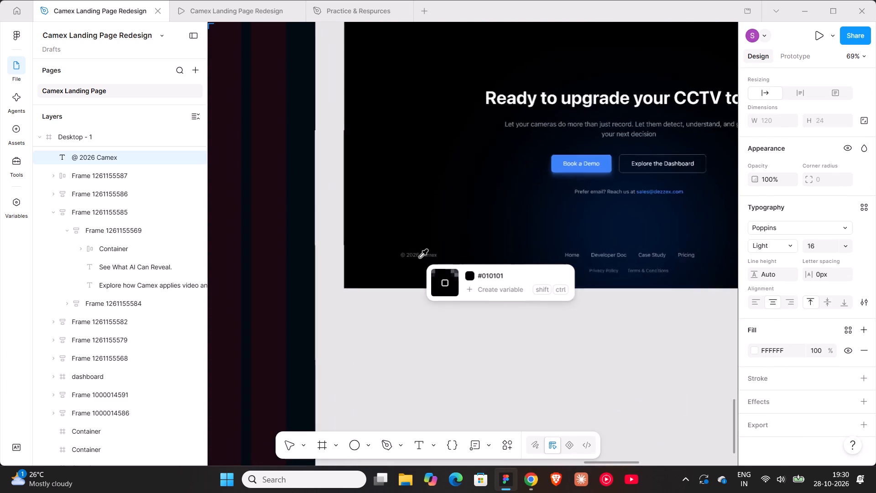
ctrl+scroll(420, 257, up, 20)
ctrl+scroll(420, 257, up, 20)
ctrl+scroll(420, 257, up, 18)
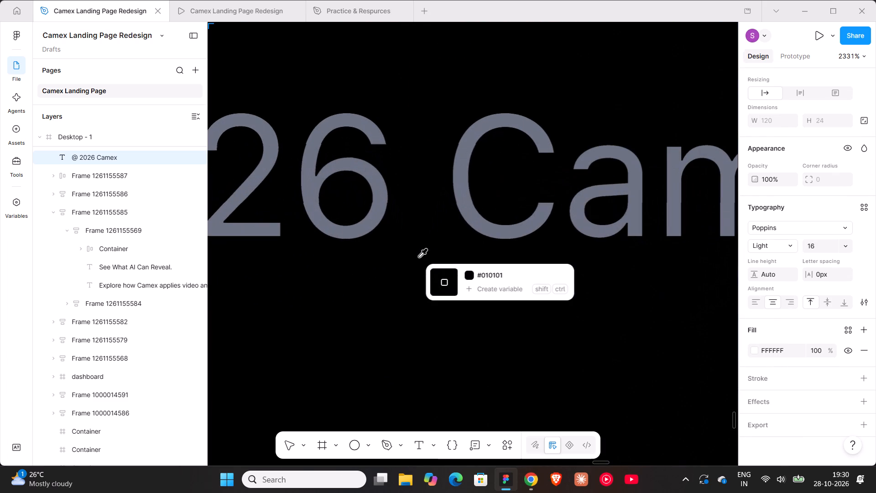
click(463, 158)
Move the "@ 2026 Camex" text level with the social icons near Desktop - 1's left margin, at about X 84, Y 5735.
ctrl+scroll(463, 158, down, 20)
ctrl+scroll(463, 158, down, 3)
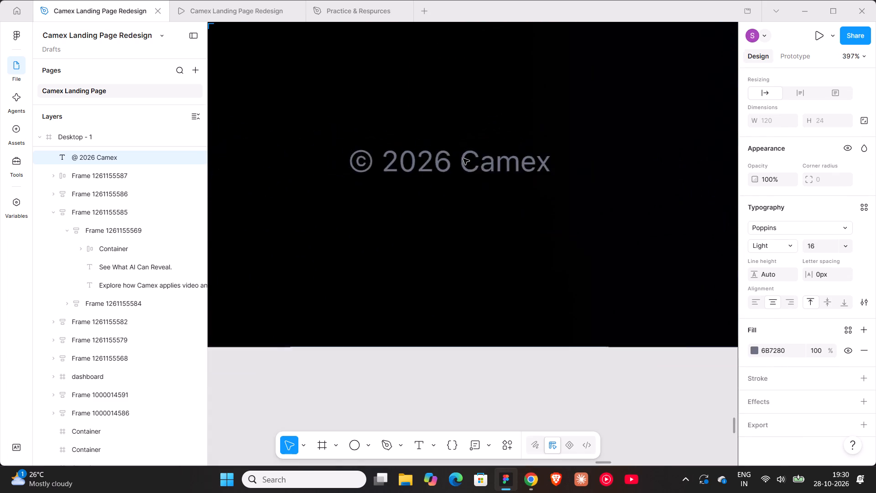
ctrl+scroll(463, 158, down, 20)
ctrl+scroll(463, 158, down, 5)
scroll(463, 158, up, 5)
shift+scroll(428, 221, up, 3)
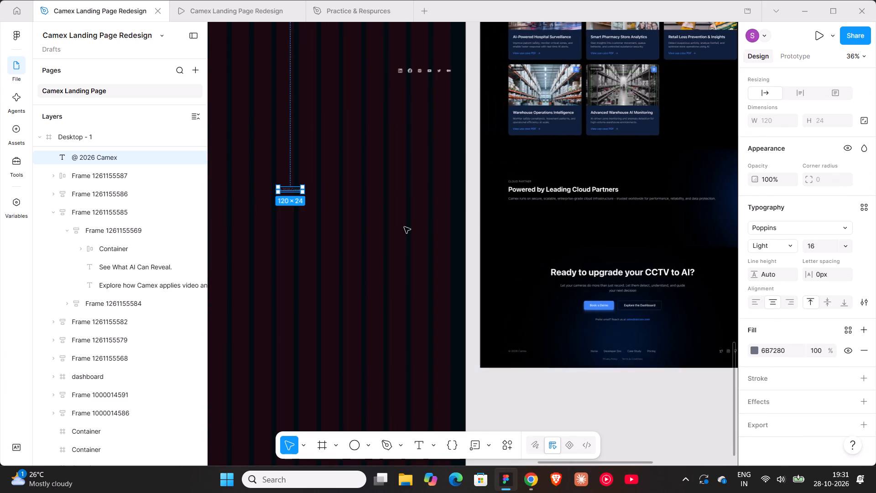
scroll(371, 220, up, 4)
click(369, 258)
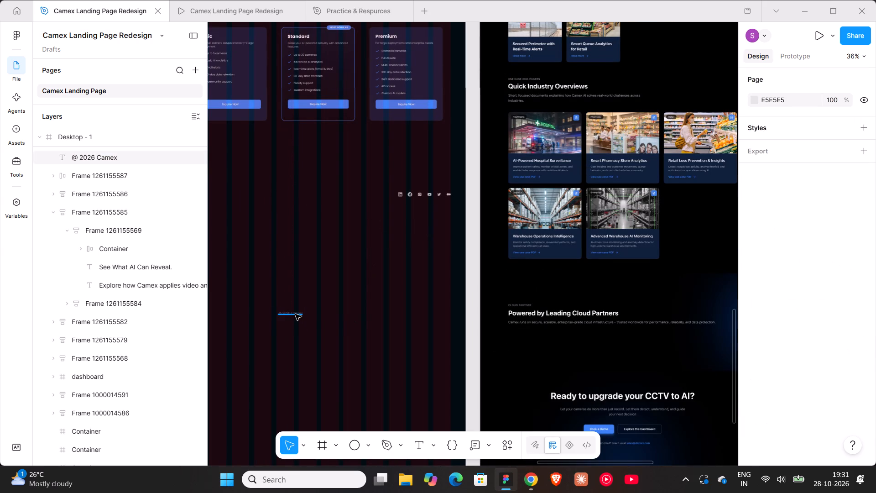
shift+scroll(295, 314, up, 3)
drag(345, 315, 261, 199)
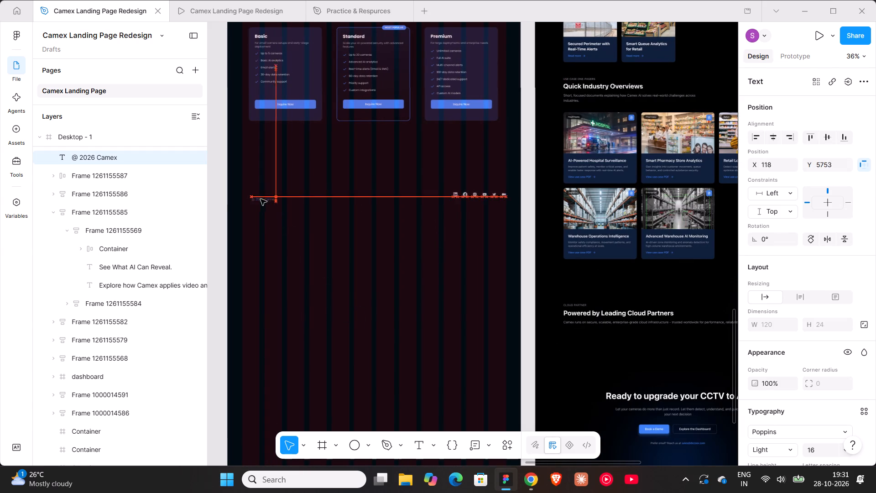
drag(261, 199, 256, 198)
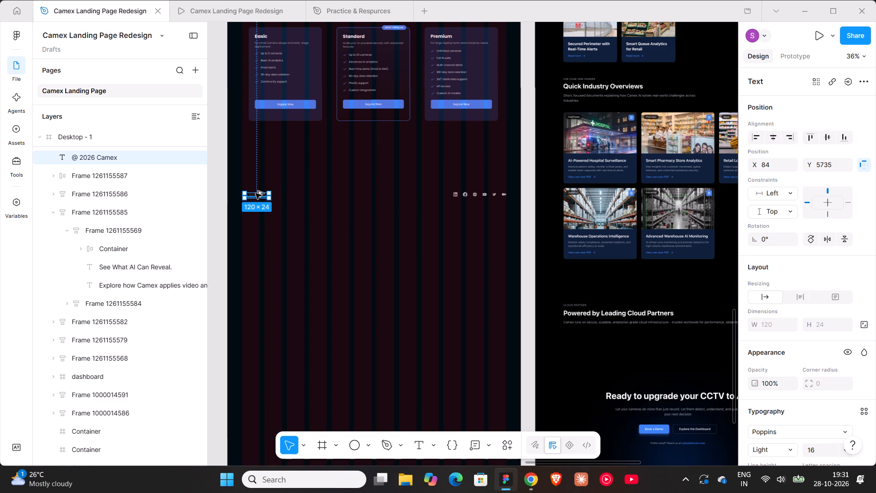
Duplicate the "@ 2026 Camex" text to about X 409, Y 5759 and open the copy for editing.
alt+drag(255, 198, 302, 206)
key(ctrl+z)
alt+drag(254, 194, 321, 201)
double_click(321, 201)
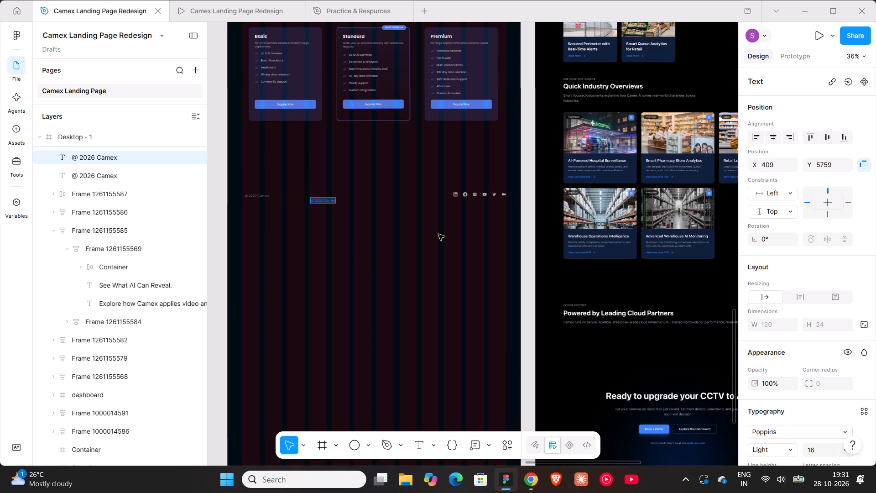
Cut the Privacy Policy and Terms & Conditions texts from the original Camex page's footer.
scroll(547, 252, down, 6)
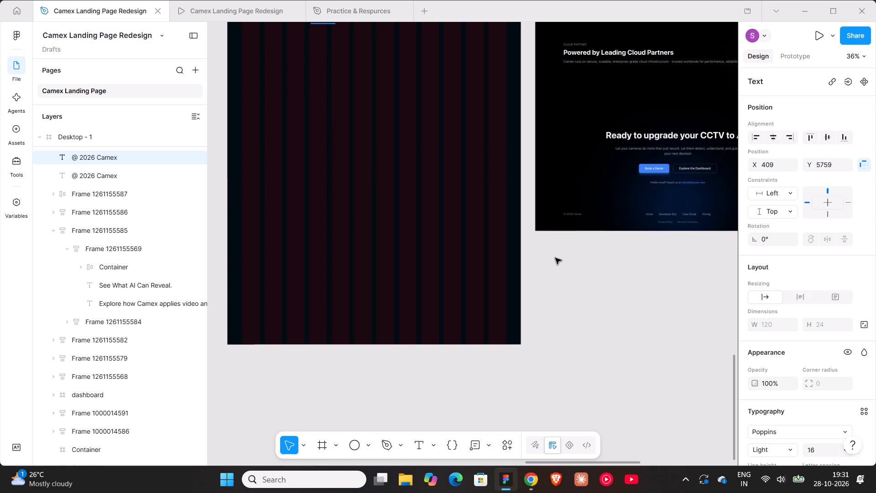
ctrl+scroll(659, 226, up, 10)
shift+scroll(659, 226, down, 3)
click(624, 211)
click(656, 281)
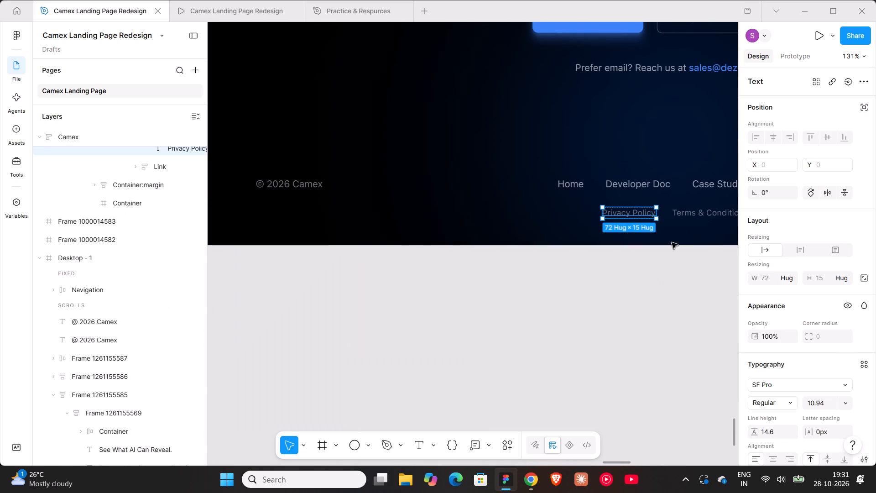
shift+click(697, 212)
key(ctrl+x)
Paste the cut Privacy Policy and Terms & Conditions texts into Desktop - 1, below the "@ 2026 Camex" footer text.
ctrl+scroll(697, 212, down, 9)
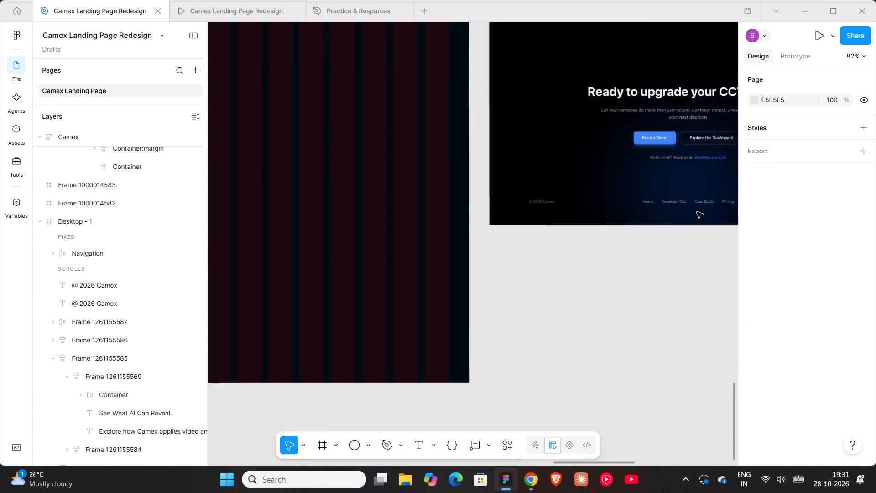
shift+scroll(590, 254, up, 13)
right_click(489, 250)
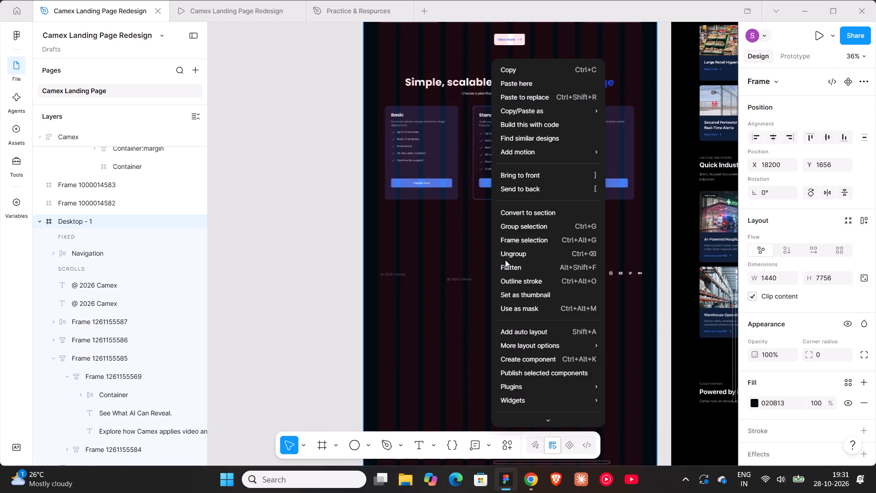
click(463, 236)
right_click(477, 303)
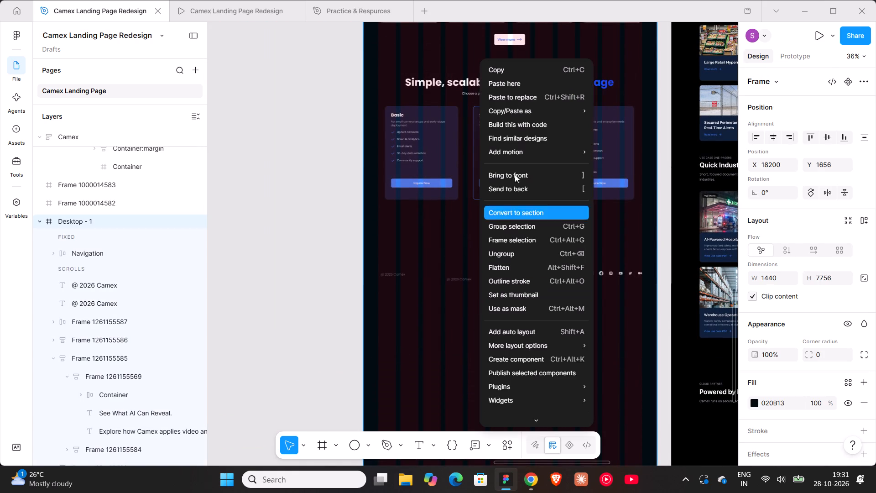
click(504, 87)
ctrl+scroll(500, 306, up, 10)
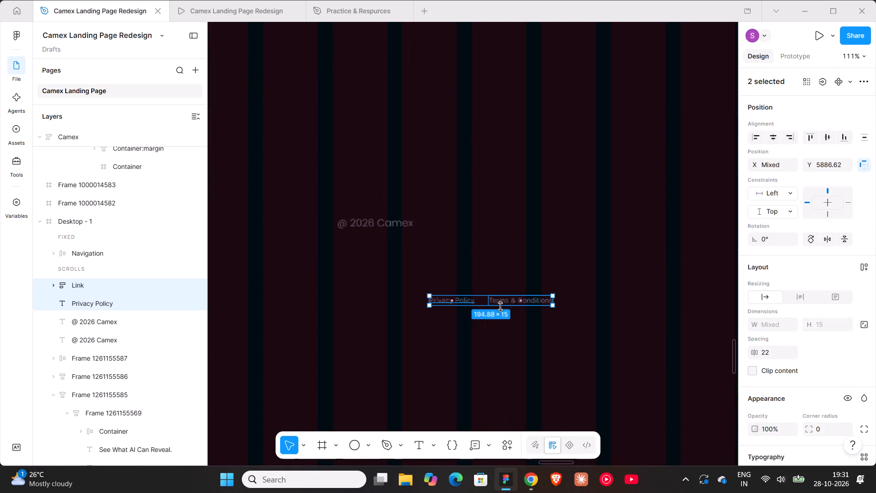
Change the font of the pasted Privacy Policy and Terms & Conditions texts to Poppins.
scroll(778, 372, down, 2)
click(761, 359)
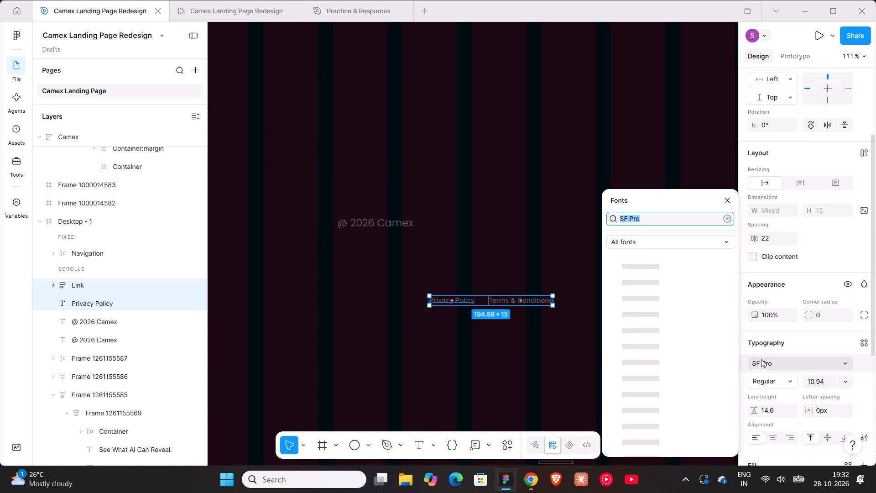
text(pop)
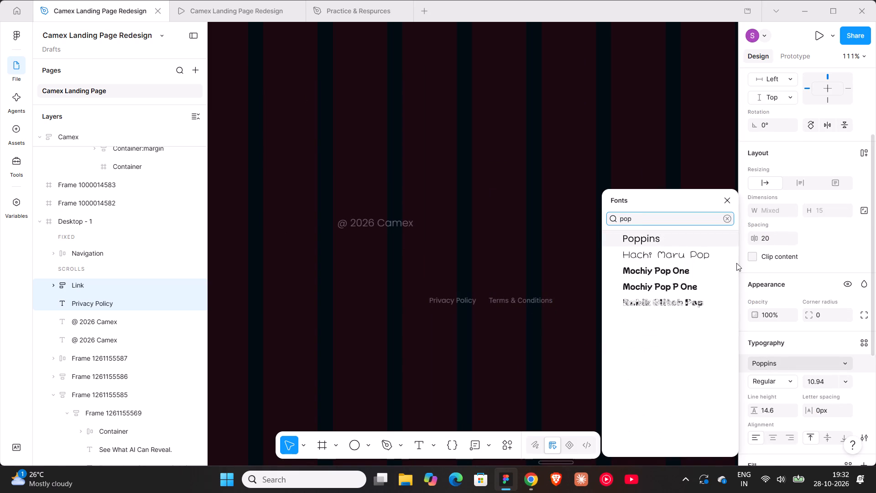
click(672, 231)
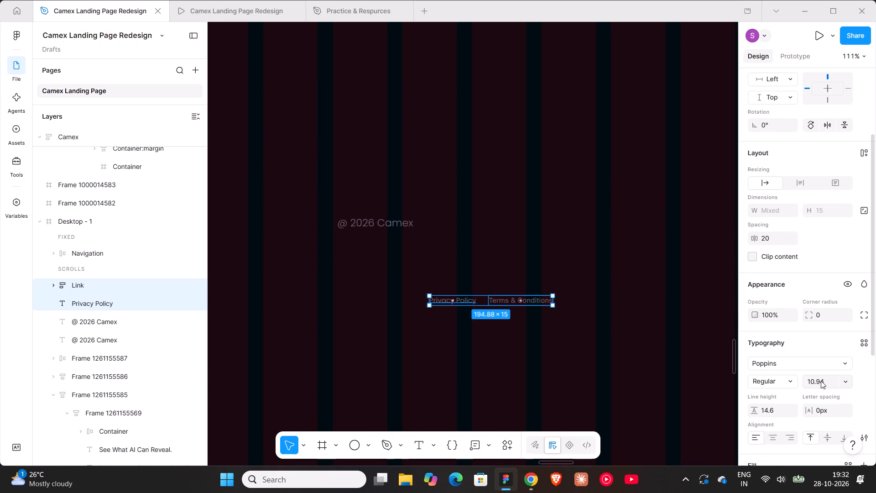
click(821, 381)
Delete the duplicate "@ 2026 Camex" text nearer the legal links in Desktop - 1.
click(378, 222)
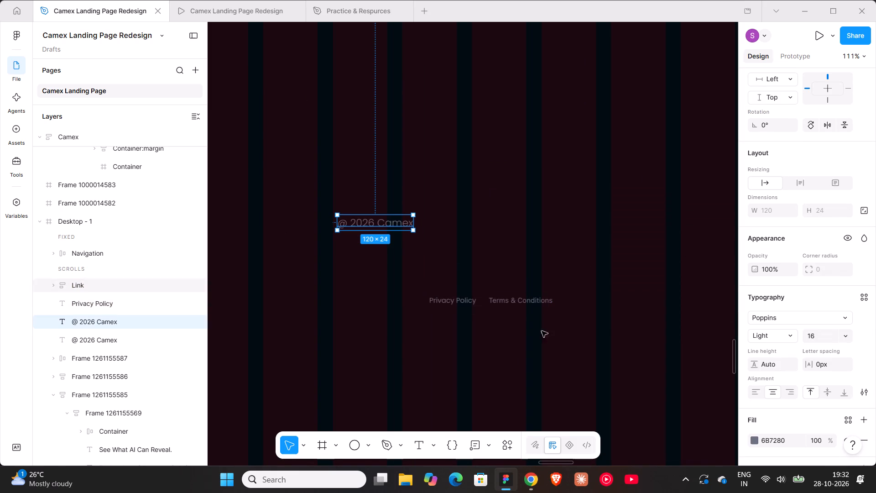
click(785, 339)
shift+scroll(451, 245, up, 6)
click(375, 202)
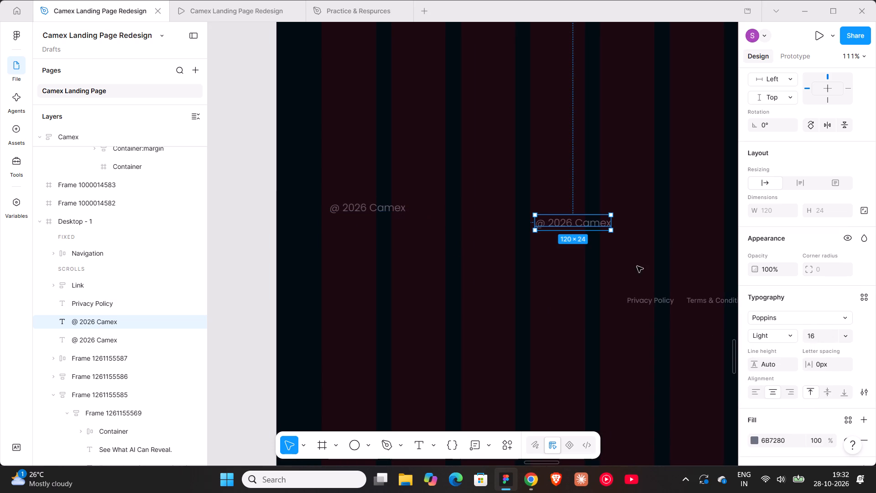
click(574, 222)
key(Delete)
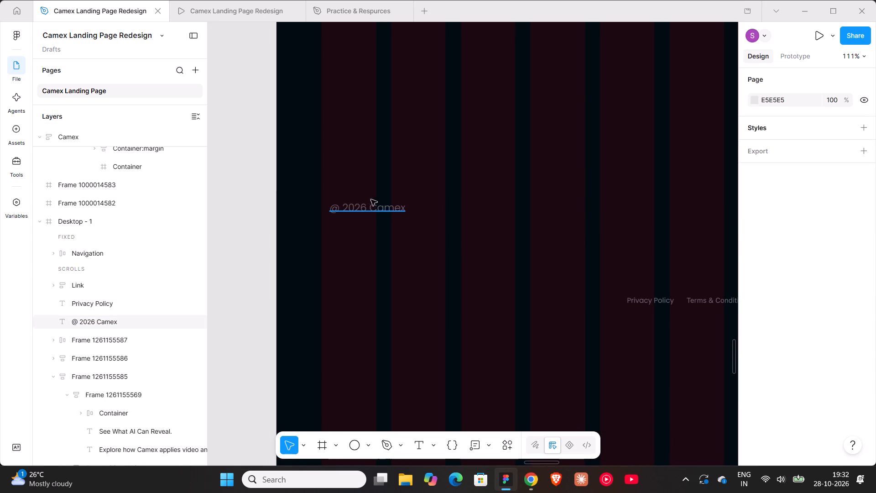
Set the remaining "@ 2026 Camex" text's font weight to Regular.
click(370, 205)
click(786, 444)
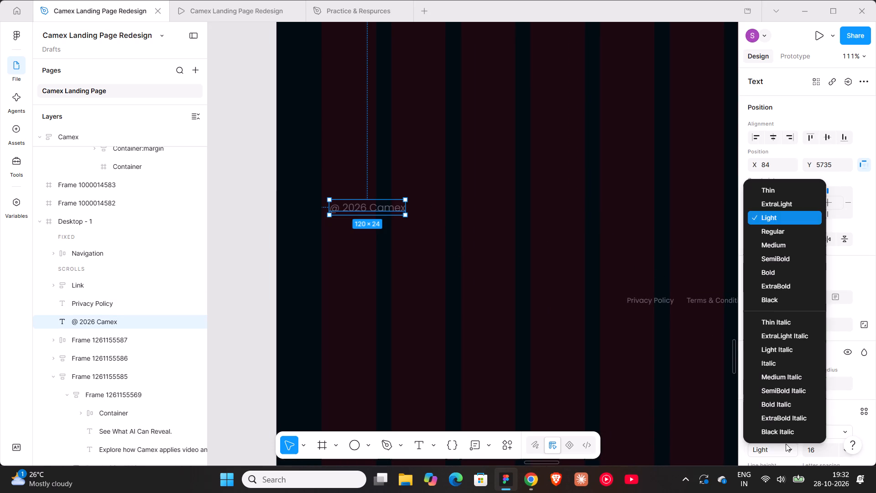
click(769, 231)
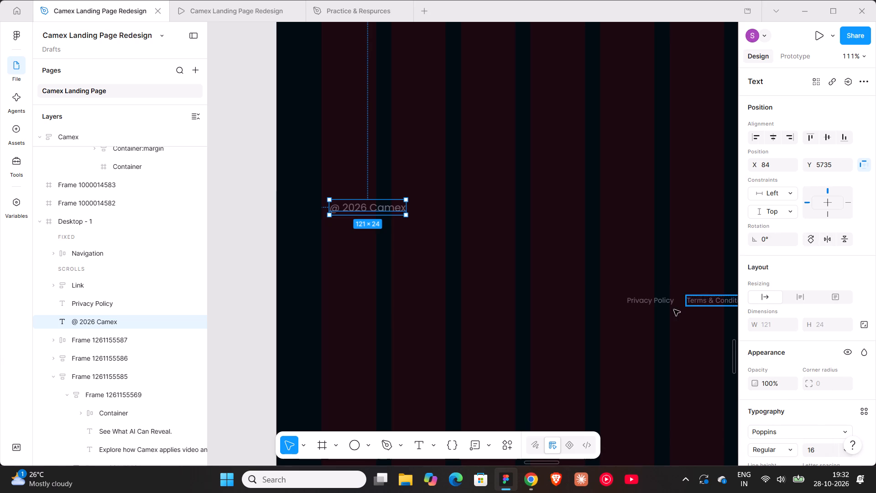
Set the font size of the Privacy Policy and Terms & Conditions texts to 16.
shift+scroll(587, 332, down, 5)
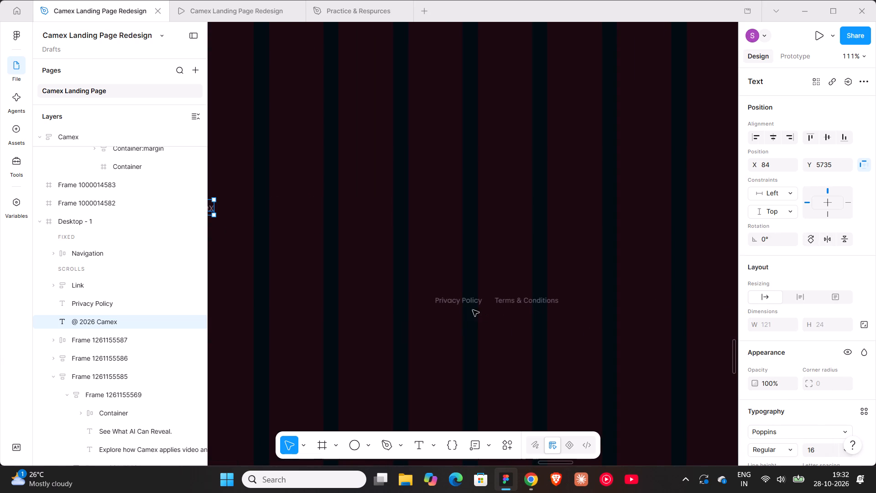
click(468, 304)
shift+click(526, 301)
scroll(772, 393, down, 4)
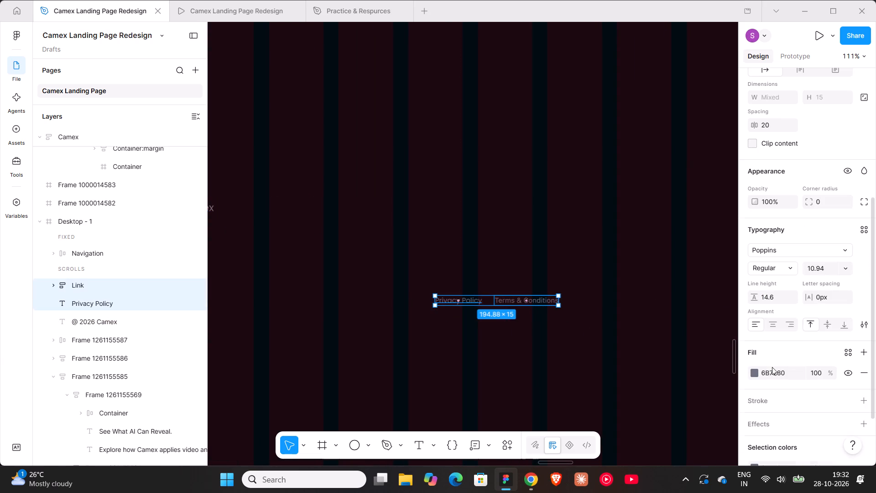
click(822, 265)
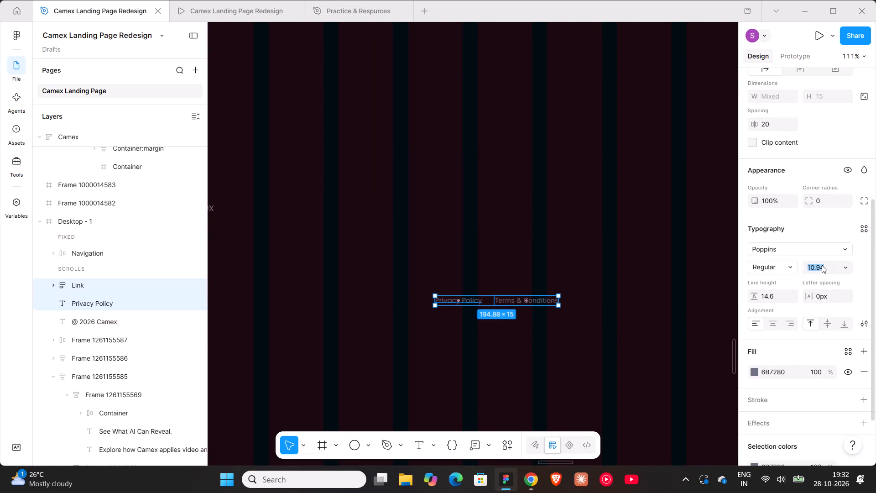
text(16)
key(Return)
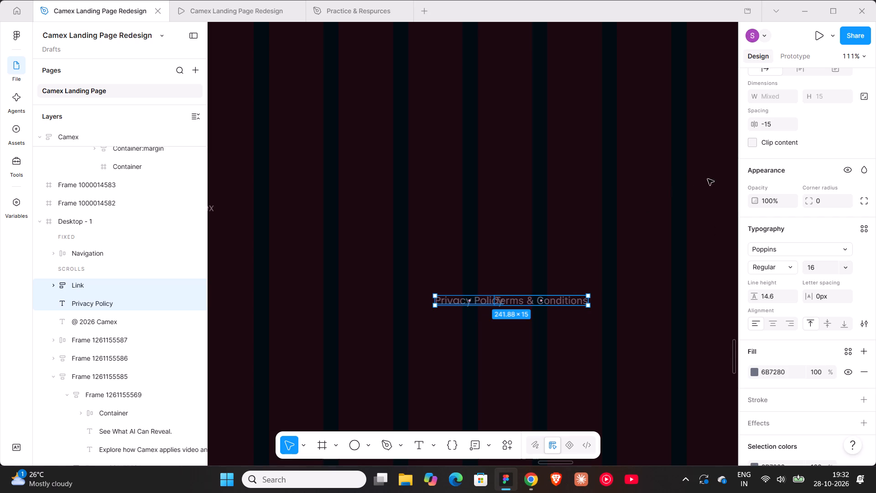
Move Terms & Conditions about 44 px clear of Privacy Policy and wrap both in a horizontal auto layout frame.
click(611, 247)
click(549, 302)
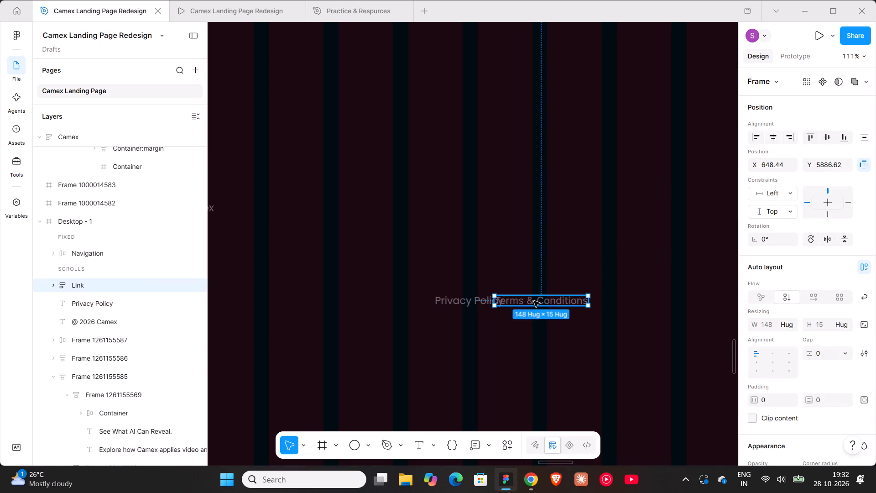
drag(533, 300, 570, 300)
shift+click(467, 303)
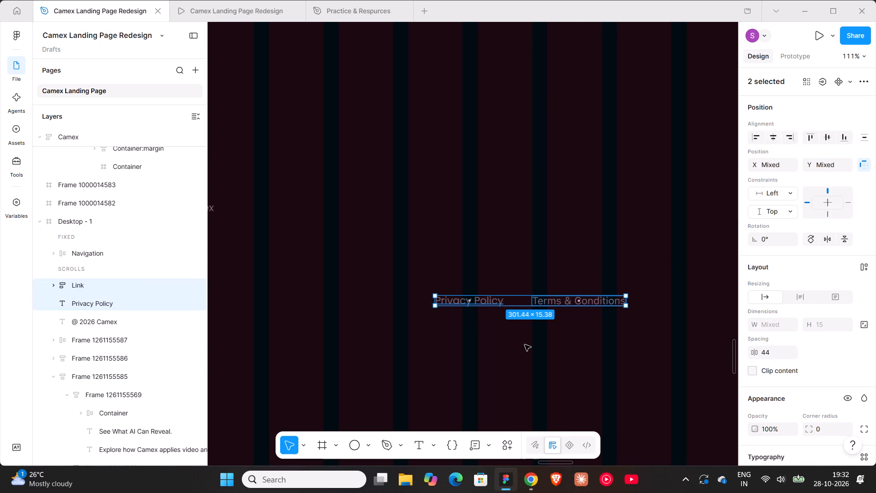
key(shift+a)
Move the legal links frame up into the footer row, between "@ 2026 Camex" and the social icons.
shift+scroll(514, 322, down, 7)
ctrl+scroll(514, 322, down, 7)
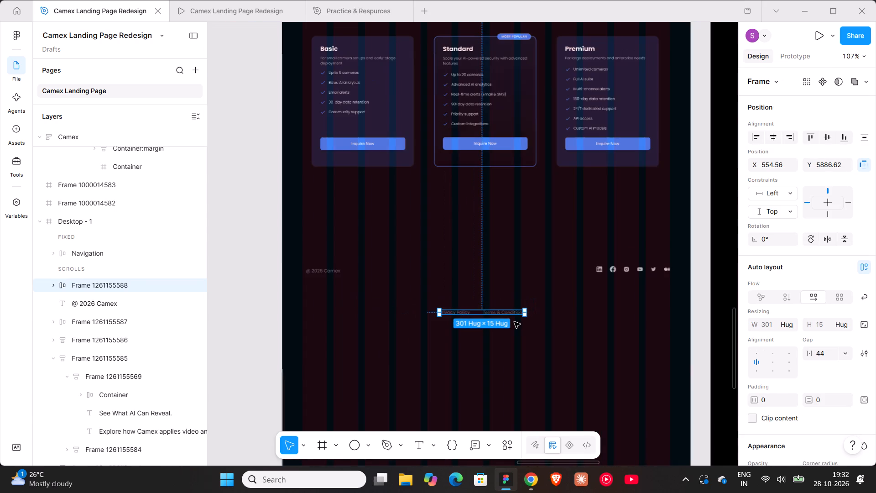
drag(480, 312, 483, 266)
Align the vertical centres of the legal links frame, the social icons frame and the "@ 2026 Camex" text.
shift+click(651, 267)
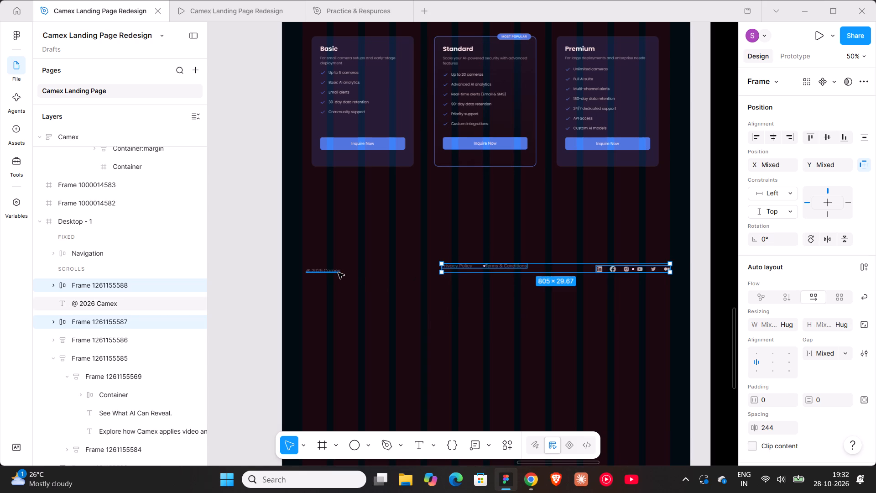
shift+click(338, 273)
click(774, 134)
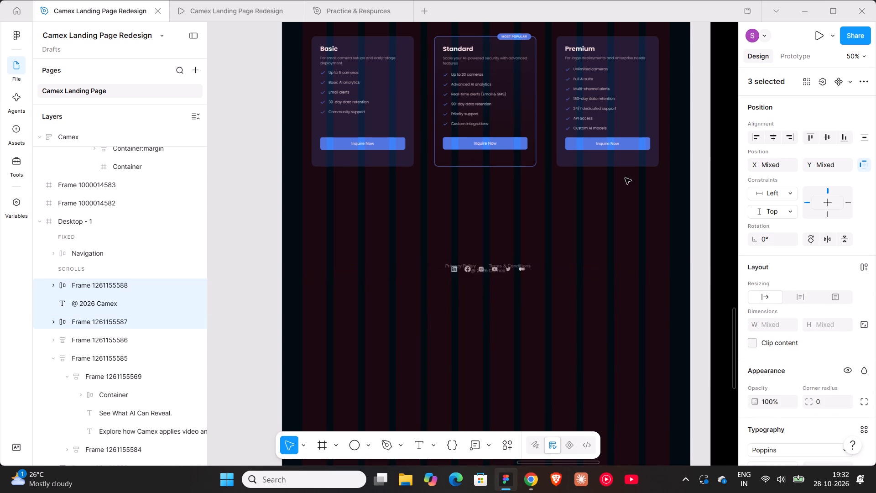
key(ctrl+z)
click(828, 140)
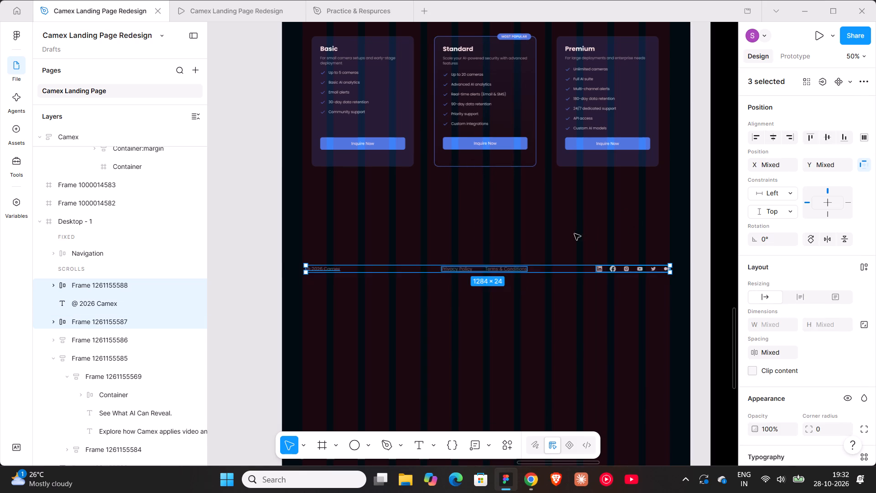
Centre the legal links frame horizontally within Desktop - 1.
click(574, 234)
click(500, 270)
click(772, 137)
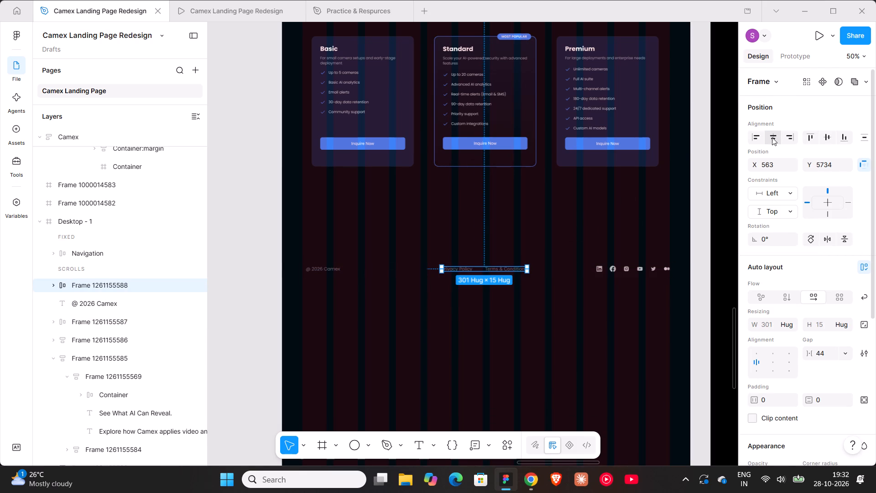
Examine how the social icons frame lines up with Desktop - 1's column grid and the rest of the footer row.
click(654, 265)
ctrl+scroll(654, 265, up, 20)
ctrl+scroll(654, 265, up, 6)
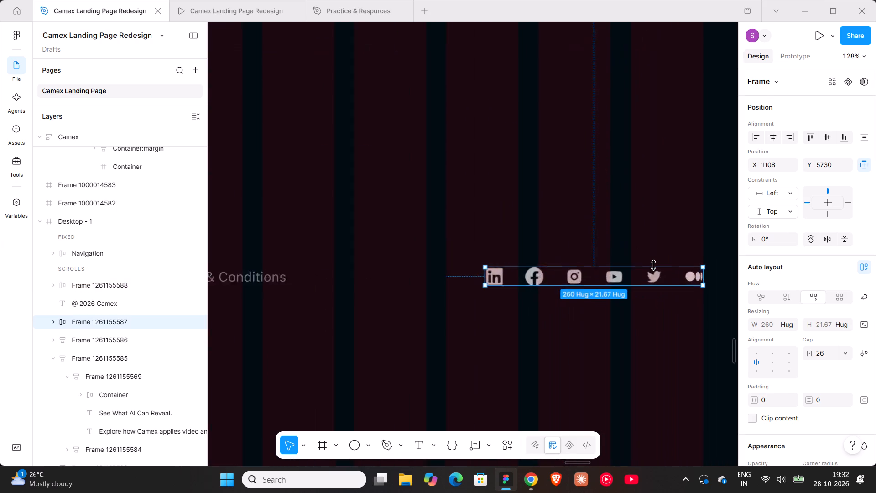
ctrl+scroll(654, 265, up, 2)
ctrl+scroll(654, 265, down, 9)
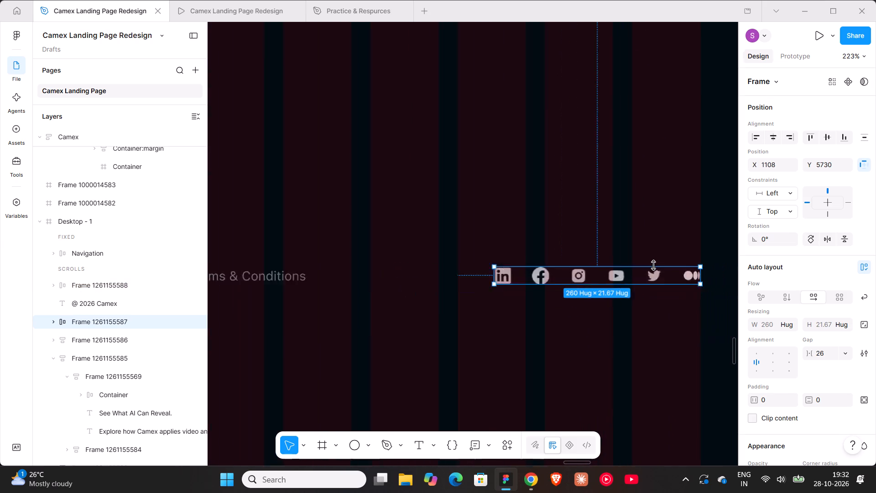
ctrl+scroll(654, 265, down, 4)
shift+scroll(654, 265, up, 3)
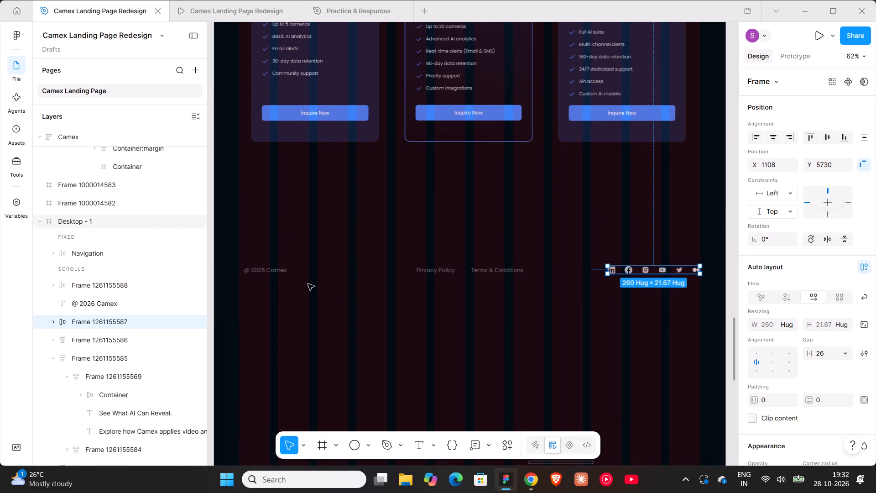
Shift the "@ 2026 Camex" text to X 72 so it starts at the first layout column's edge.
shift+click(271, 273)
click(266, 283)
click(255, 270)
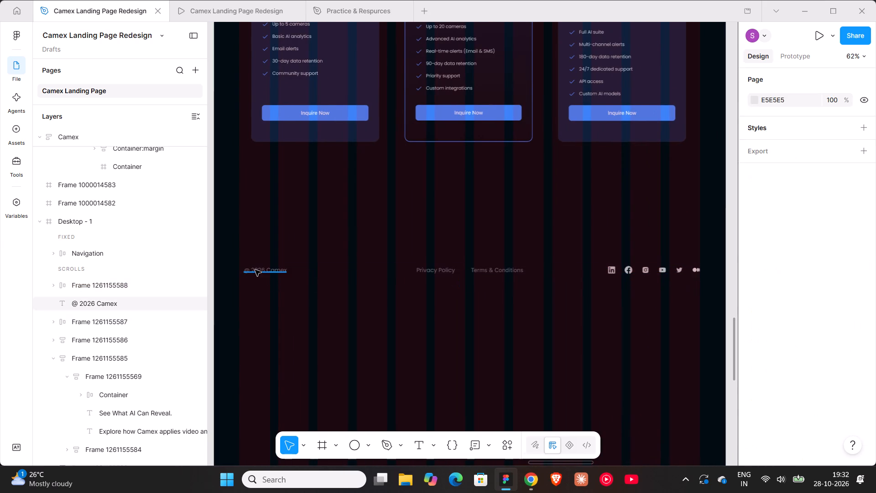
shift+scroll(255, 270, up, 3)
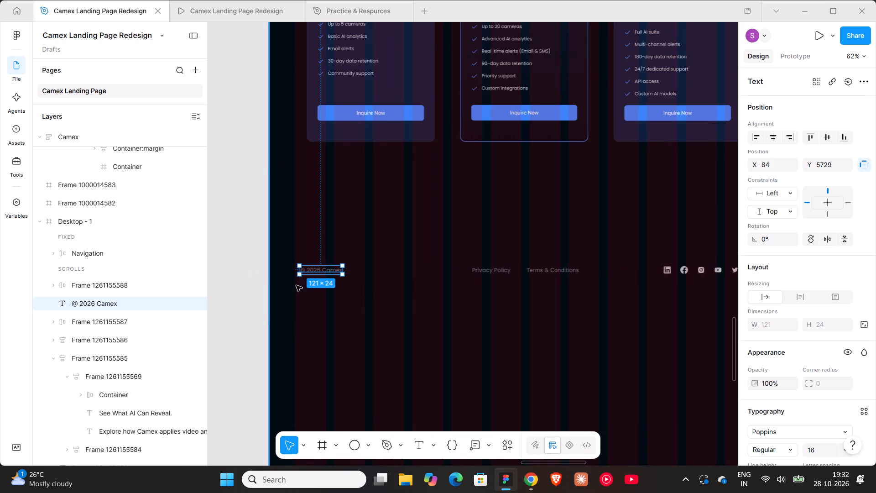
ctrl+scroll(279, 252, up, 20)
ctrl+scroll(279, 252, up, 9)
key(shift+Left)
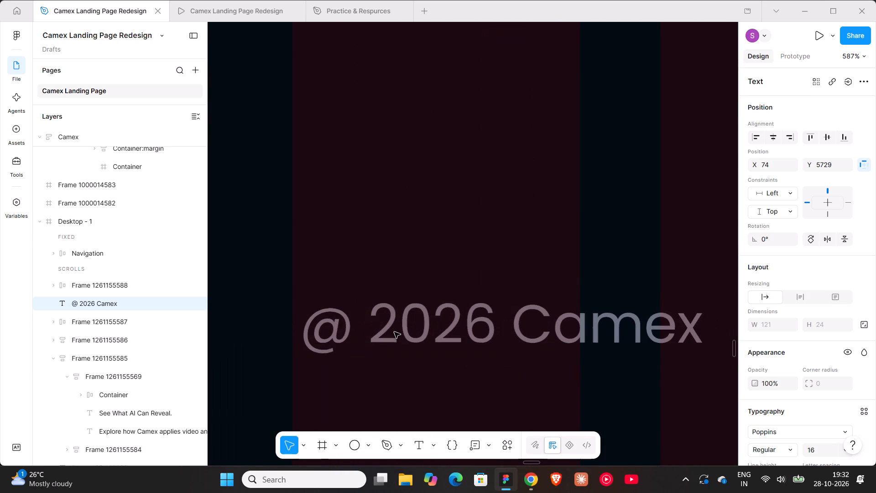
key(Right)
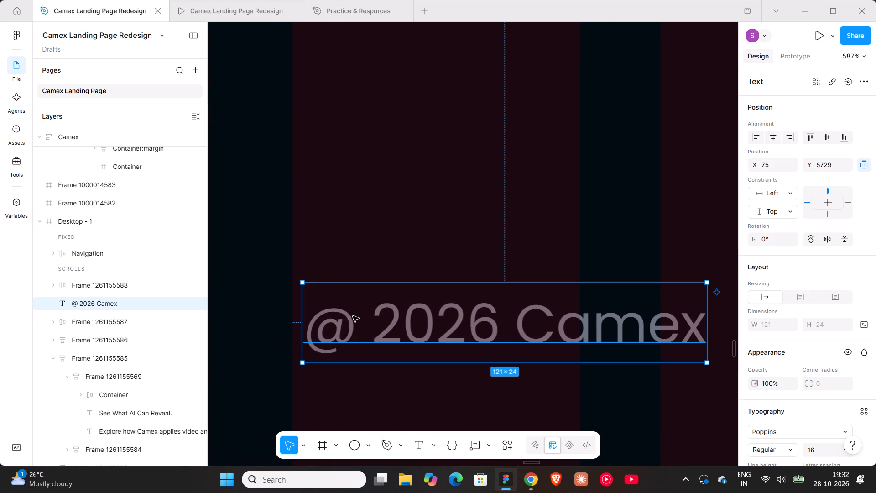
key(Left)
key(Left)
key(Left)
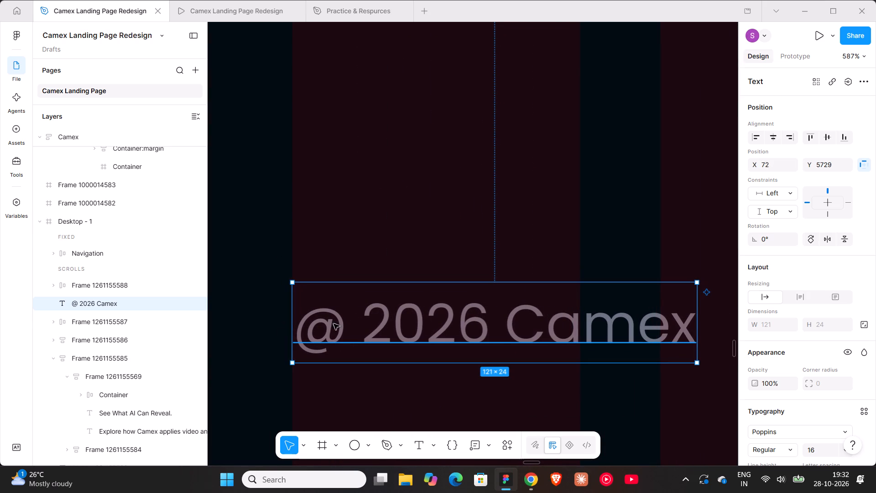
Combine the "@ 2026 Camex" text, legal links and social icons, vertically centred, in one horizontal auto layout frame with a 307 gap.
ctrl+scroll(368, 324, down, 18)
shift+scroll(368, 324, down, 5)
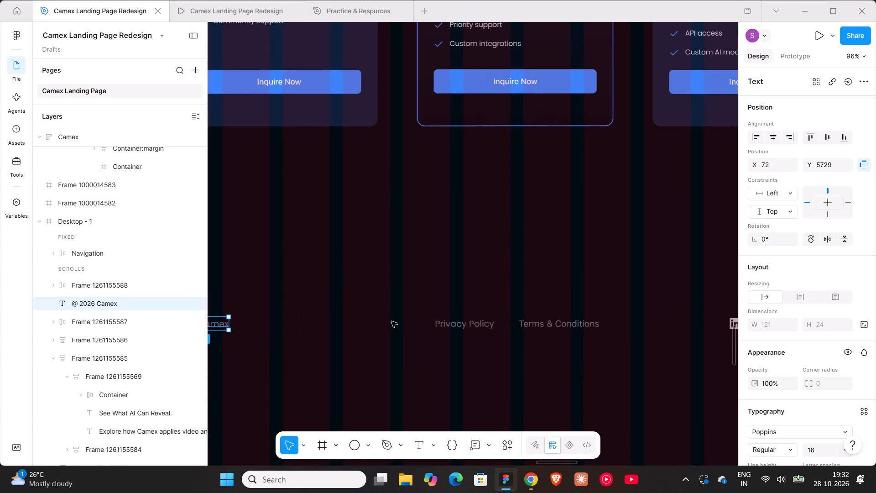
shift+click(490, 327)
shift+scroll(490, 327, down, 6)
shift+click(591, 326)
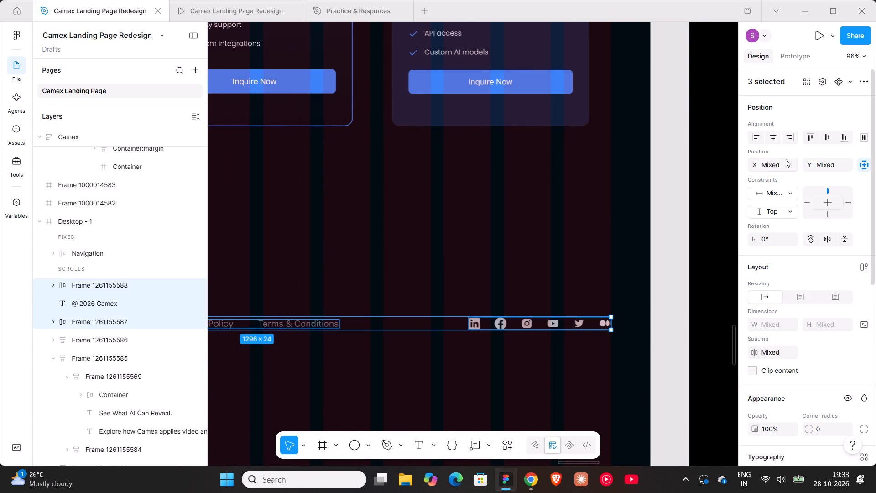
click(825, 138)
key(shift+a)
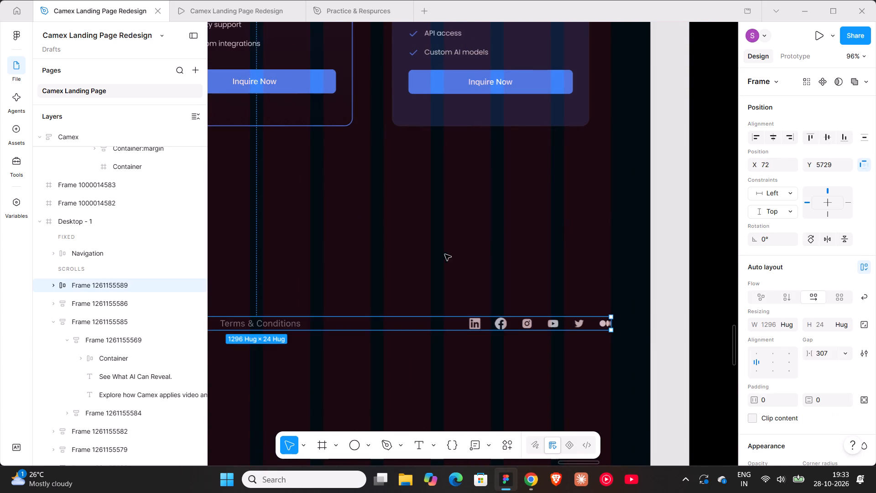
ctrl+scroll(441, 255, down, 8)
shift+scroll(441, 255, up, 4)
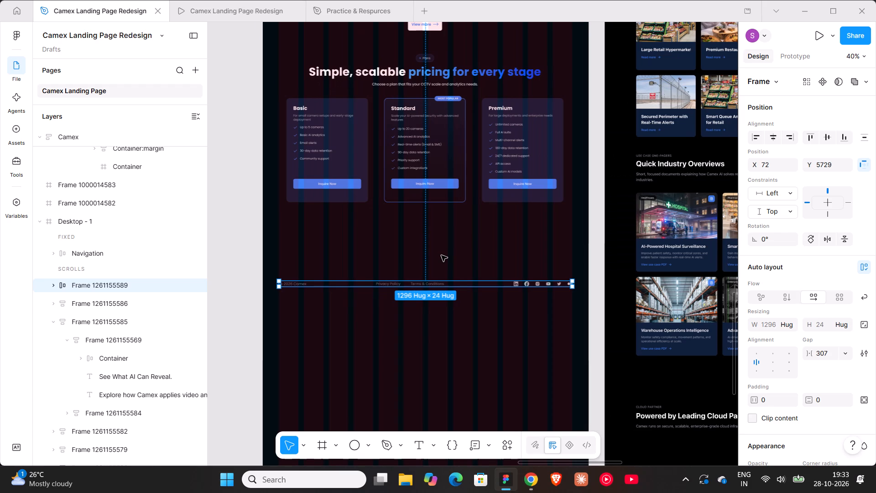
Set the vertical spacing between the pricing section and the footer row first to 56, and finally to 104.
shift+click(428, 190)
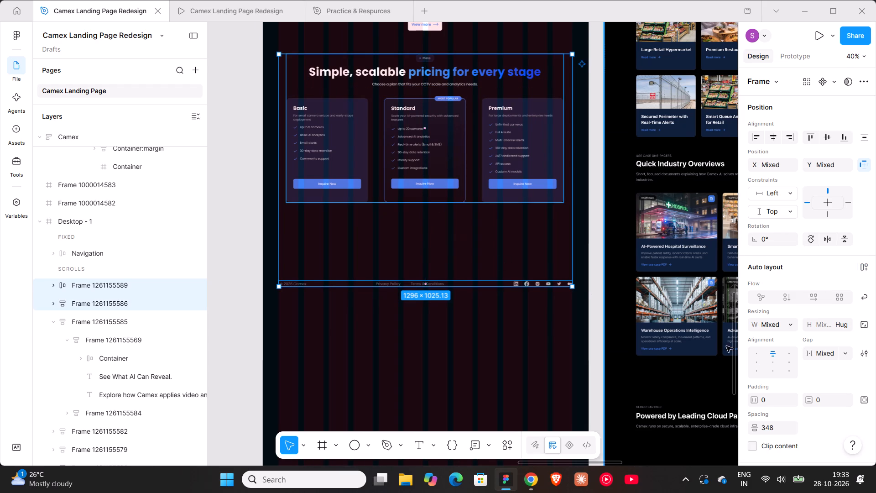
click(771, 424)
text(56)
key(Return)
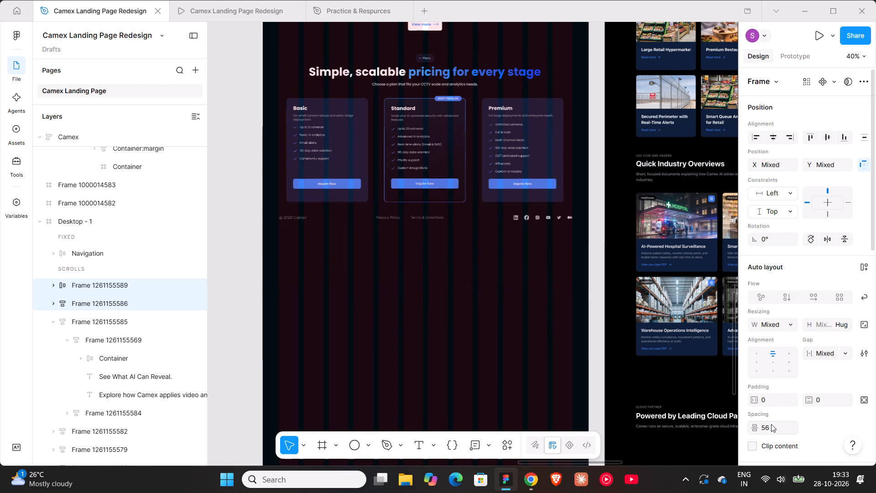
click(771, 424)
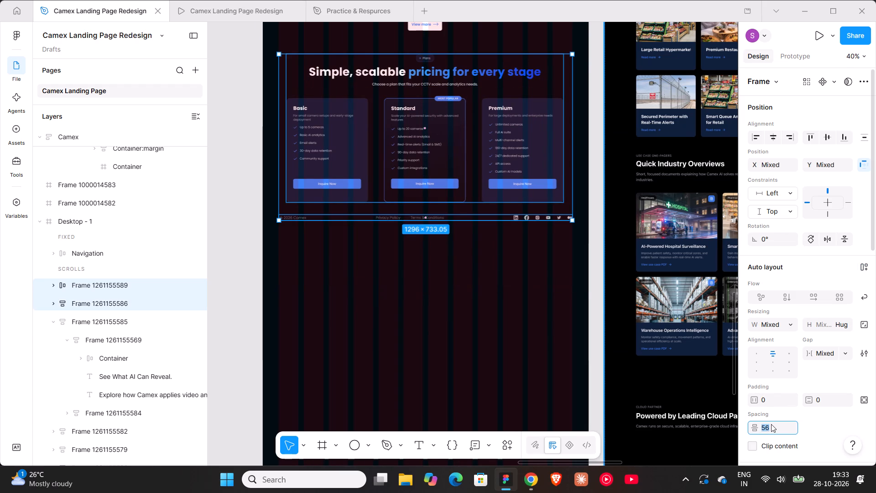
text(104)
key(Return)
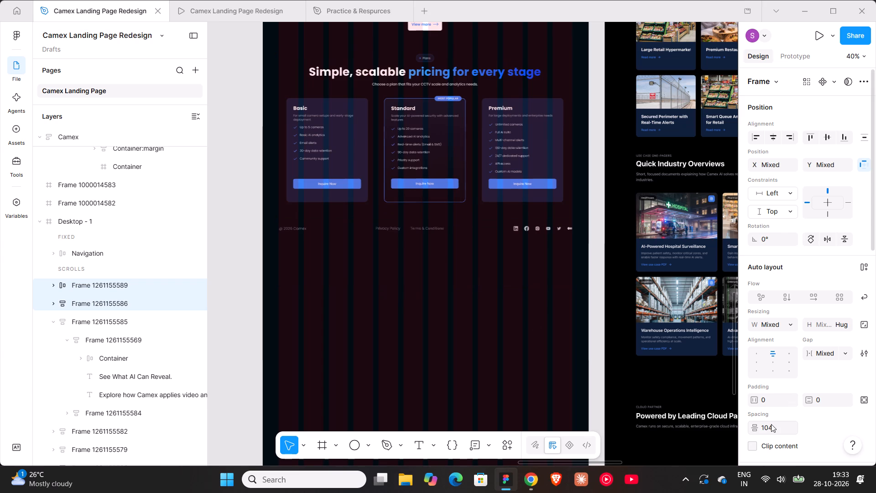
Copy the "Ready to upgrade your CCTV to AI?" section from Camex into Desktop - 1 below the footer row, at about X 28, Y 5689.
ctrl+scroll(461, 286, down, 4)
shift+scroll(461, 286, down, 9)
ctrl+scroll(507, 241, up, 2)
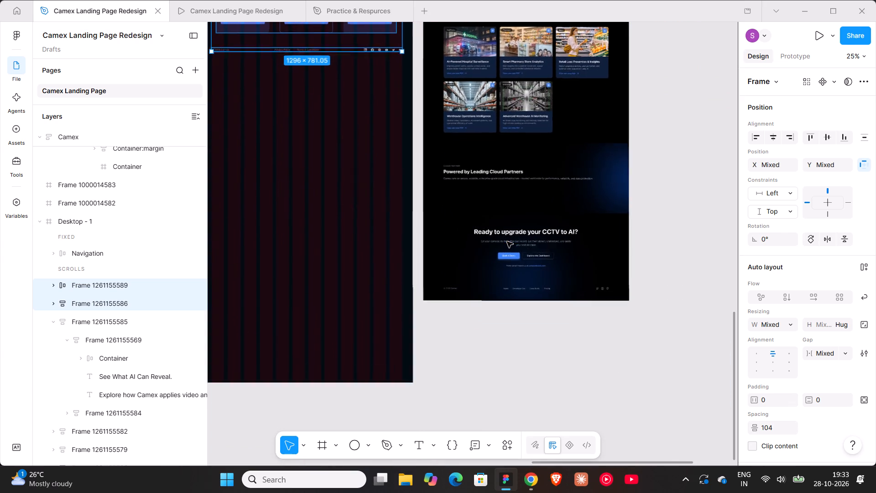
ctrl+scroll(507, 241, up, 6)
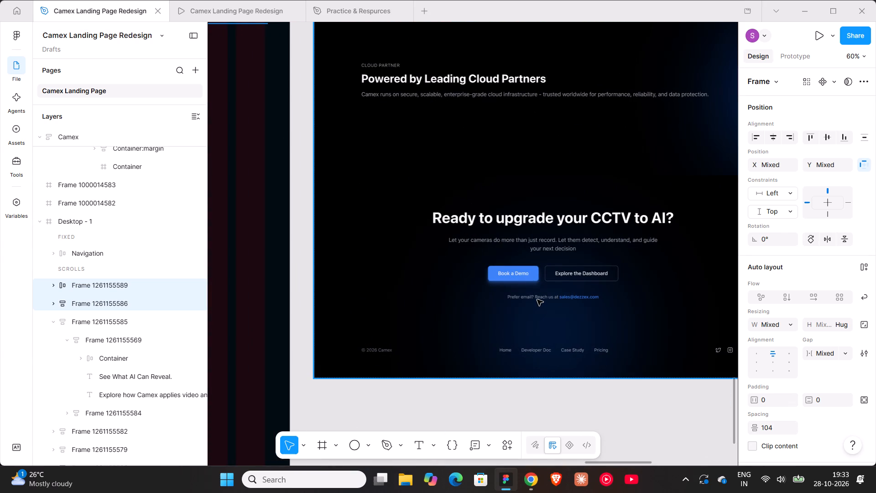
double_click(563, 201)
double_click(563, 201)
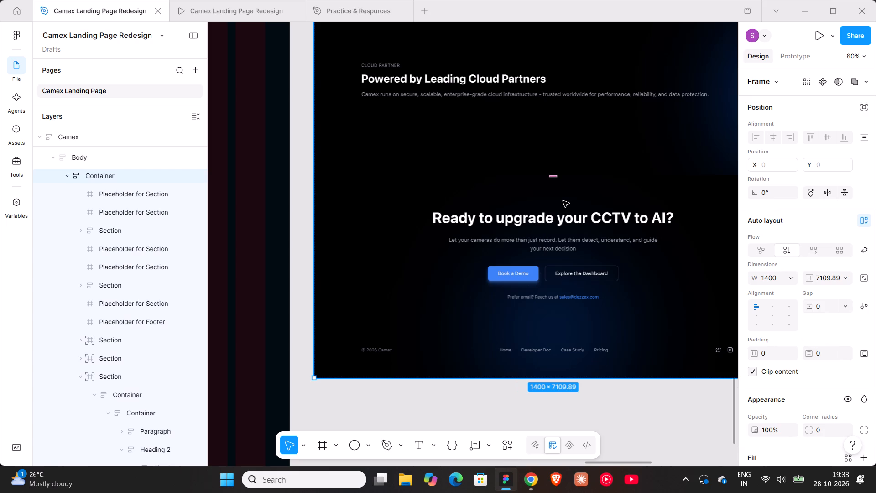
double_click(574, 204)
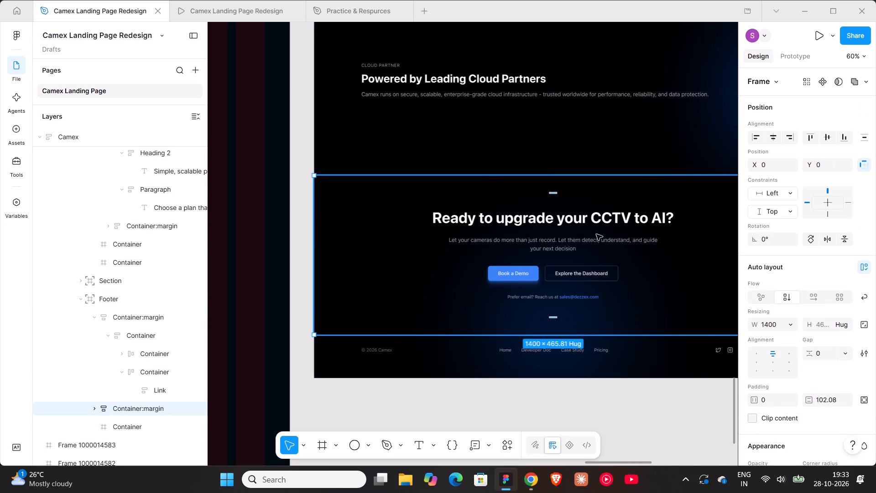
ctrl+scroll(596, 234, down, 8)
alt+drag(596, 234, 434, 146)
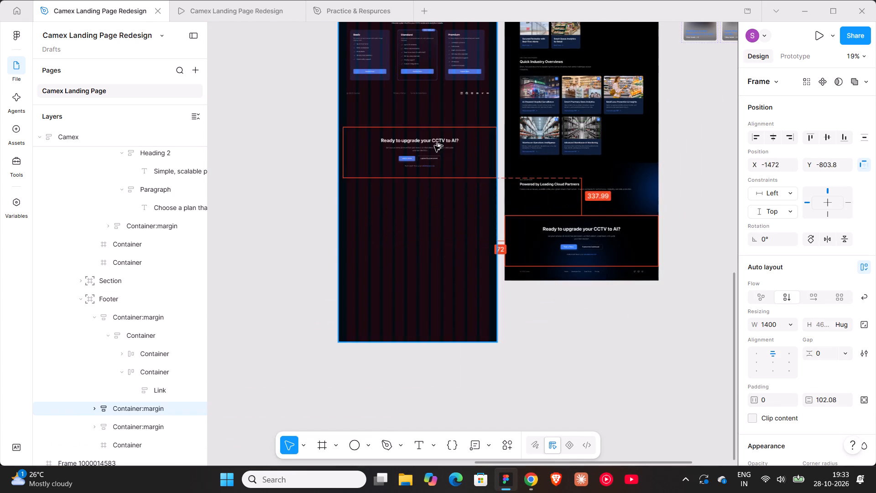
alt+drag(434, 146, 434, 133)
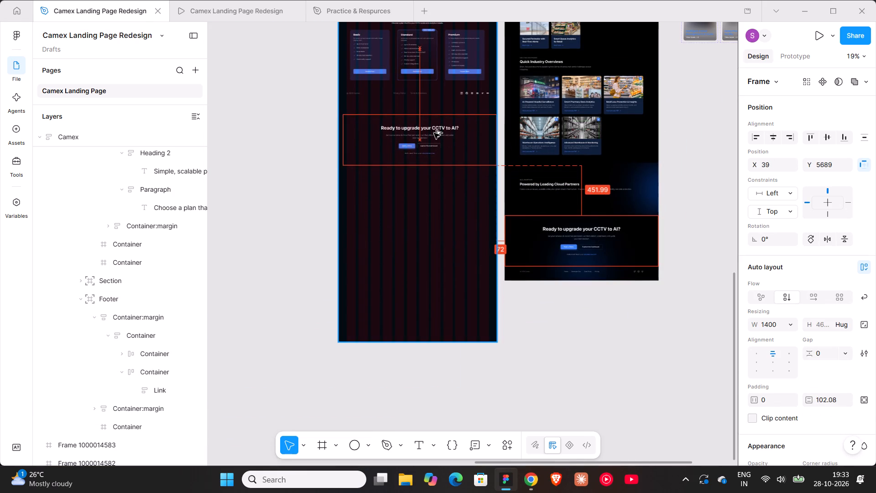
alt+drag(434, 133, 433, 133)
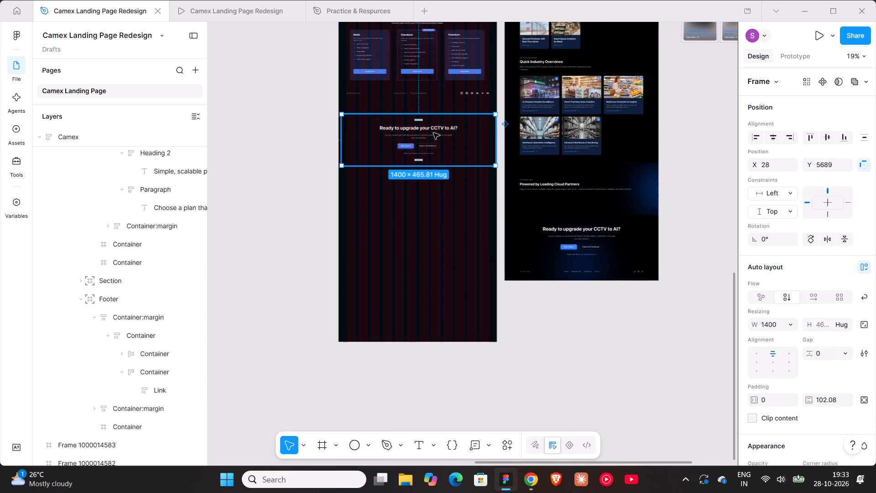
Move the footer row below the copied call-to-action section, to about X 117, Y 6294.
scroll(399, 156, up, 3)
click(422, 146)
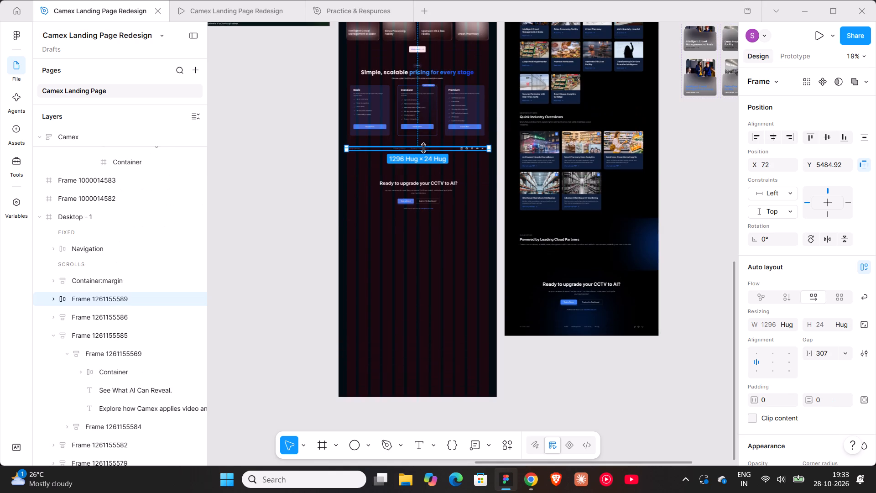
drag(425, 149, 430, 238)
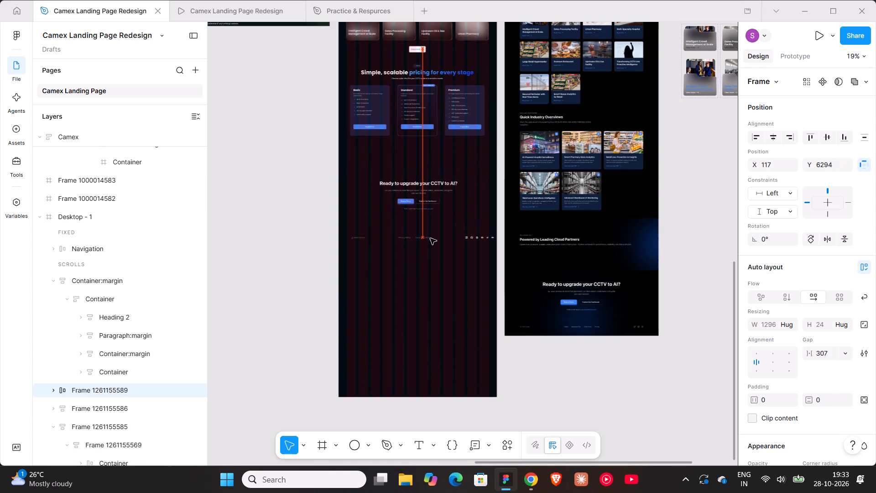
drag(430, 238, 430, 238)
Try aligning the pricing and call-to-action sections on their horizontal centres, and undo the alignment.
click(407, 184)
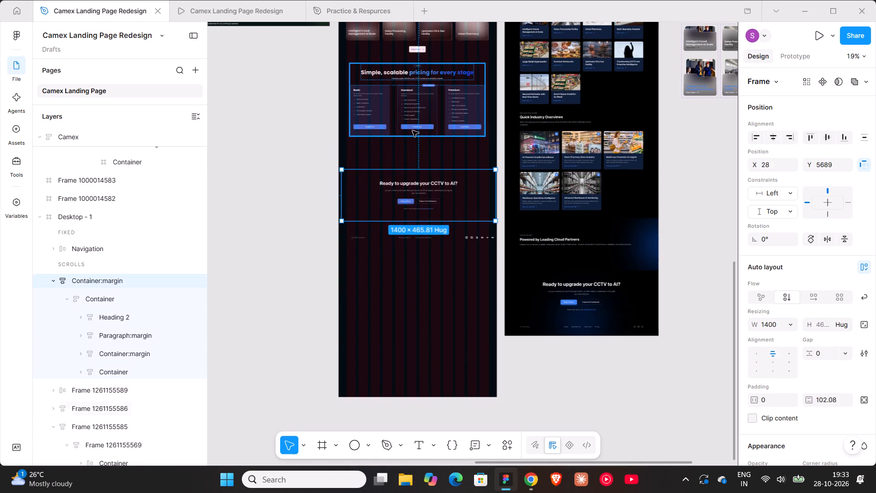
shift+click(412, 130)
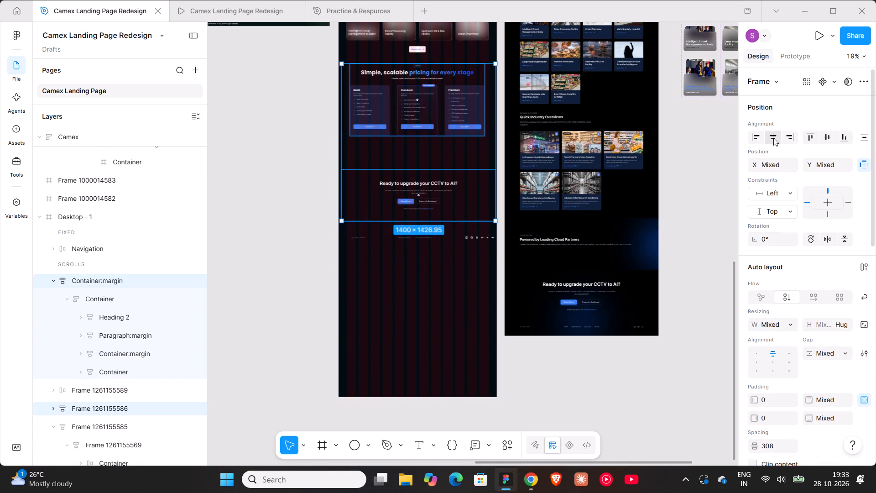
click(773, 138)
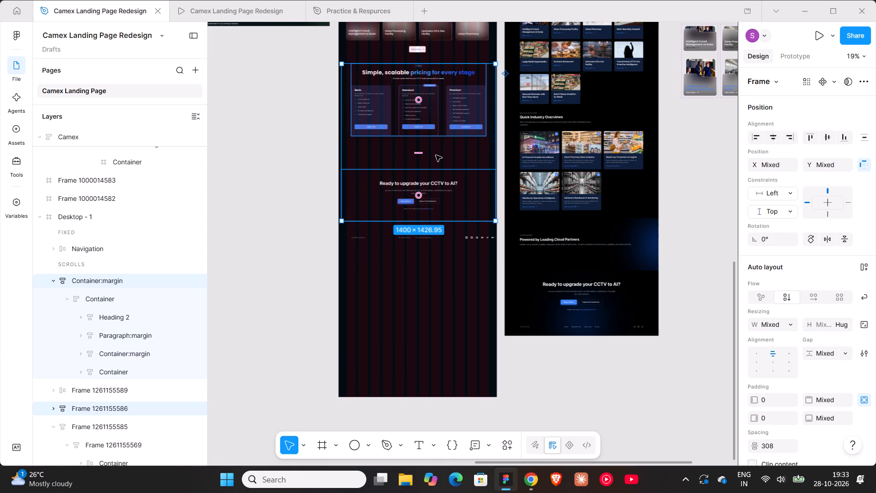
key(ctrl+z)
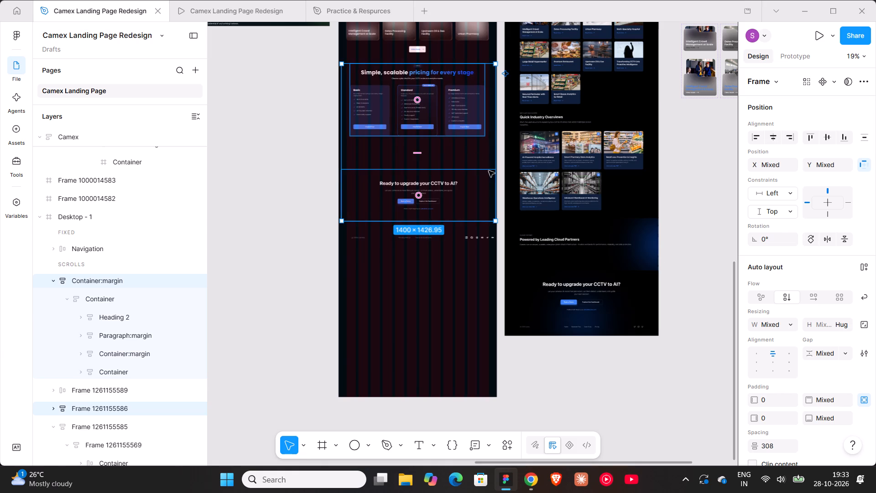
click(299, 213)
Centre the call-to-action section horizontally within Desktop - 1.
click(401, 194)
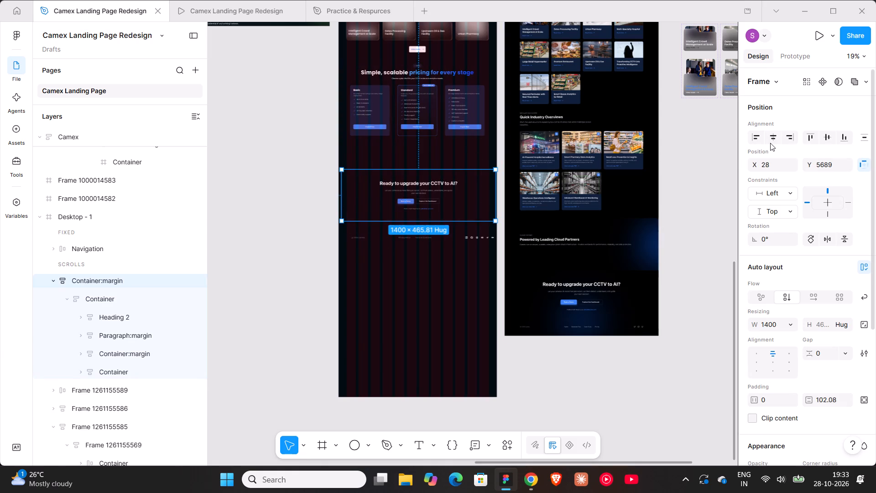
click(770, 143)
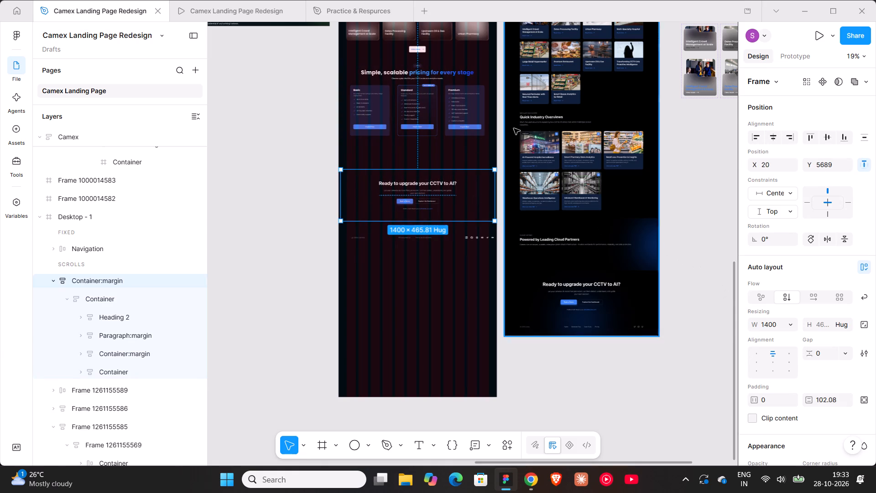
Set the vertical spacing between the pricing section and the call-to-action section to 56.
shift+click(457, 98)
scroll(772, 409, down, 2)
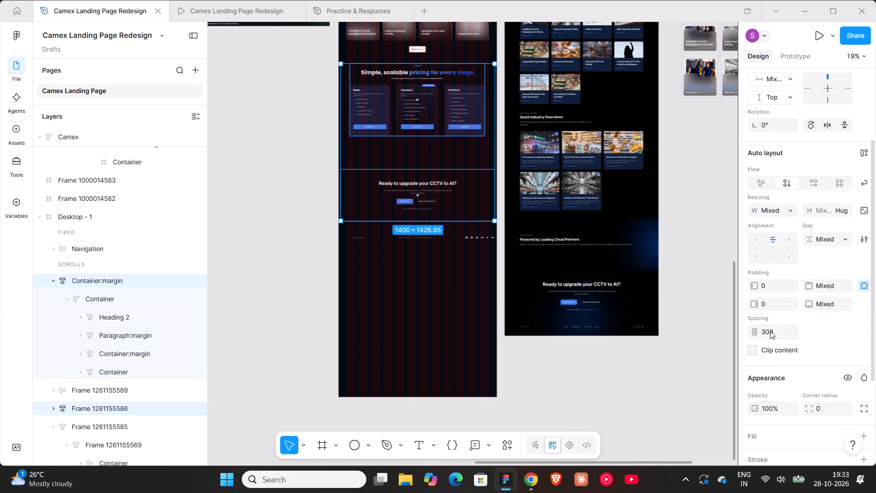
click(770, 331)
text(56)
key(Return)
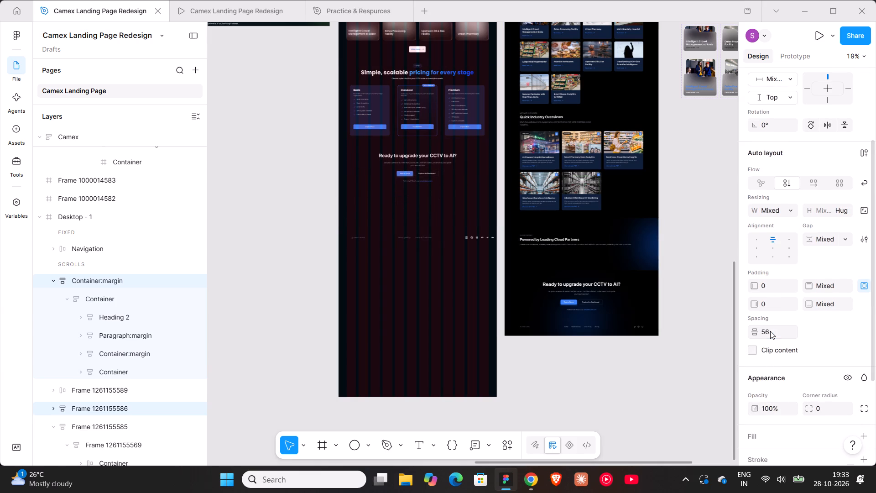
Detach the colour variable from the "Ready to upgrade your CCTV to AI?" heading and change its fill to a linear gradient.
ctrl+scroll(412, 154, up, 9)
triple_click(424, 161)
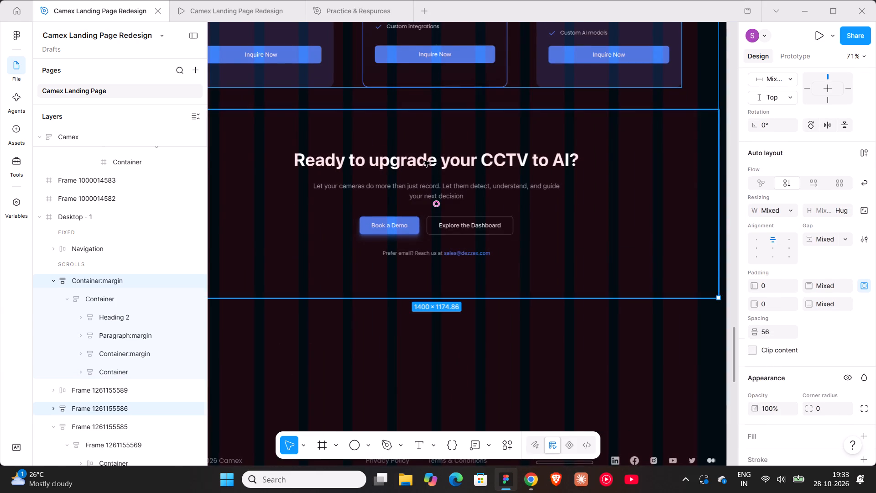
double_click(424, 161)
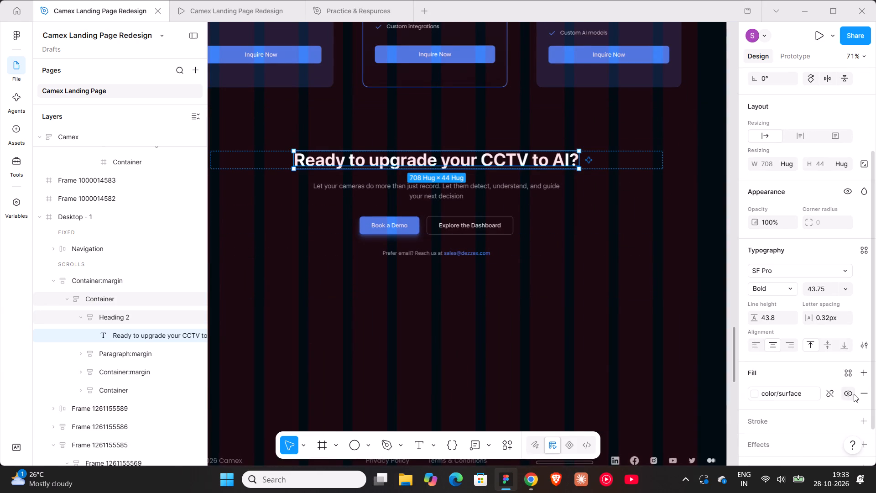
click(830, 391)
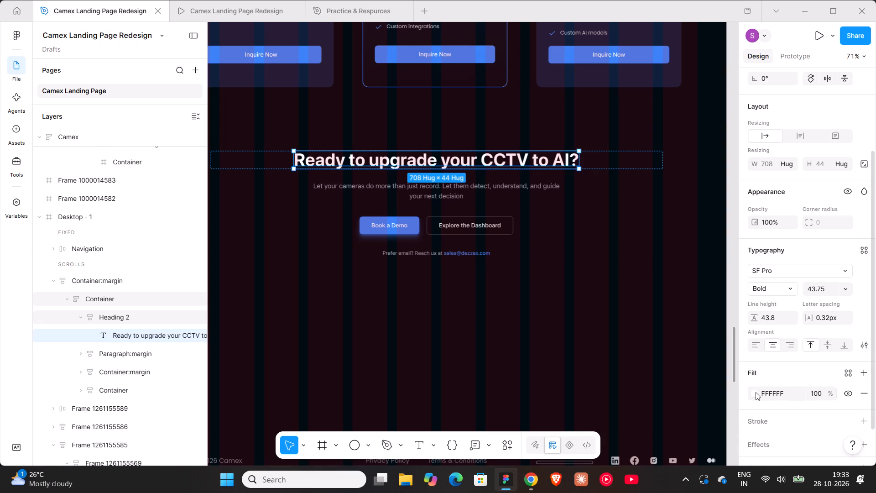
click(754, 393)
click(631, 164)
Sample the cyan swatch above Desktop - 1 (61ECFD) for the heading gradient's 0% stop and the blue swatch beside it for the 100% stop.
ctrl+scroll(530, 214, down, 9)
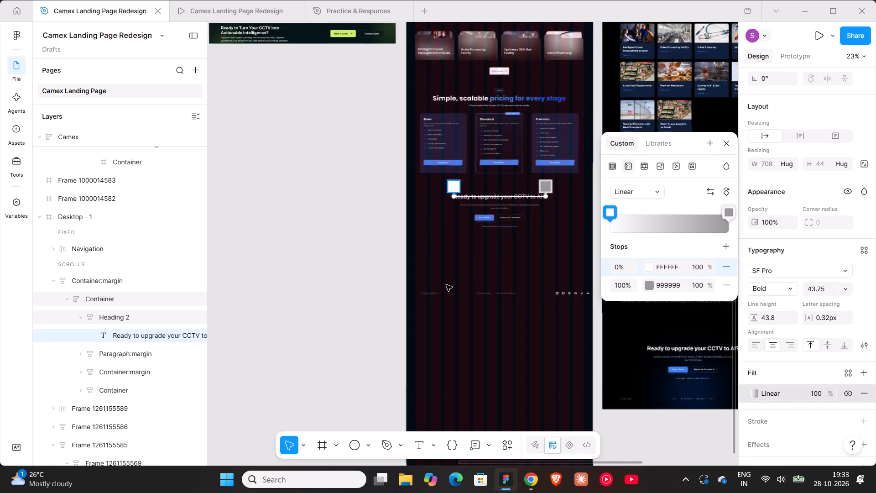
scroll(446, 285, up, 13)
scroll(446, 285, up, 9)
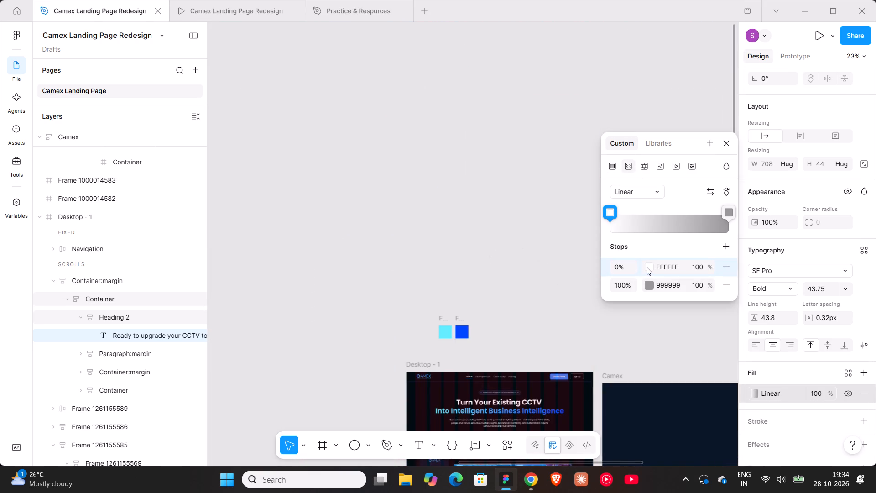
click(647, 267)
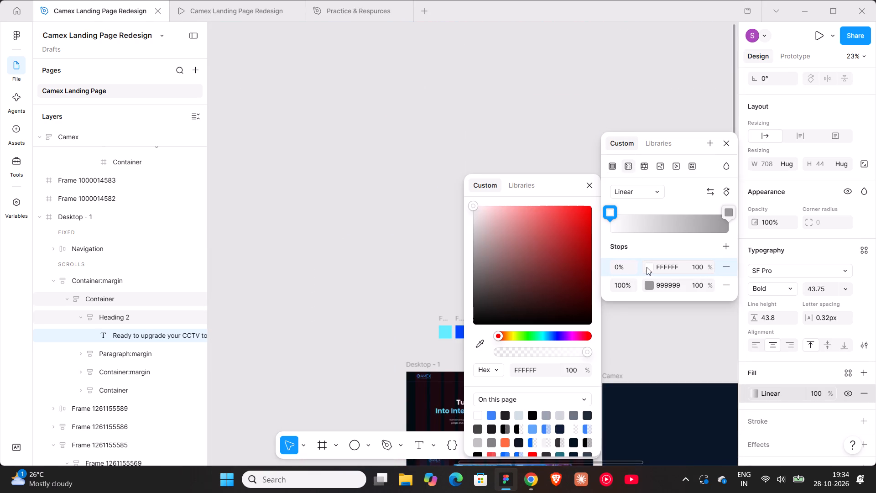
click(480, 341)
click(445, 333)
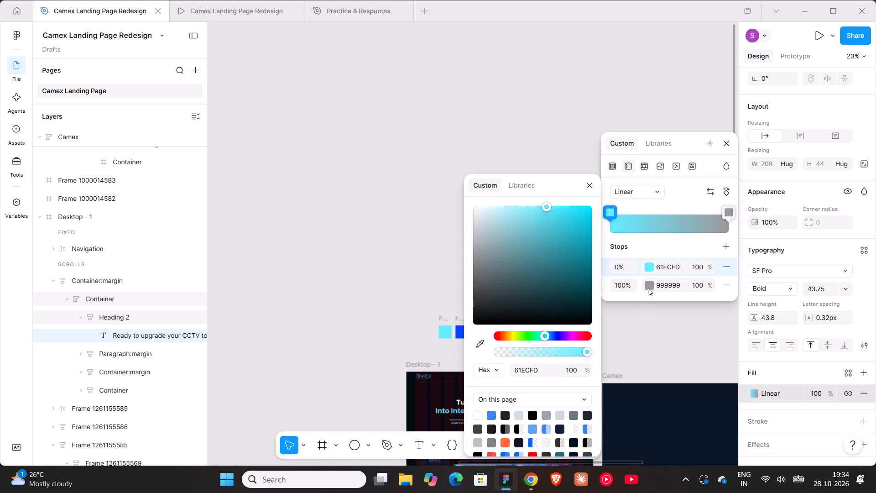
click(648, 283)
click(480, 344)
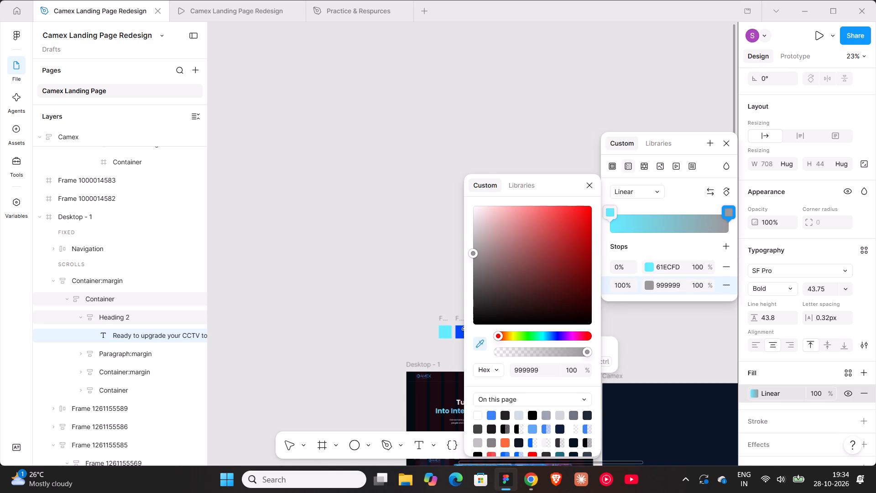
click(464, 329)
click(417, 278)
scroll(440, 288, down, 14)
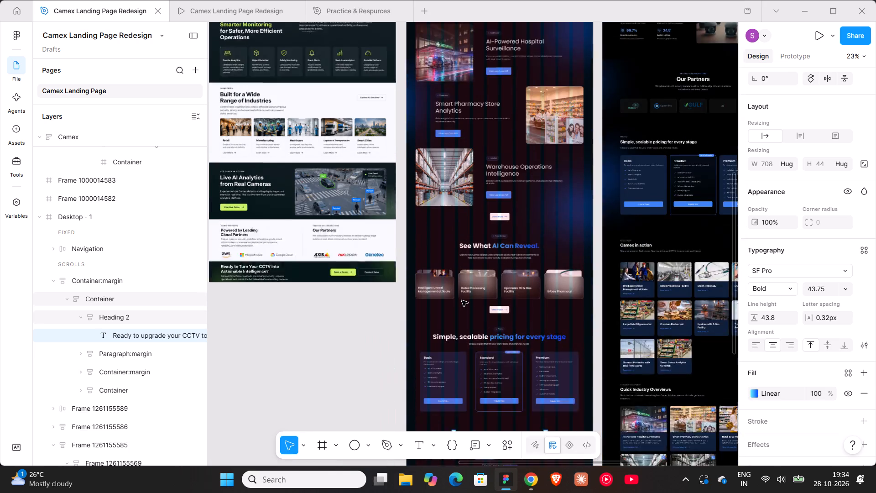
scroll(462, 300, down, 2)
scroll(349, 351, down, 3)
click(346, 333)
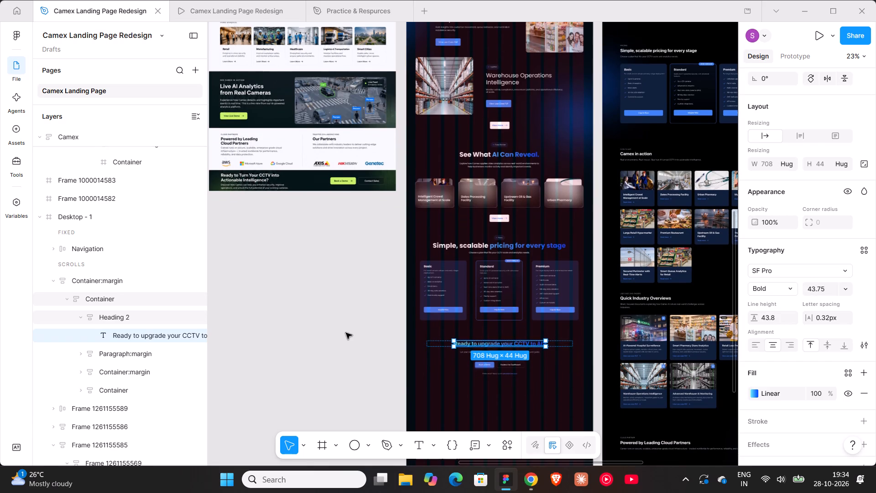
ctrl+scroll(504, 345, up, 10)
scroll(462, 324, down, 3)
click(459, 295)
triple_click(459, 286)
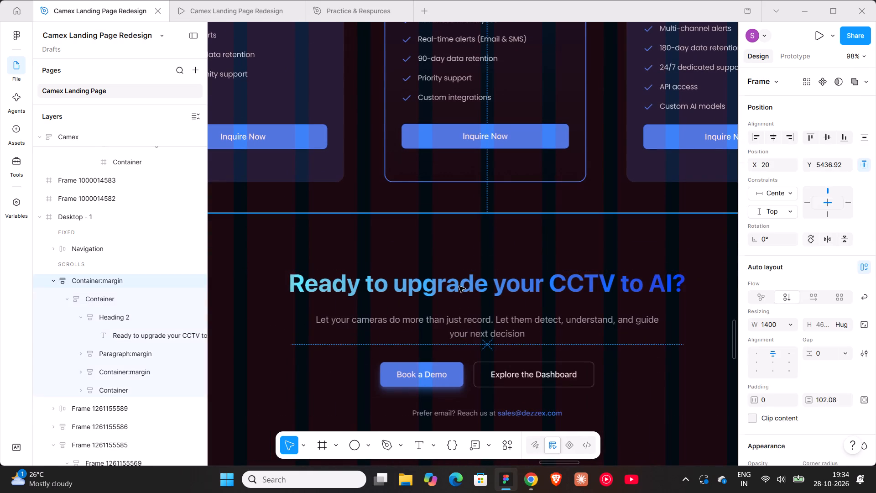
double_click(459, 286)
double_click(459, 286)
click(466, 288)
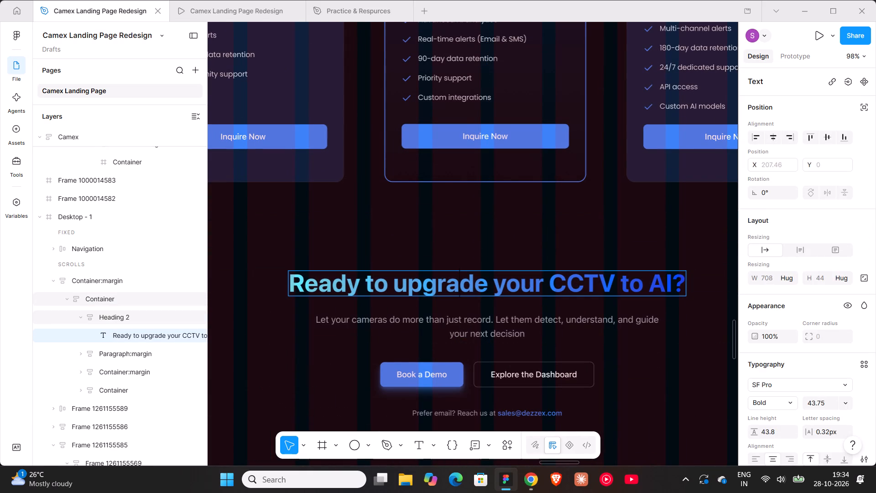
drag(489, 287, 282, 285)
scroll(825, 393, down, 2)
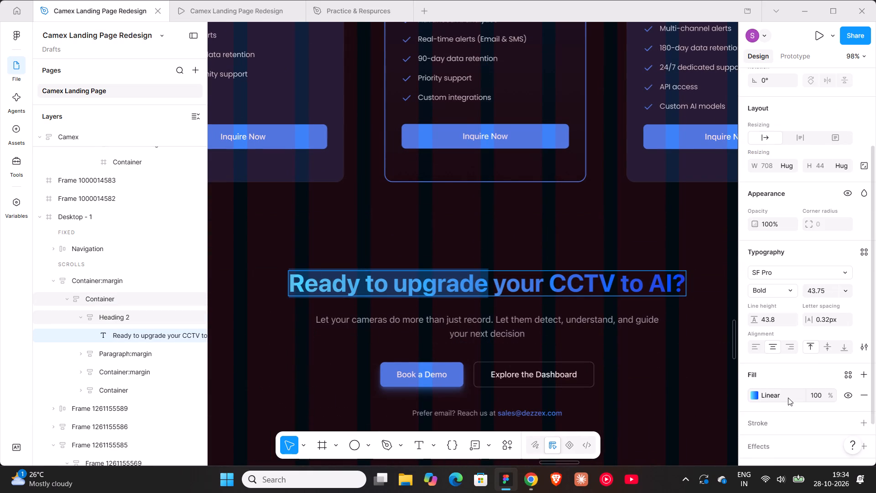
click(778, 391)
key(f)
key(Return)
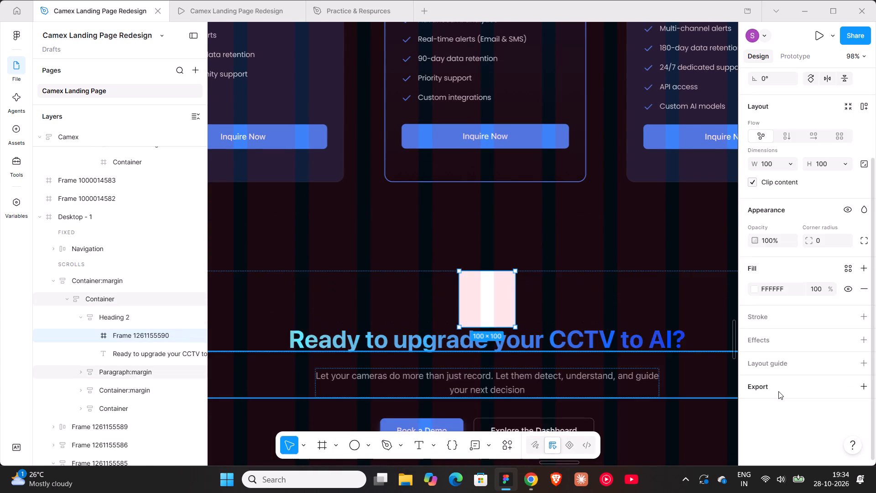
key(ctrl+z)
Change the fill of the words "Ready to upgrade" in the call-to-action heading to solid FFFFFF.
scroll(797, 378, down, 1)
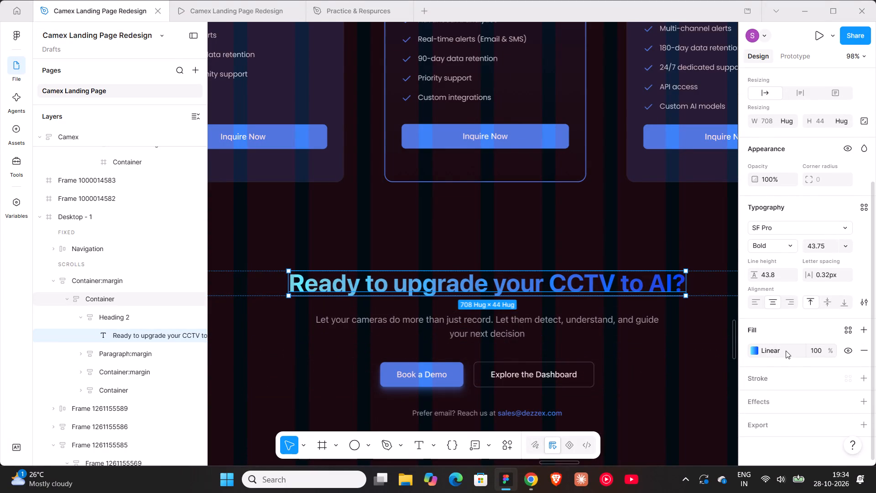
double_click(488, 283)
double_click(488, 283)
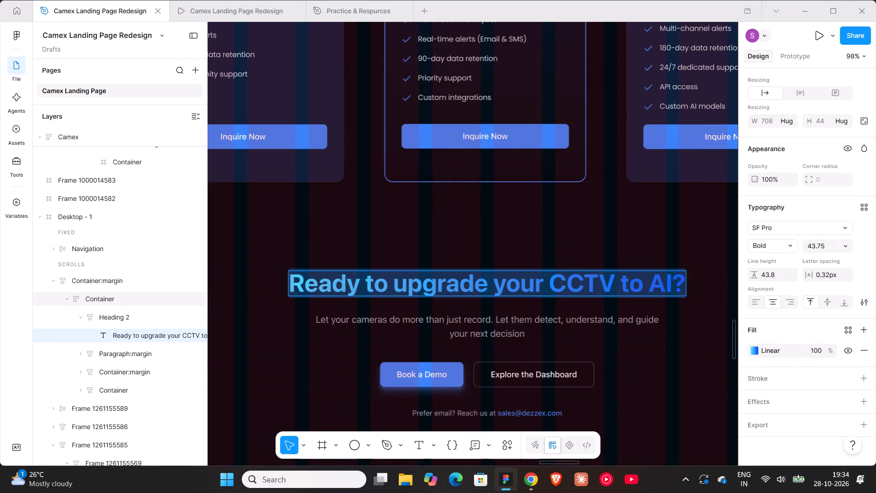
click(486, 281)
drag(487, 282, 301, 275)
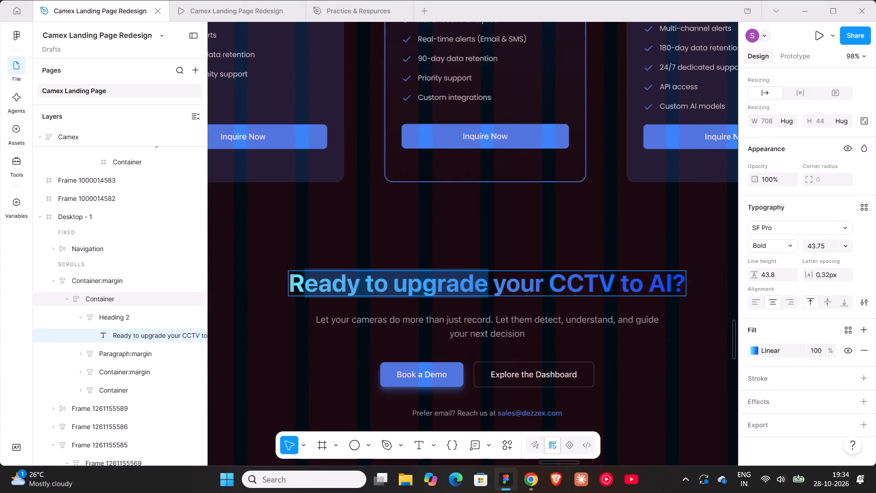
drag(301, 275, 290, 275)
click(757, 353)
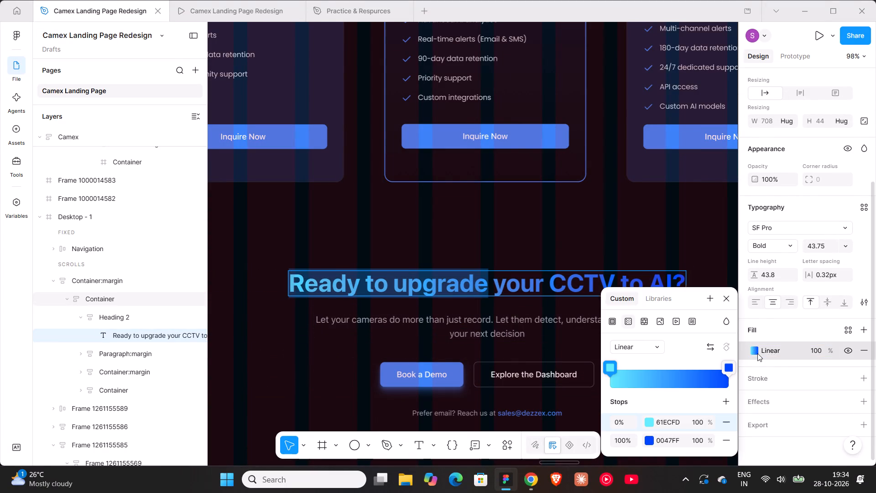
click(612, 320)
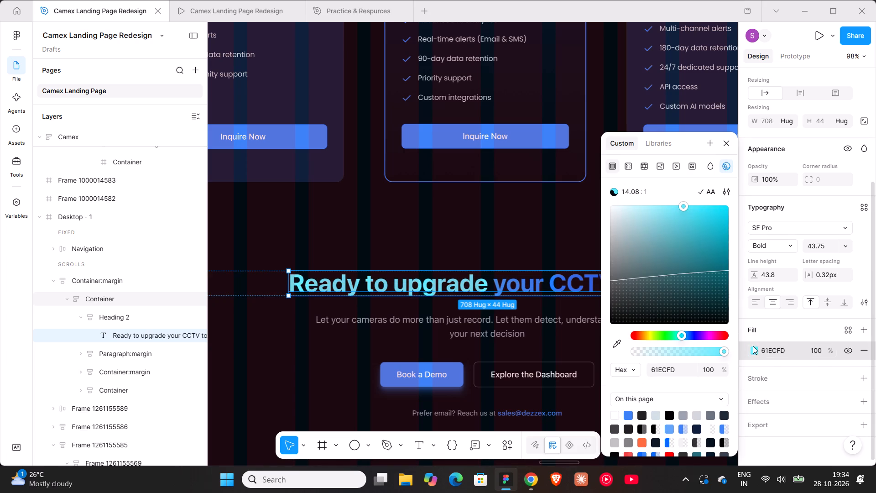
click(767, 347)
key(f)
key(Return)
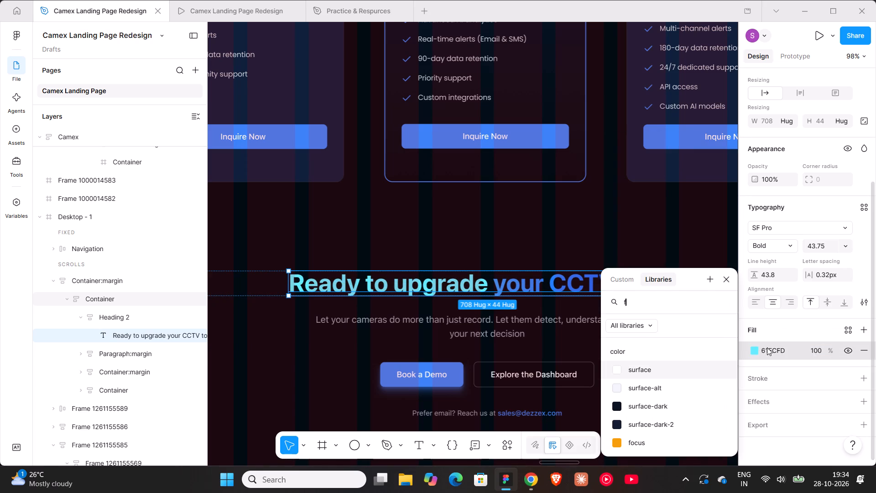
click(724, 278)
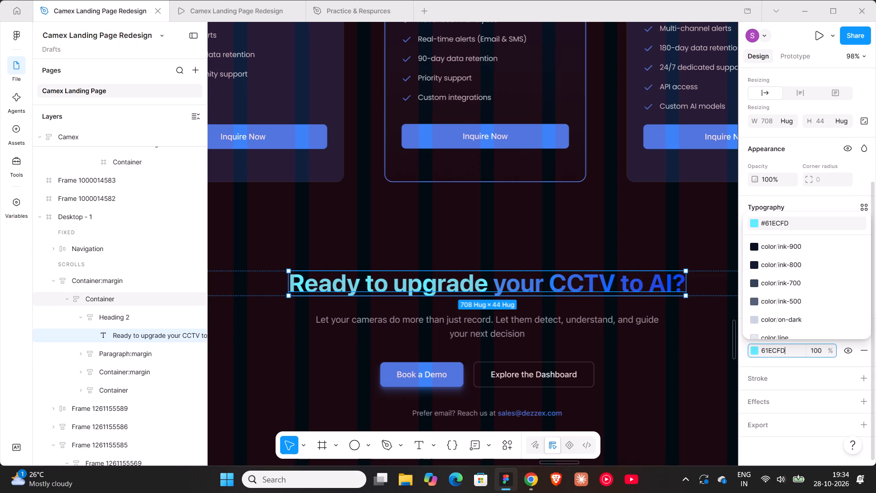
double_click(769, 349)
text(ffffff)
key(Return)
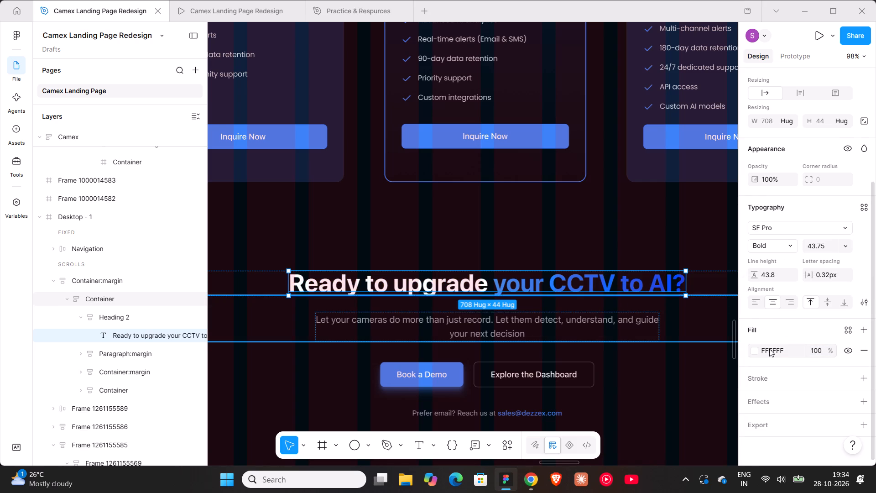
ctrl+scroll(600, 238, down, 7)
double_click(307, 241)
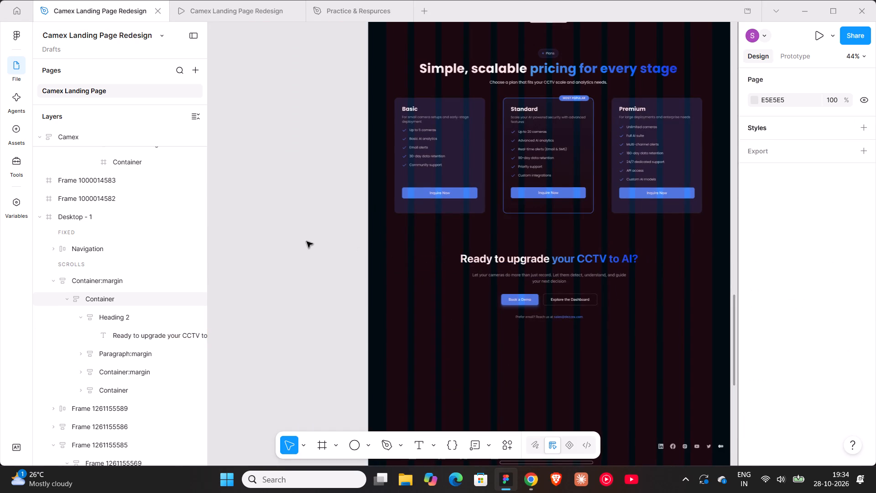
Examine the linear gradient fill on the words "your CCTV to AI?" in the call-to-action heading.
triple_click(587, 256)
triple_click(587, 256)
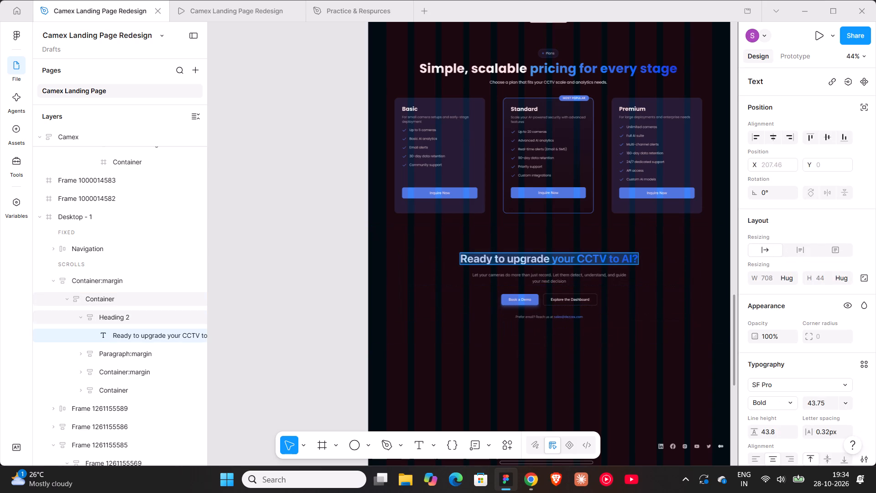
click(562, 264)
click(556, 256)
drag(554, 256, 648, 261)
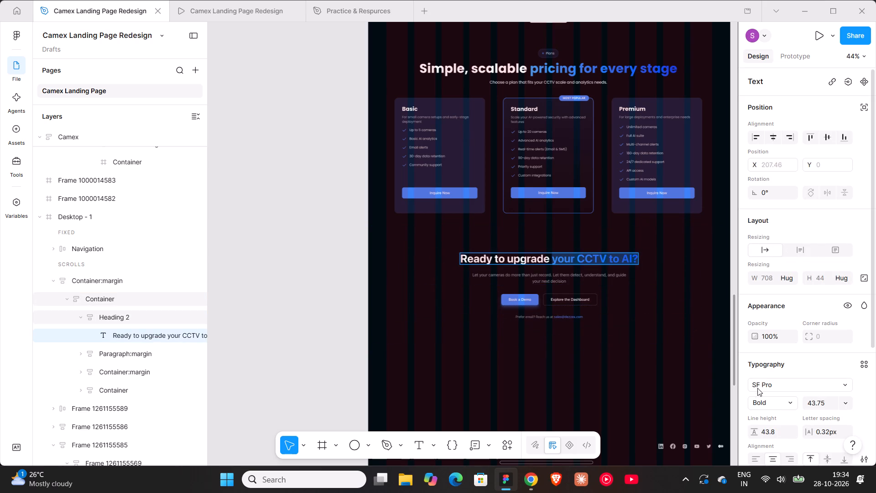
scroll(758, 391, down, 4)
click(758, 354)
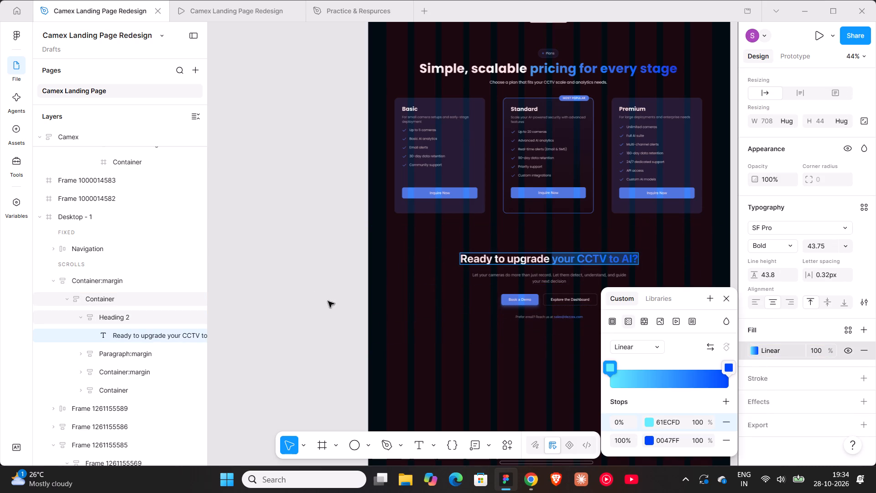
click(282, 265)
click(334, 283)
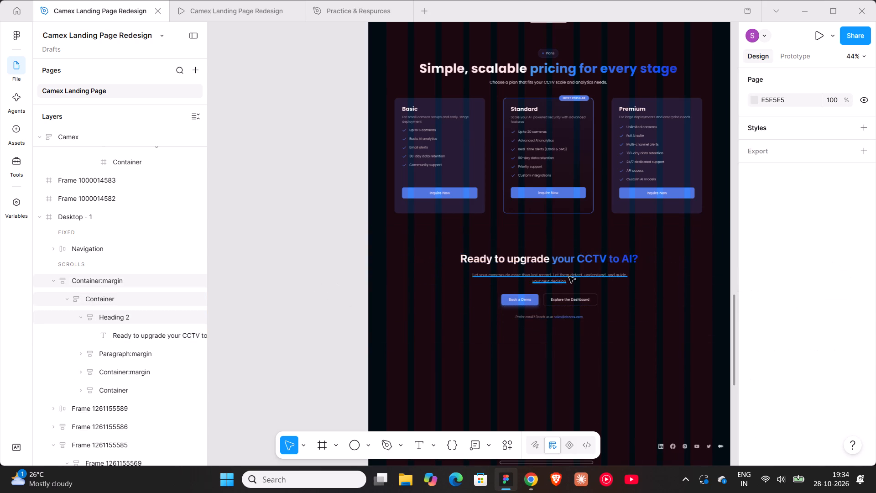
Set the "Let your cameras do more than just record" paragraph to the Poppins font at size 16.
ctrl+scroll(569, 277, up, 8)
scroll(569, 277, down, 3)
ctrl+scroll(551, 263, down, 5)
triple_click(525, 247)
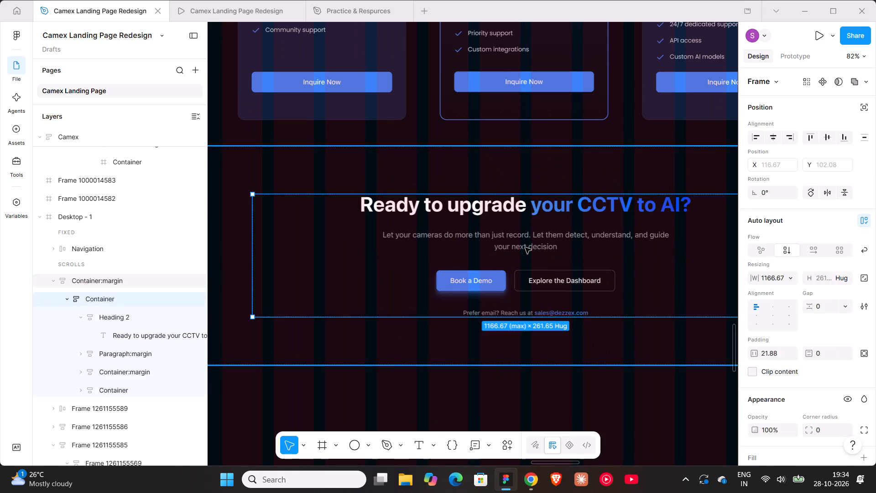
triple_click(525, 247)
click(766, 387)
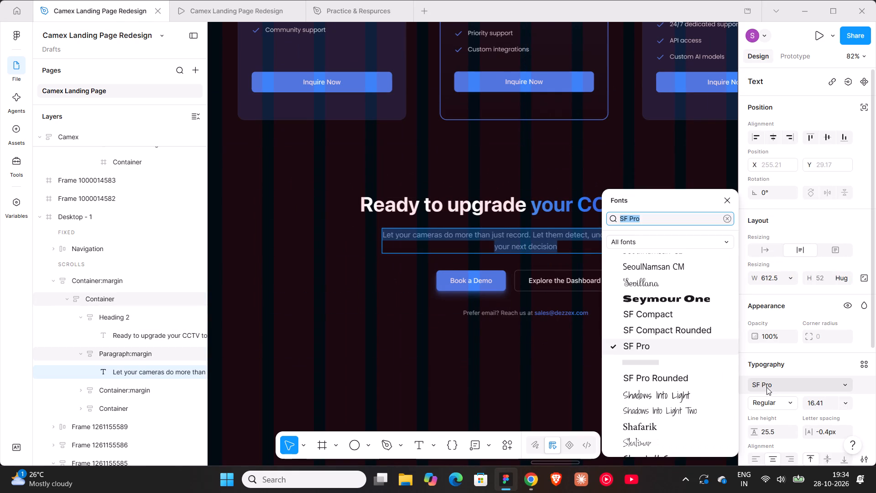
text(pop)
click(660, 236)
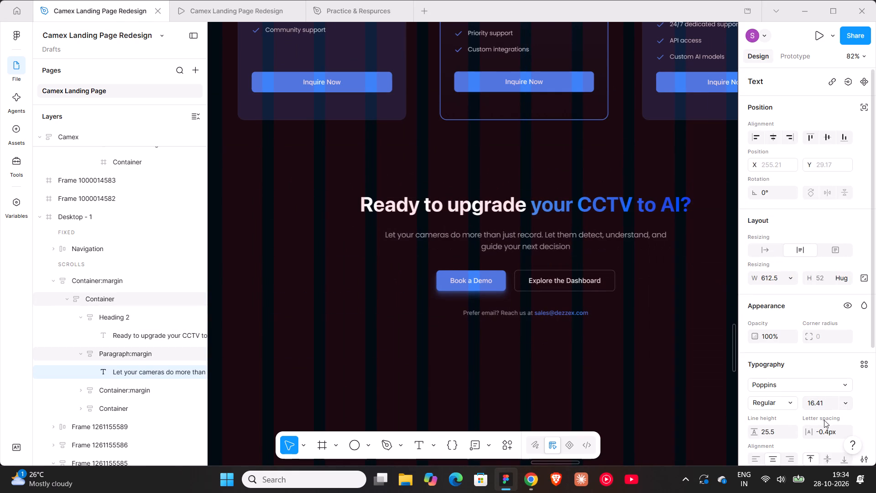
click(824, 404)
text(16)
key(Return)
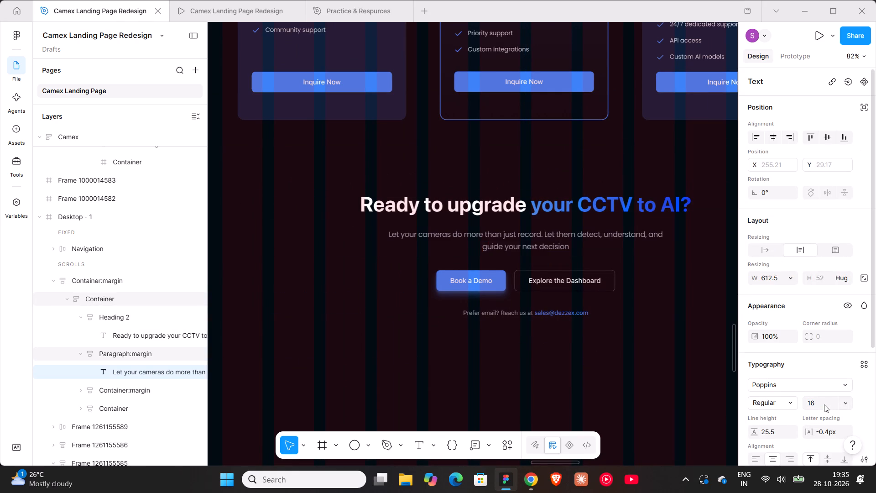
Set both button labels, "Book a Demo" and "Explore the Dashboard", to the Poppins font at size 14.
click(485, 280)
click(489, 334)
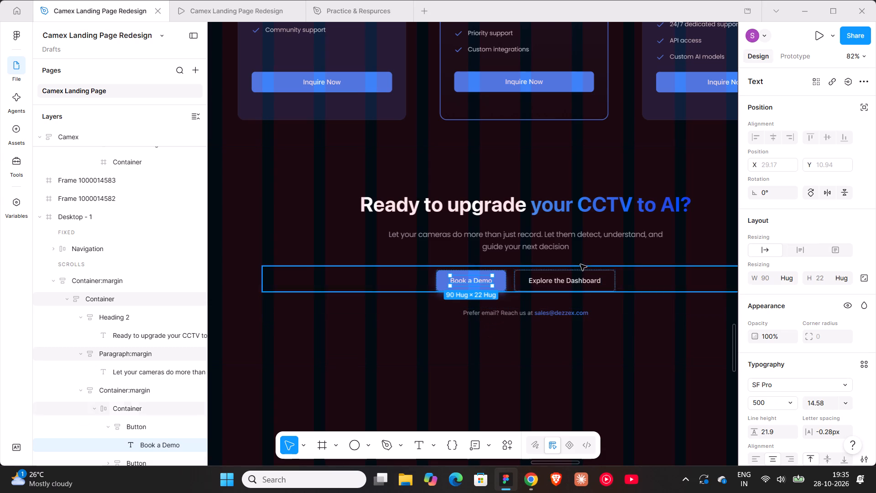
shift+click(575, 280)
shift+click(575, 280)
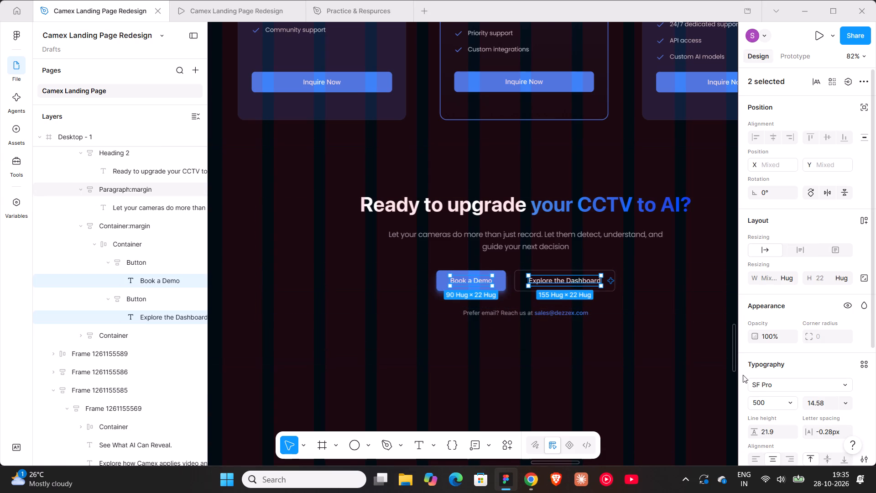
click(756, 383)
text(pop)
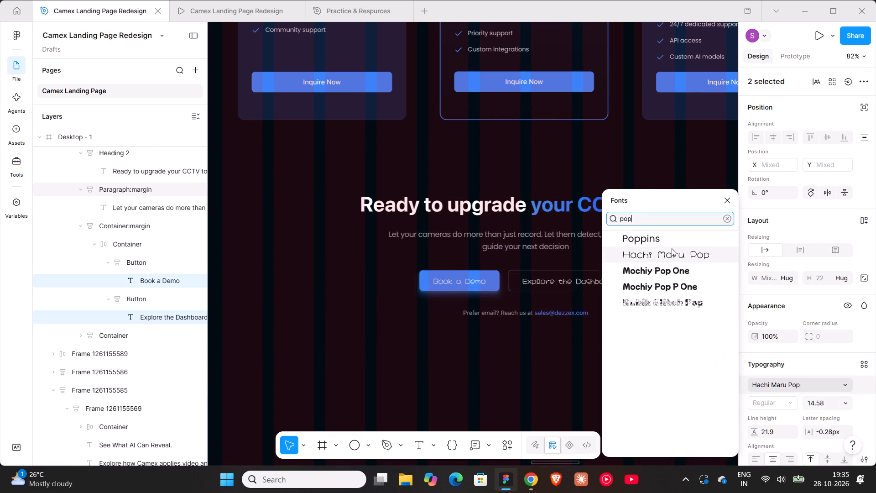
click(666, 241)
click(822, 404)
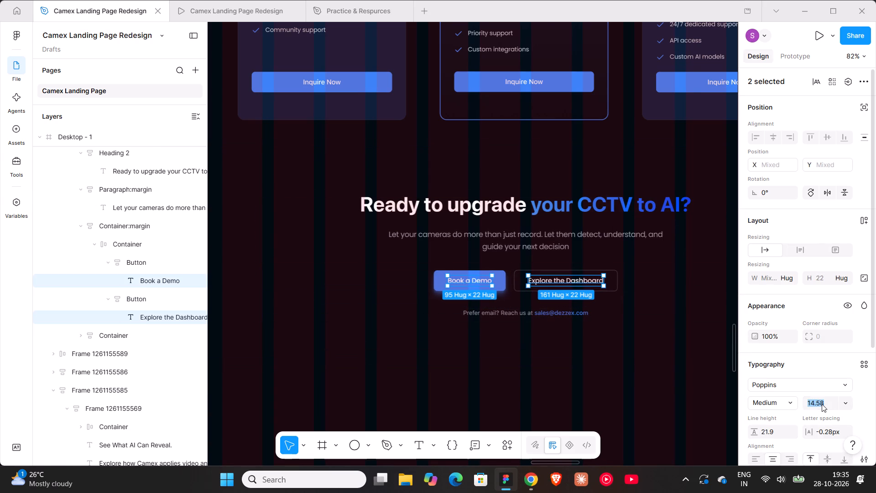
text(14)
key(Return)
Set the "Prefer email? Reach us at" contact line below the buttons to the Poppins font at size 13.
triple_click(528, 315)
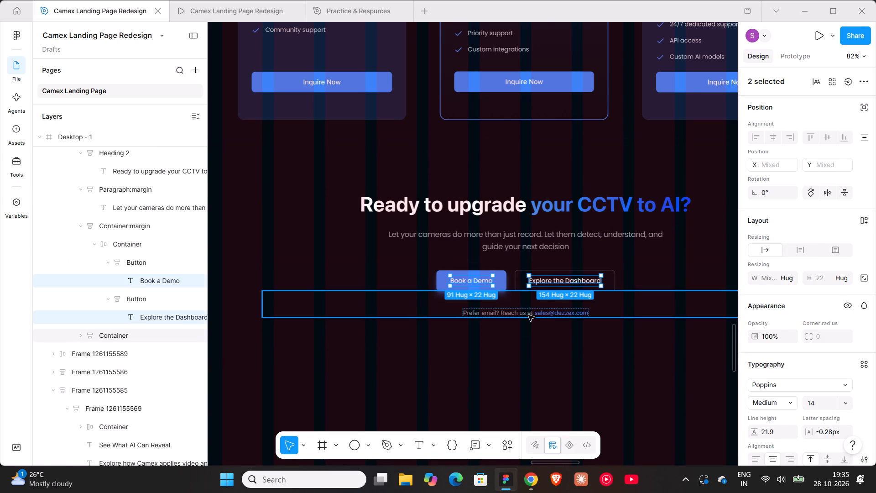
click(779, 383)
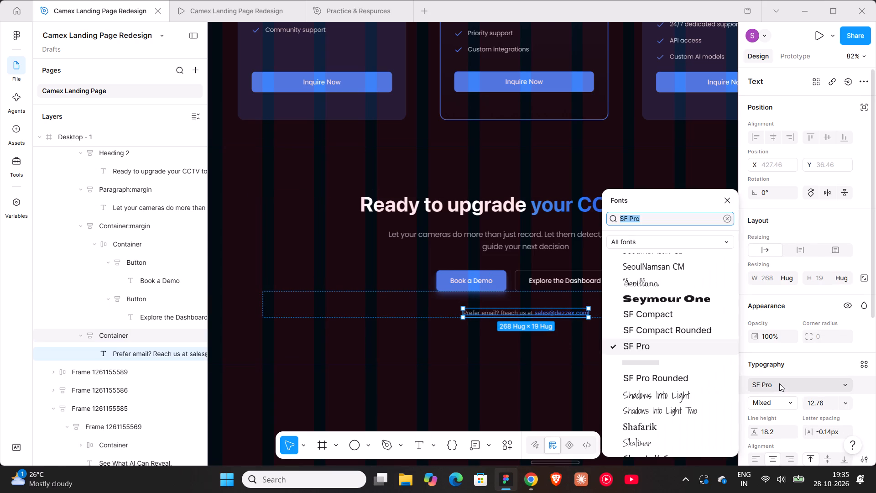
text(pop)
click(663, 236)
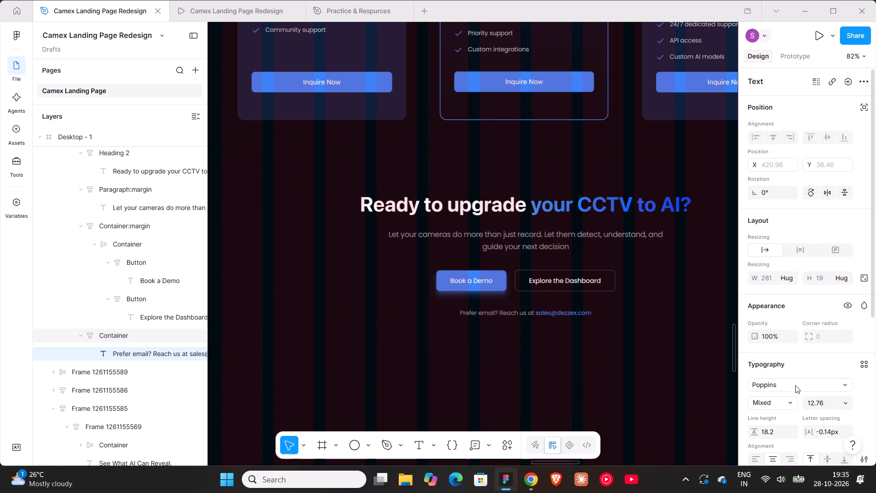
click(821, 407)
text(13)
key(Return)
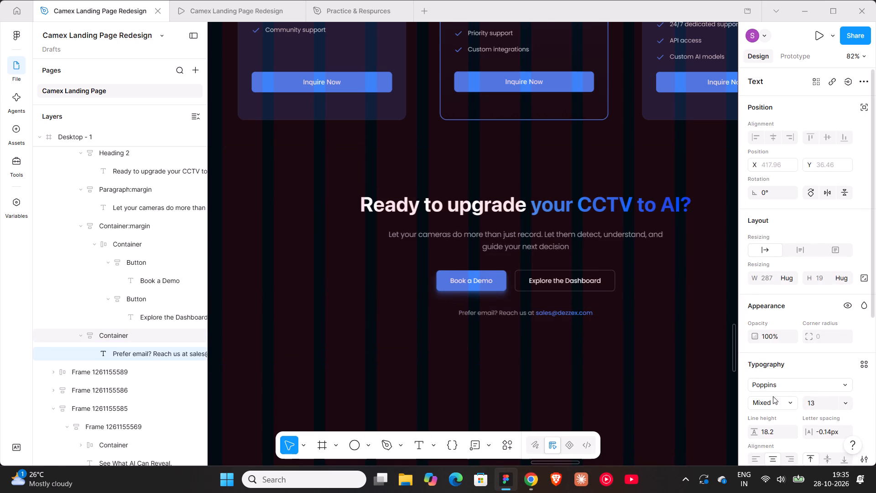
click(779, 403)
click(779, 403)
click(483, 361)
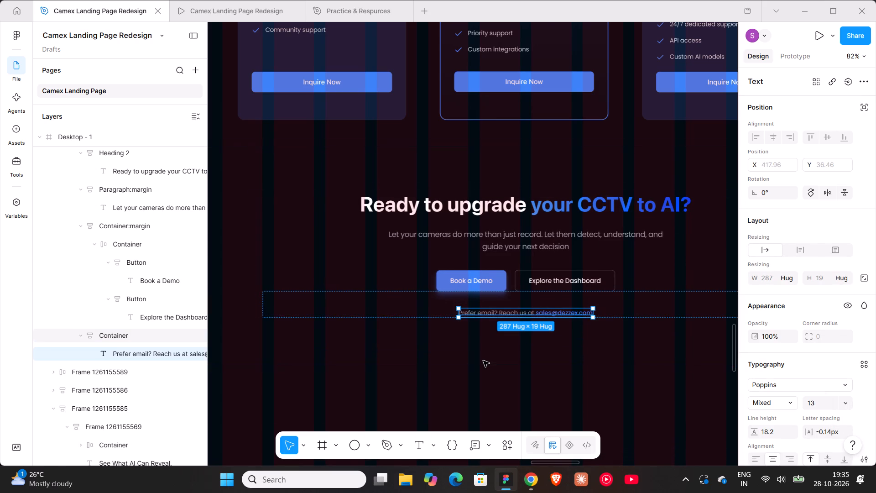
ctrl+scroll(483, 361, down, 7)
click(300, 284)
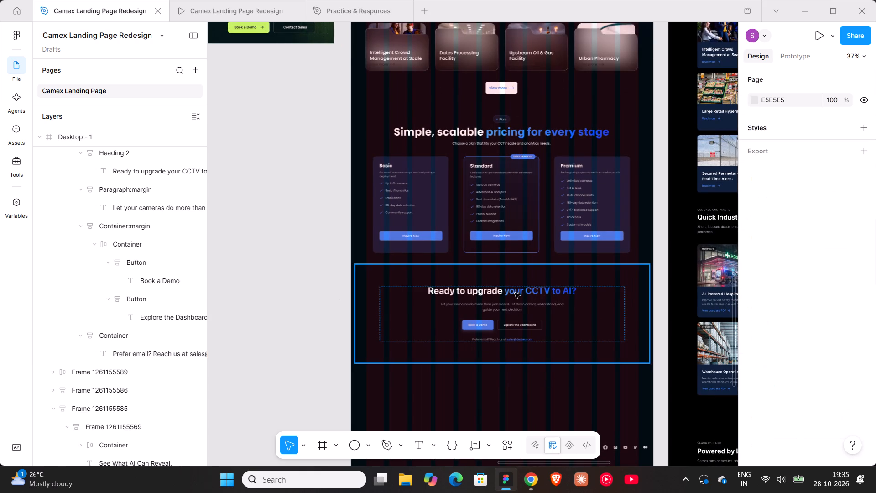
Set the vertical spacing between the call-to-action section and the footer row in Desktop - 1 to 48.
scroll(452, 297, down, 5)
click(505, 255)
shift+click(519, 147)
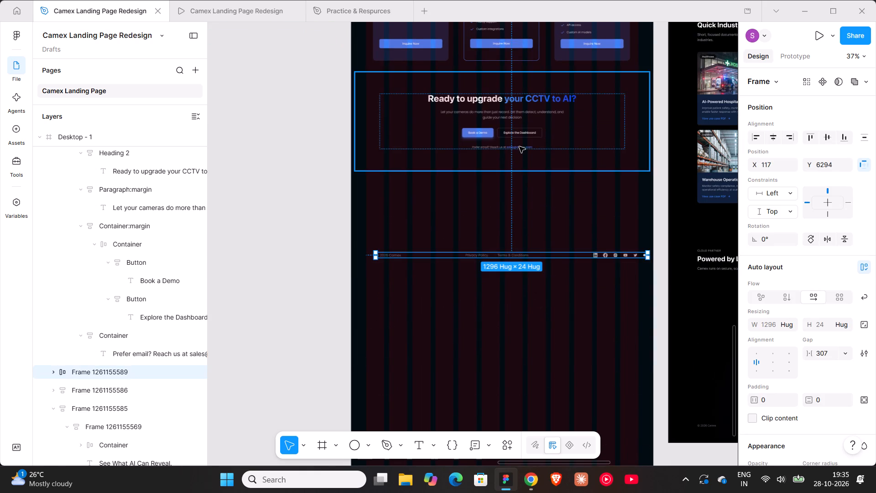
scroll(770, 411, down, 3)
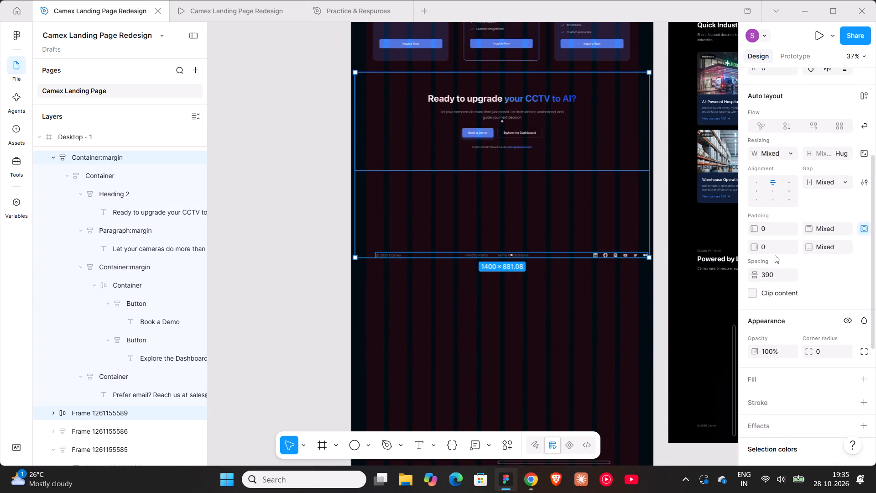
click(772, 278)
text(48)
key(Return)
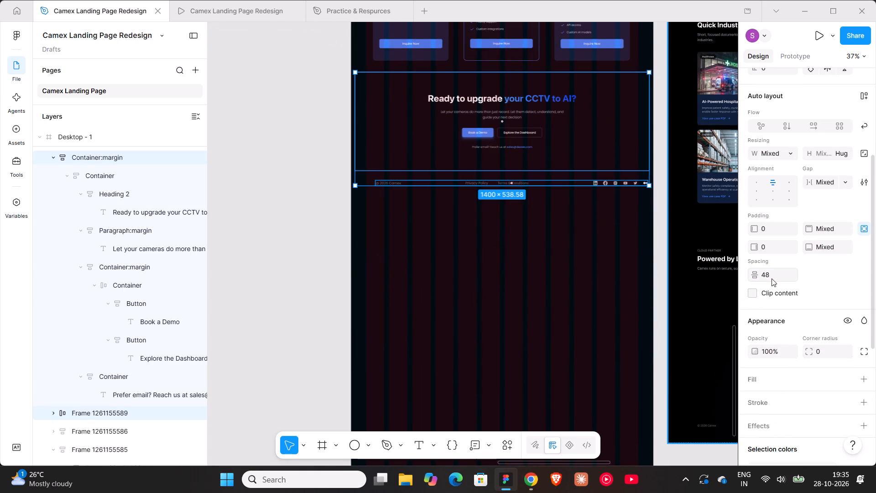
click(328, 256)
scroll(328, 256, up, 8)
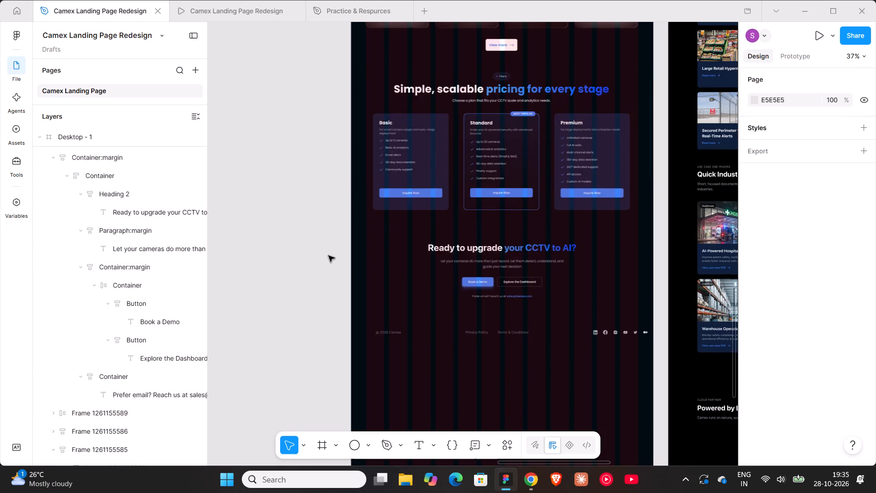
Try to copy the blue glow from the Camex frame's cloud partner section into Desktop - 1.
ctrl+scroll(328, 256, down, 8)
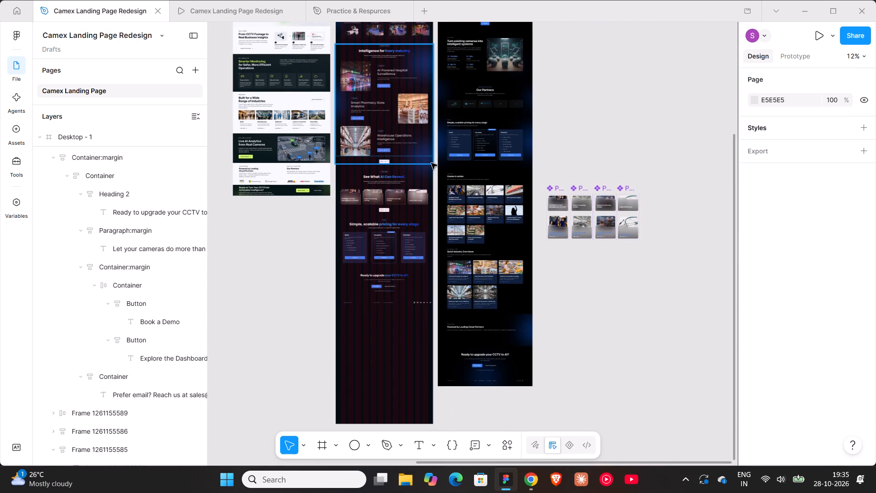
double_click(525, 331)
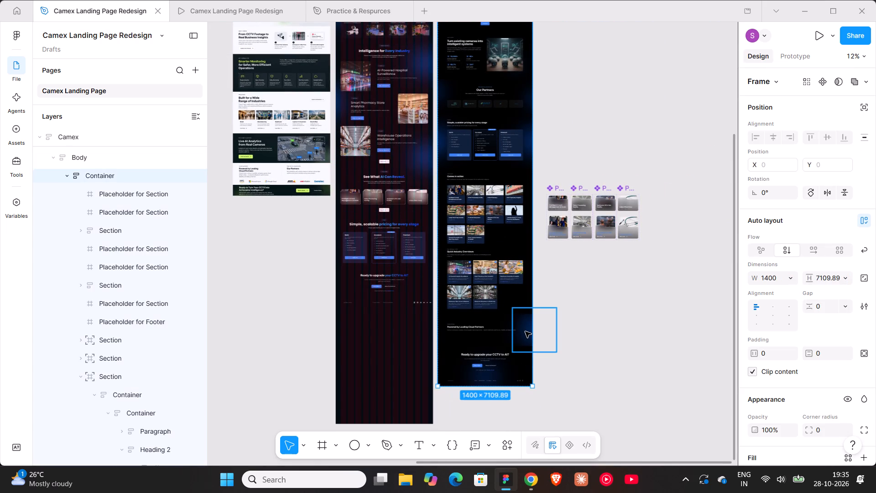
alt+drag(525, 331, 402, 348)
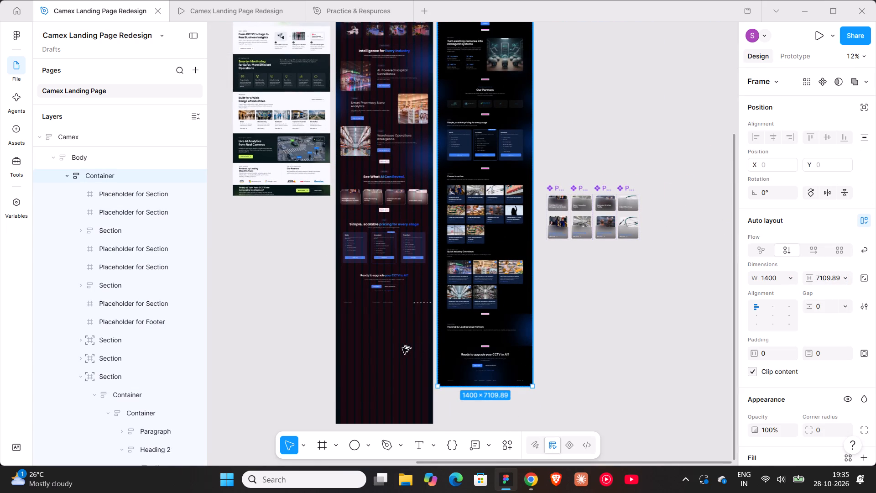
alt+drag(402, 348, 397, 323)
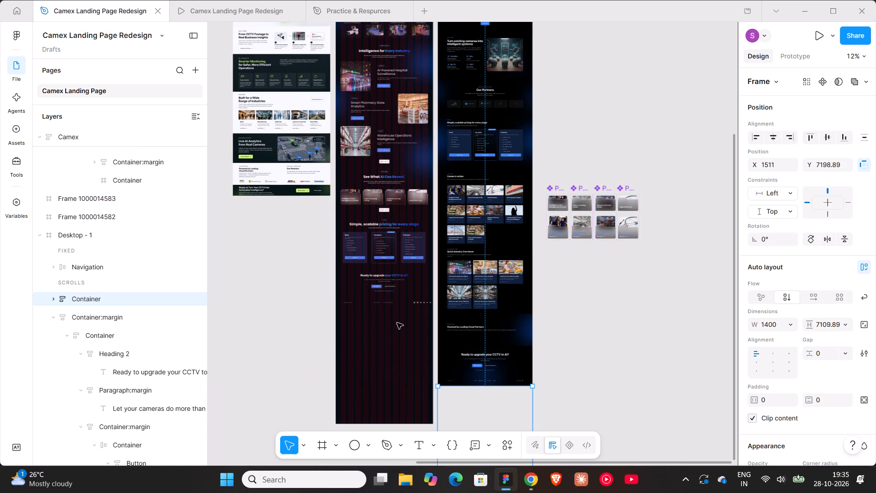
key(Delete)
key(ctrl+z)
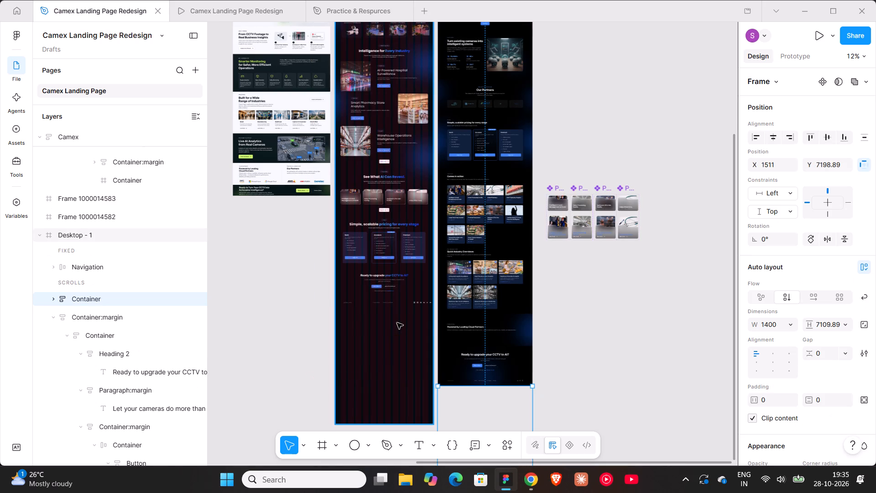
Copy the blue radial glow from Camex's "Powered by Leading Cloud Partners" section into the empty area below Desktop - 1's footer row.
click(527, 326)
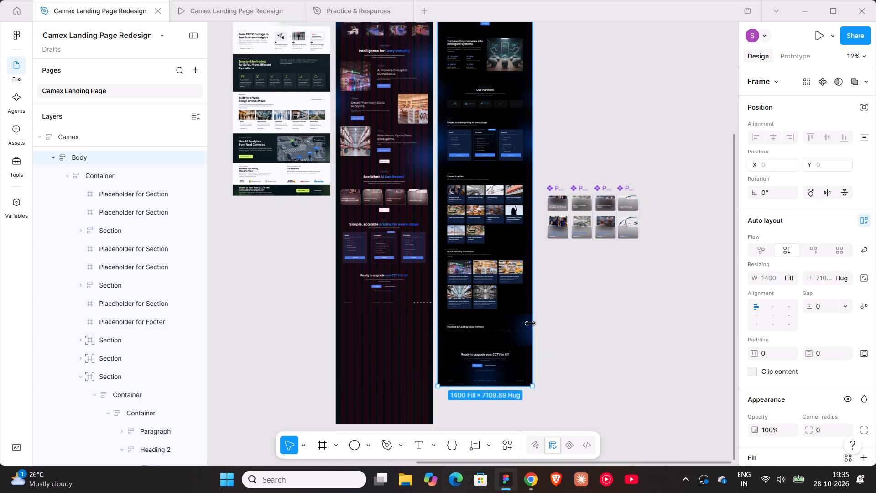
click(564, 325)
triple_click(527, 323)
double_click(527, 325)
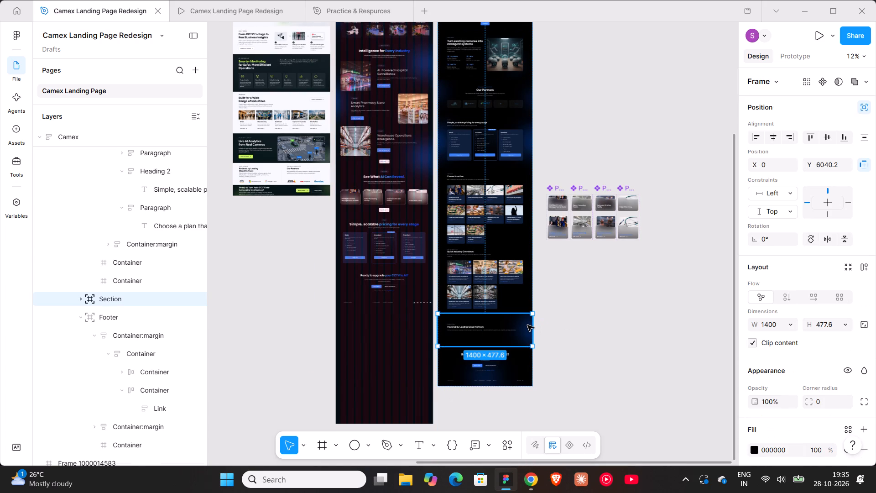
alt+drag(527, 325, 427, 322)
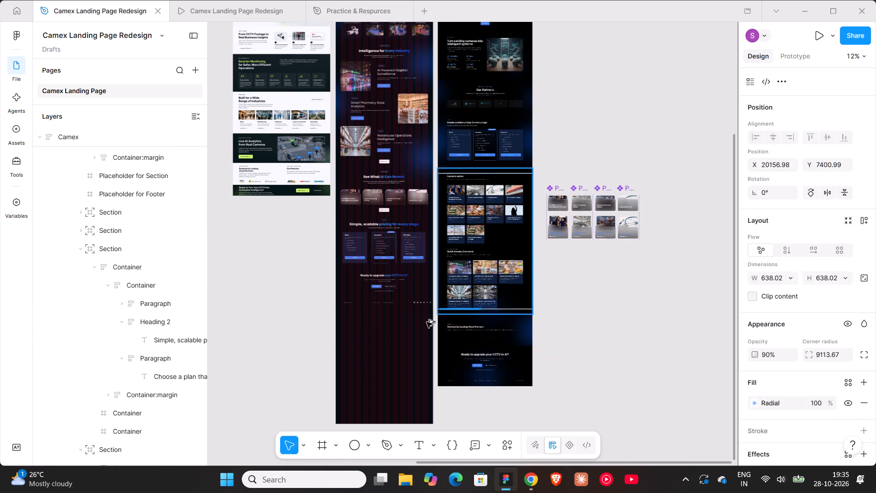
alt+drag(427, 322, 383, 326)
ctrl+scroll(383, 326, up, 13)
scroll(399, 354, up, 3)
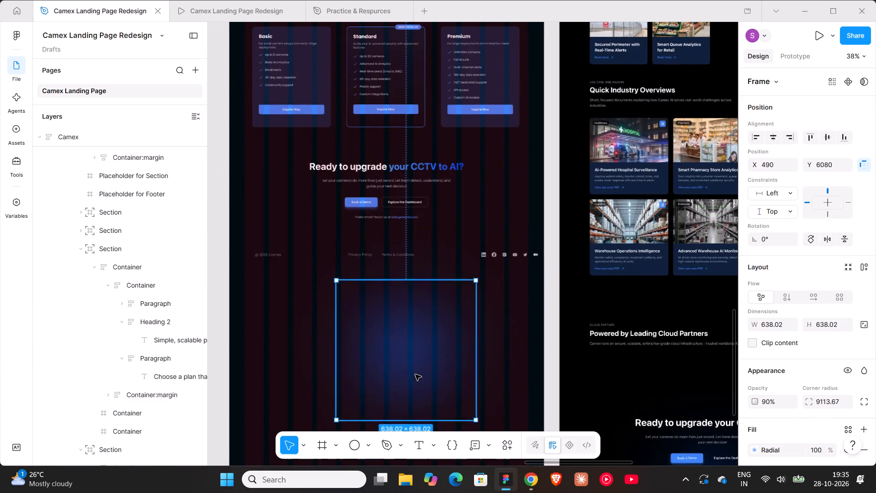
scroll(415, 374, up, 1)
scroll(415, 374, down, 4)
Move the copied glow to Desktop - 1's right edge beside the footer social icons and send it to the back.
drag(398, 354, 509, 210)
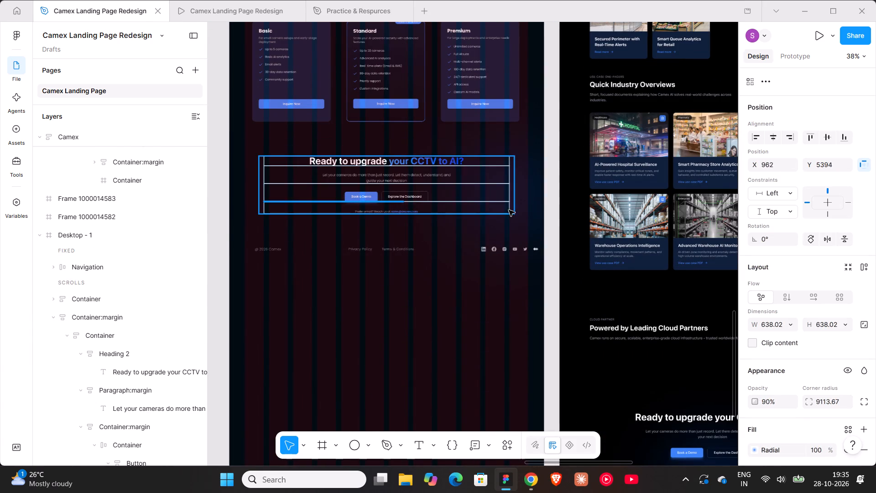
drag(509, 210, 529, 276)
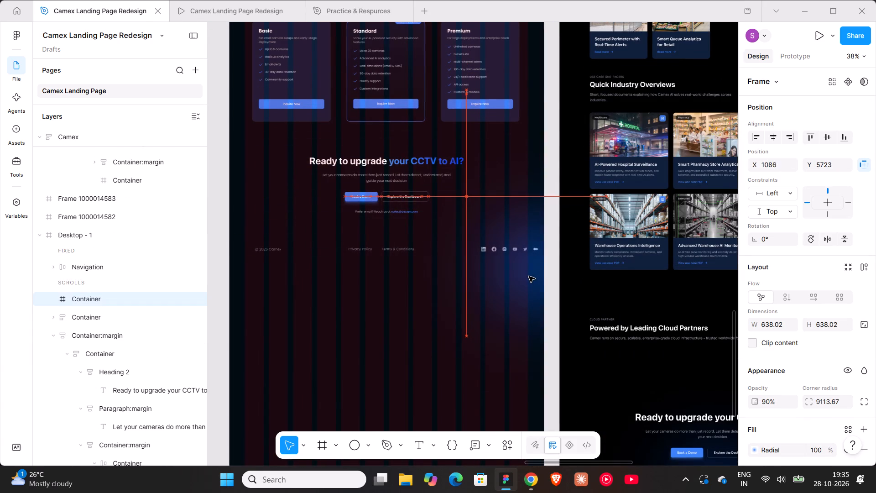
drag(529, 276, 523, 272)
key(bracketleft)
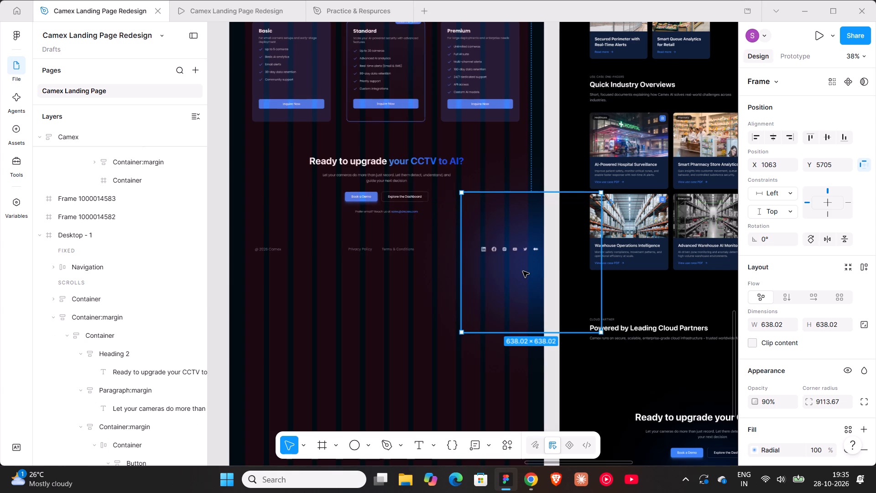
Nudge the glow up and outward beside the call-to-action section, to about X 1160, Y 5395.
key(shift+Up)
key(shift+Up)
key(shift+Up)
key(shift+Up)
key(shift+Up)
key(shift+Up)
key(shift+Up)
key(shift+Up)
key(shift+Up)
key(shift+Up)
key(shift+Up)
key(shift+Up)
key(shift+Up)
key(shift+Up)
key(shift+Up)
key(shift+Up)
key(shift+Up)
key(shift+Up)
key(shift+Up)
key(shift+Up)
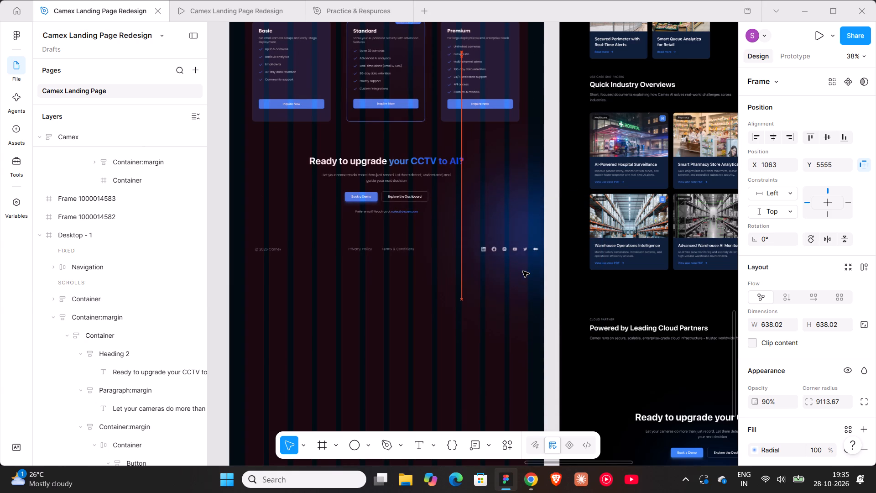
key(Right)
key(Right)
key(Right)
key(Right)
key(Right)
key(Right)
key(Right)
key(Right)
key(Right)
key(Right)
key(Right)
key(Right)
key(Right)
key(Right)
key(Right)
key(Right)
key(Right)
key(Right)
key(Right)
key(Right)
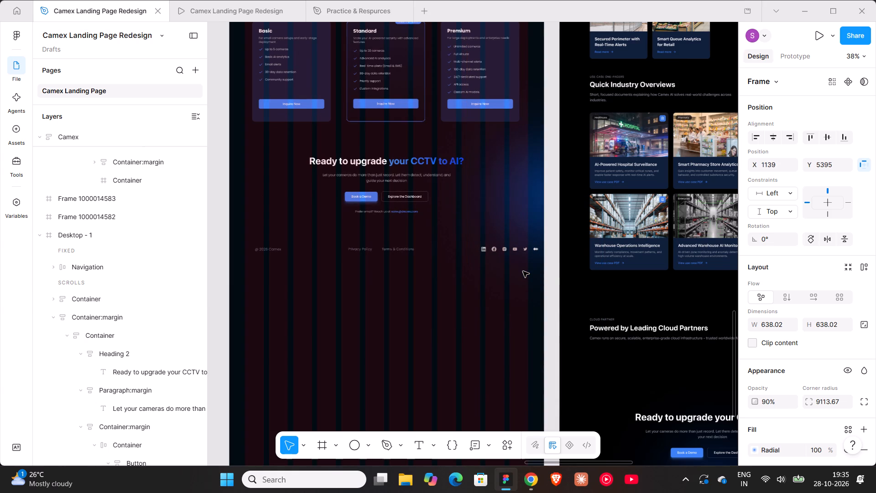
Duplicate the glow onto the pricing section's left side, at about X -17, Y 4613, and send the duplicate to the back.
scroll(484, 340, up, 5)
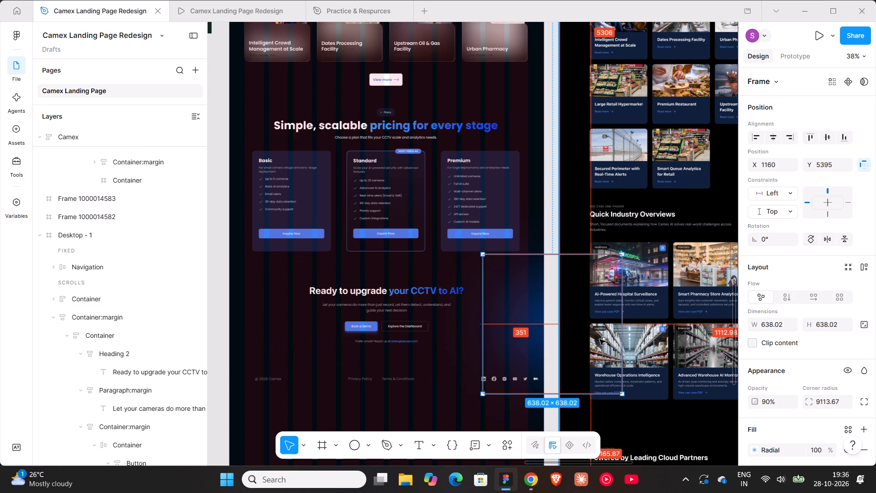
alt+drag(539, 260, 525, 240)
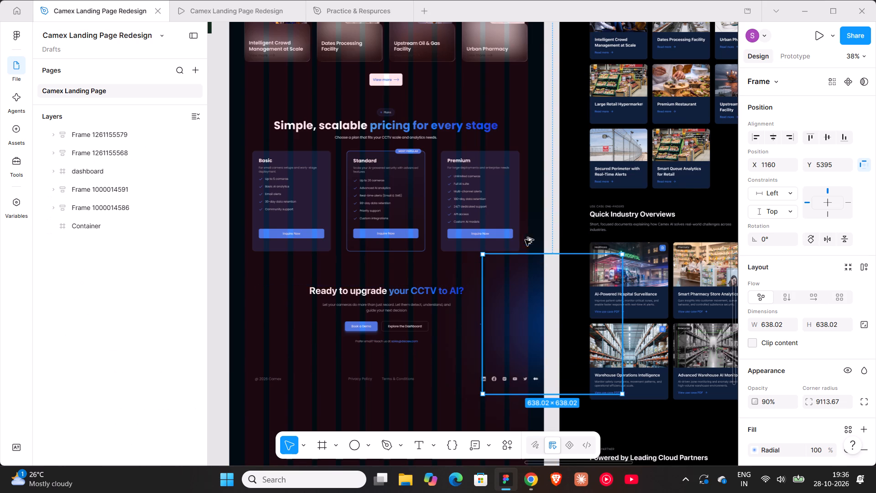
alt+drag(525, 240, 282, 89)
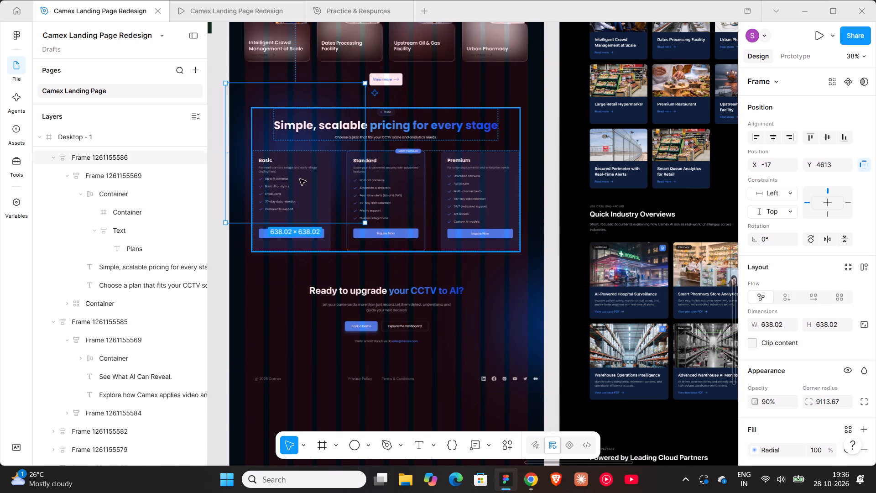
key(bracketleft)
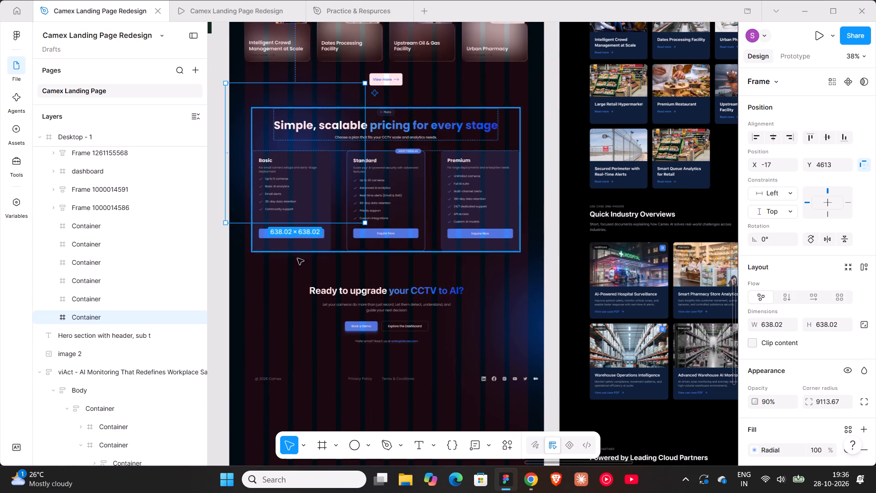
Nudge the duplicate glow partly past Desktop - 1's left edge beside the Basic plan card, to X -207, Y 4723.
scroll(322, 276, up, 3)
key(shift+Left)
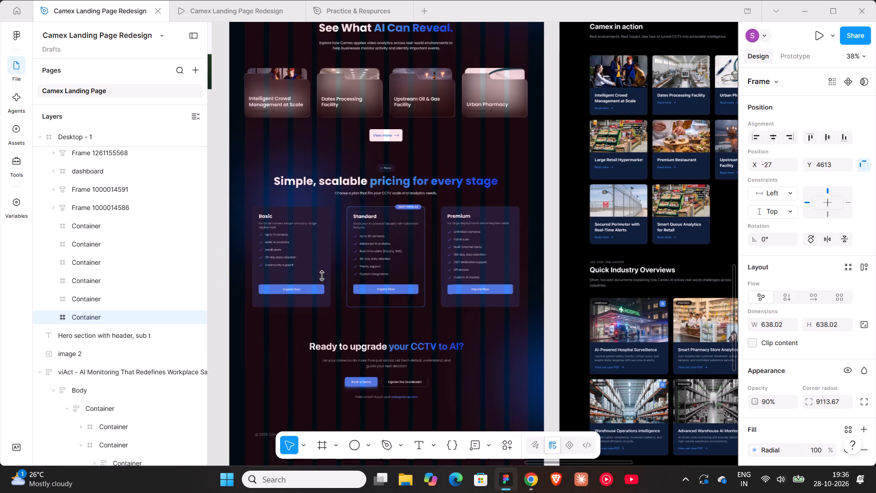
key(shift+Left)
key(shift+Left)
key(shift+Left)
key(shift+Left)
key(shift+Left)
key(shift+Left)
key(shift+Left)
key(shift+Left)
key(shift+Left)
key(shift+Left)
key(shift+Left)
key(shift+Left)
key(shift+Left)
key(shift+Left)
key(shift+Left)
key(shift+Left)
key(shift+Left)
key(shift+Left)
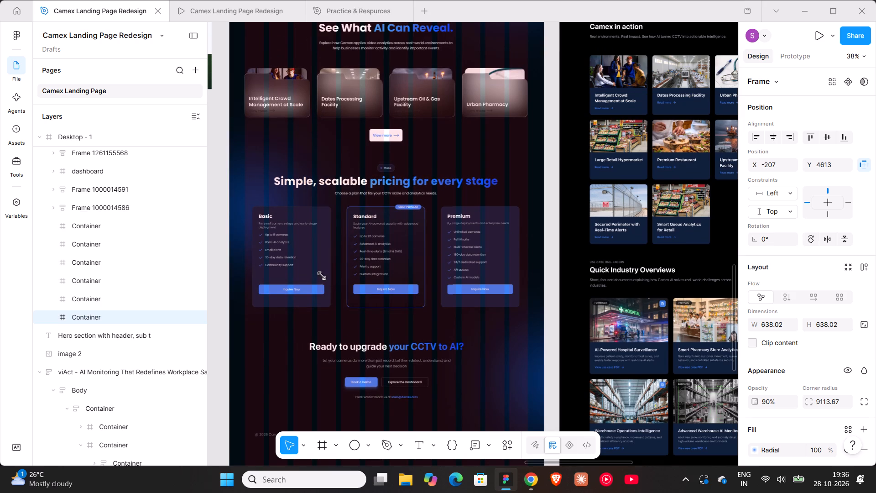
key(shift+Down)
key(shift+Down)
key(shift+Down)
key(shift+Down)
key(shift+Down)
key(shift+Down)
key(shift+Down)
key(shift+Down)
key(shift+Down)
key(shift+Down)
key(shift+Down)
key(shift+Down)
key(shift+Up)
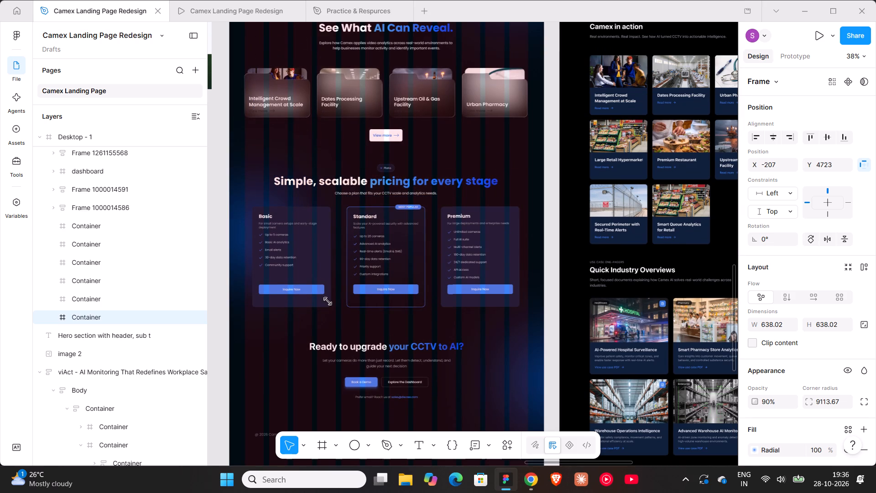
Shorten the Desktop - 1 frame from its bottom edge to a height of 6119, ending just below the footer row.
scroll(328, 301, up, 5)
ctrl+scroll(328, 301, down, 12)
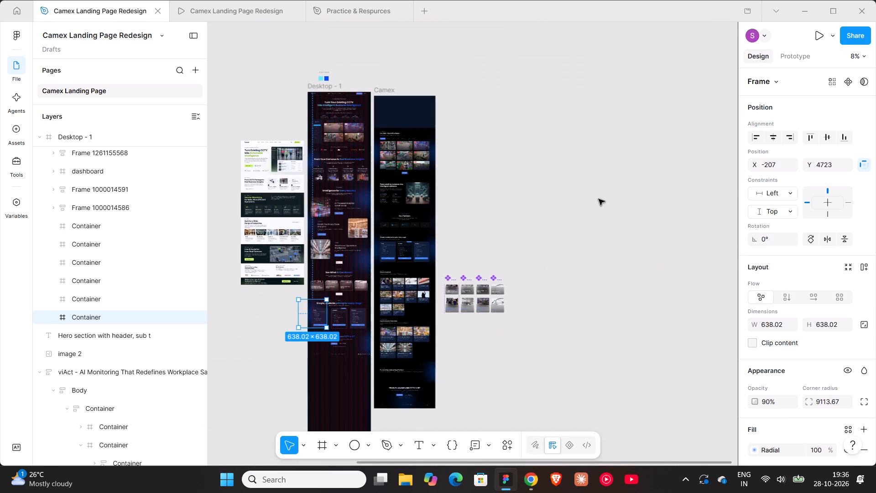
click(599, 199)
click(339, 84)
scroll(339, 84, down, 7)
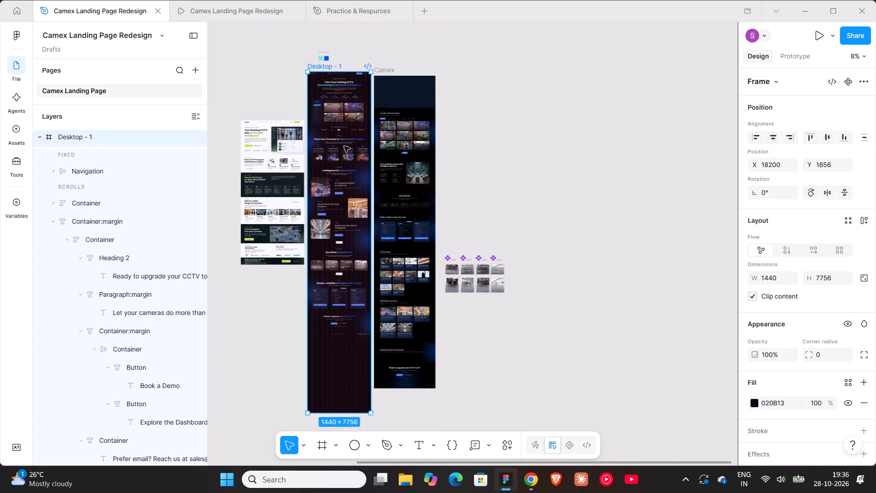
ctrl+scroll(339, 317, up, 10)
drag(347, 408, 356, 285)
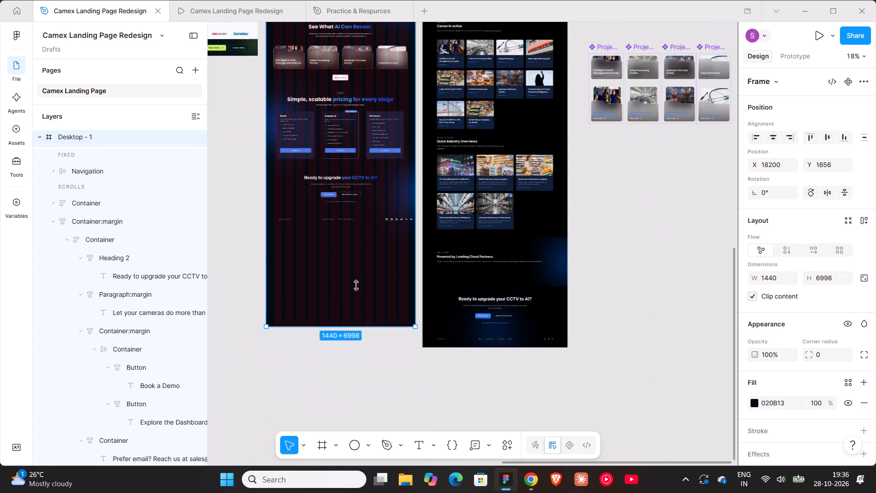
drag(356, 285, 370, 233)
click(354, 300)
scroll(338, 378, up, 4)
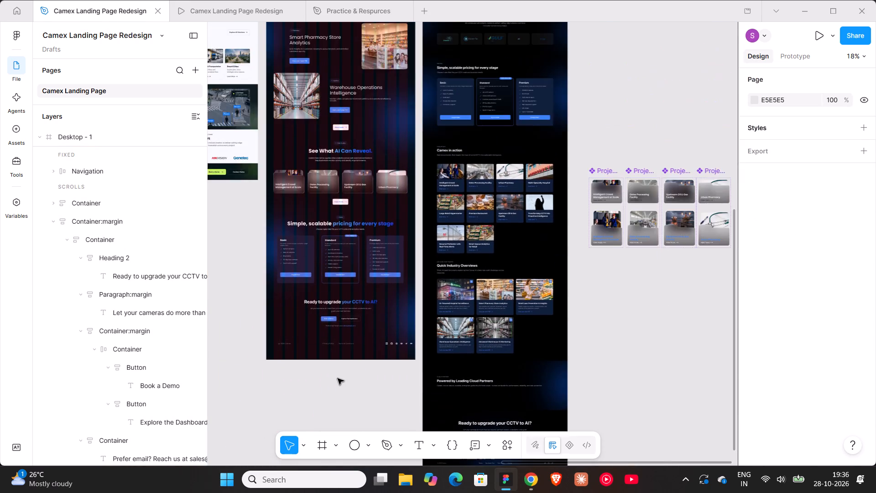
Add an export setting to the Desktop - 1 frame and export it as a 1x PNG.
ctrl+scroll(338, 378, down, 8)
click(344, 163)
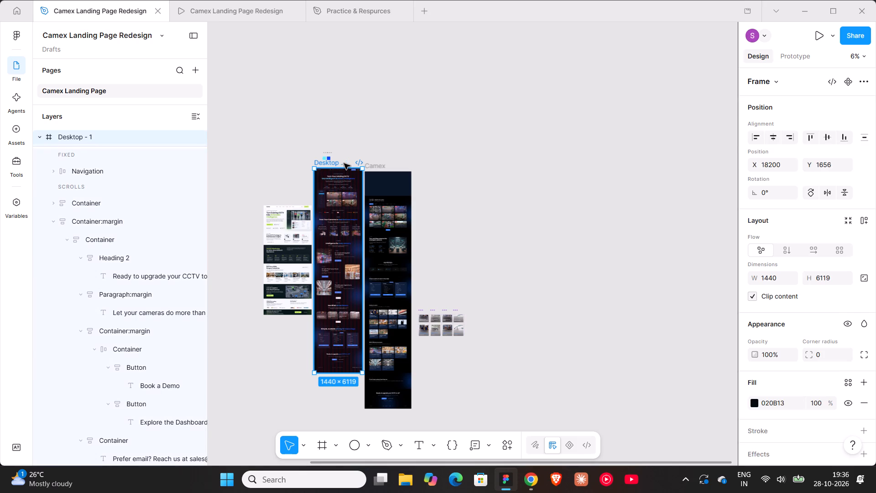
scroll(837, 300, down, 6)
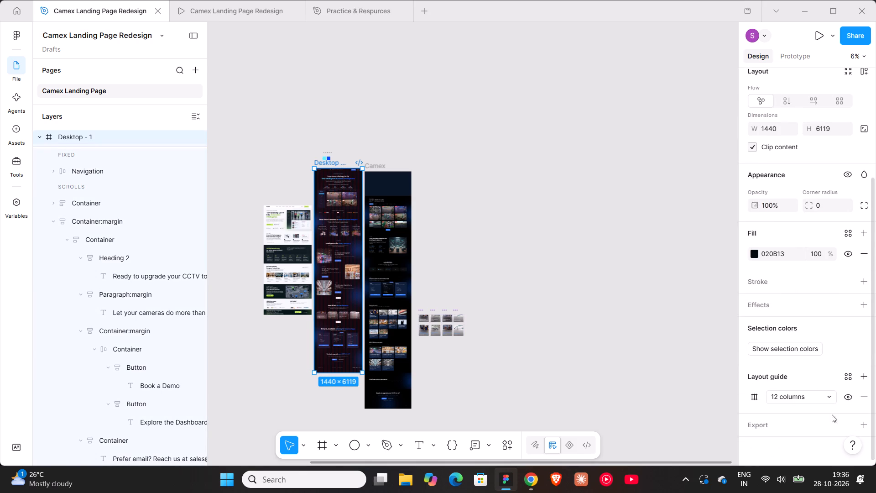
click(861, 426)
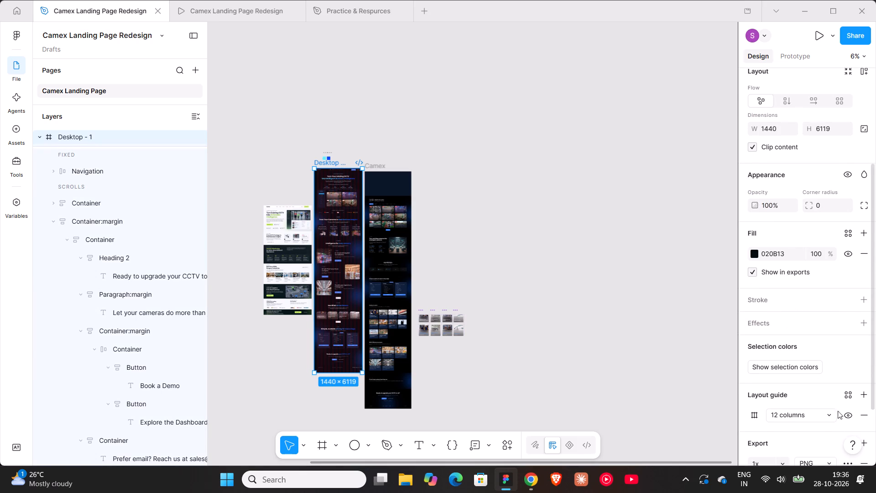
scroll(789, 382, down, 6)
click(810, 402)
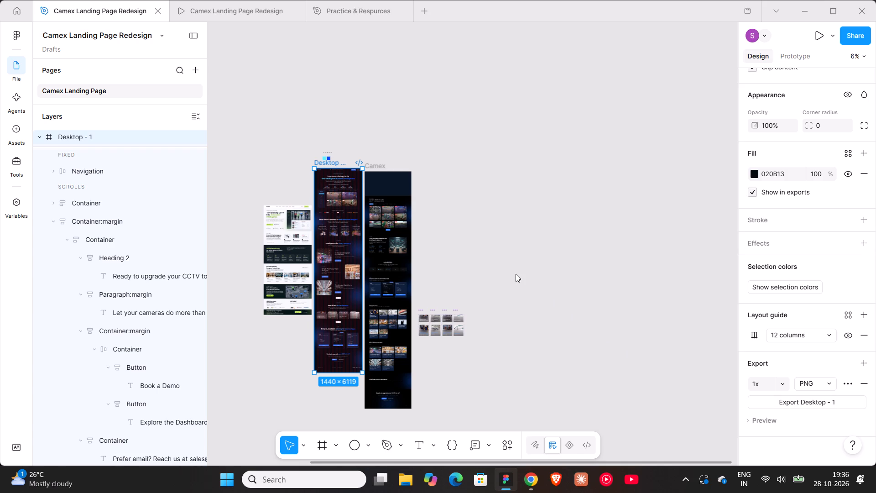
Save the exported Desktop - 1 image to the Desktop folder under the file name Camex.
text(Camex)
click(59, 147)
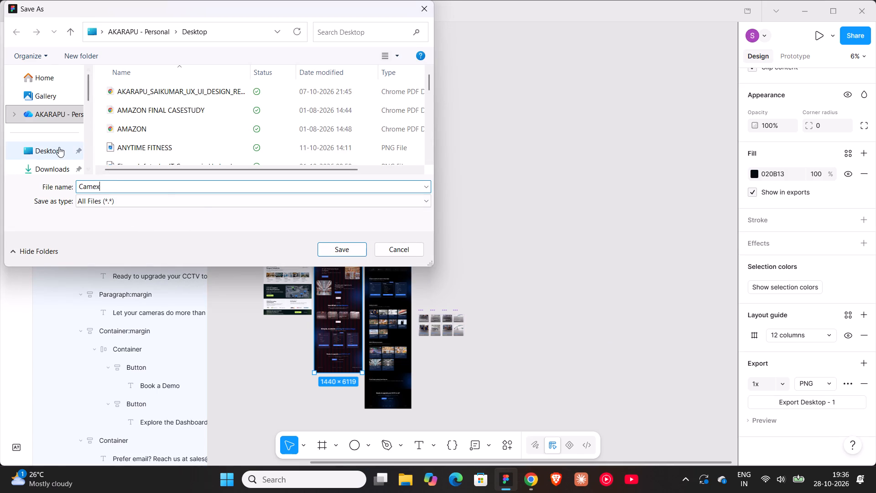
click(327, 253)
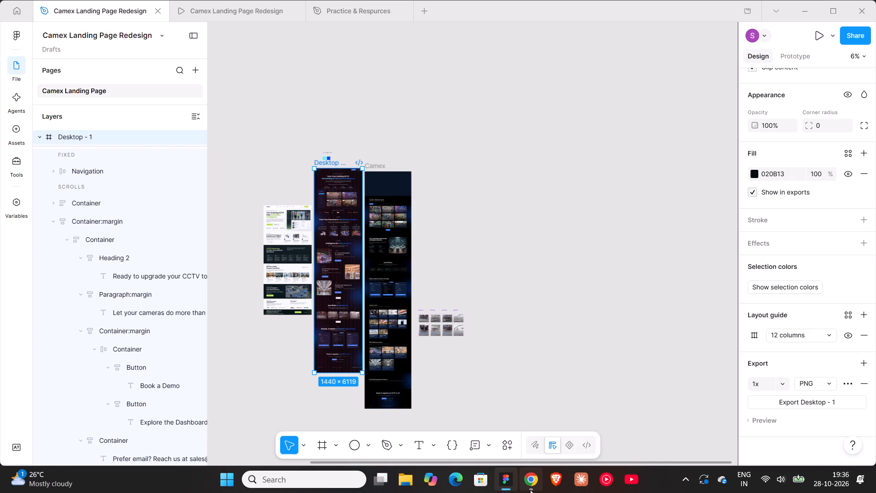
Open the Windows search.
click(307, 484)
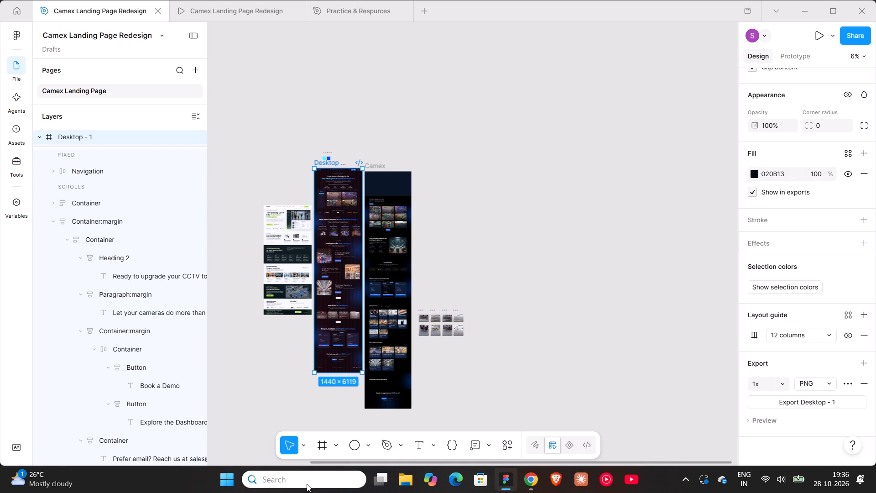
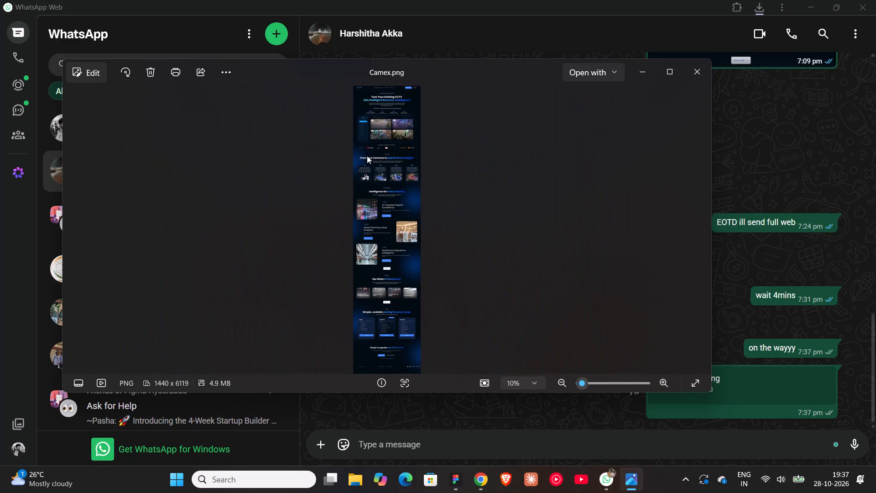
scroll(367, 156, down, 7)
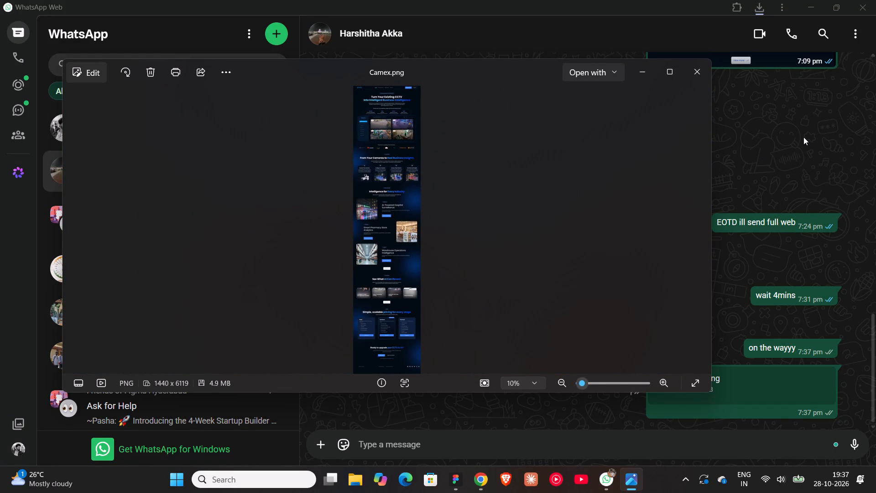